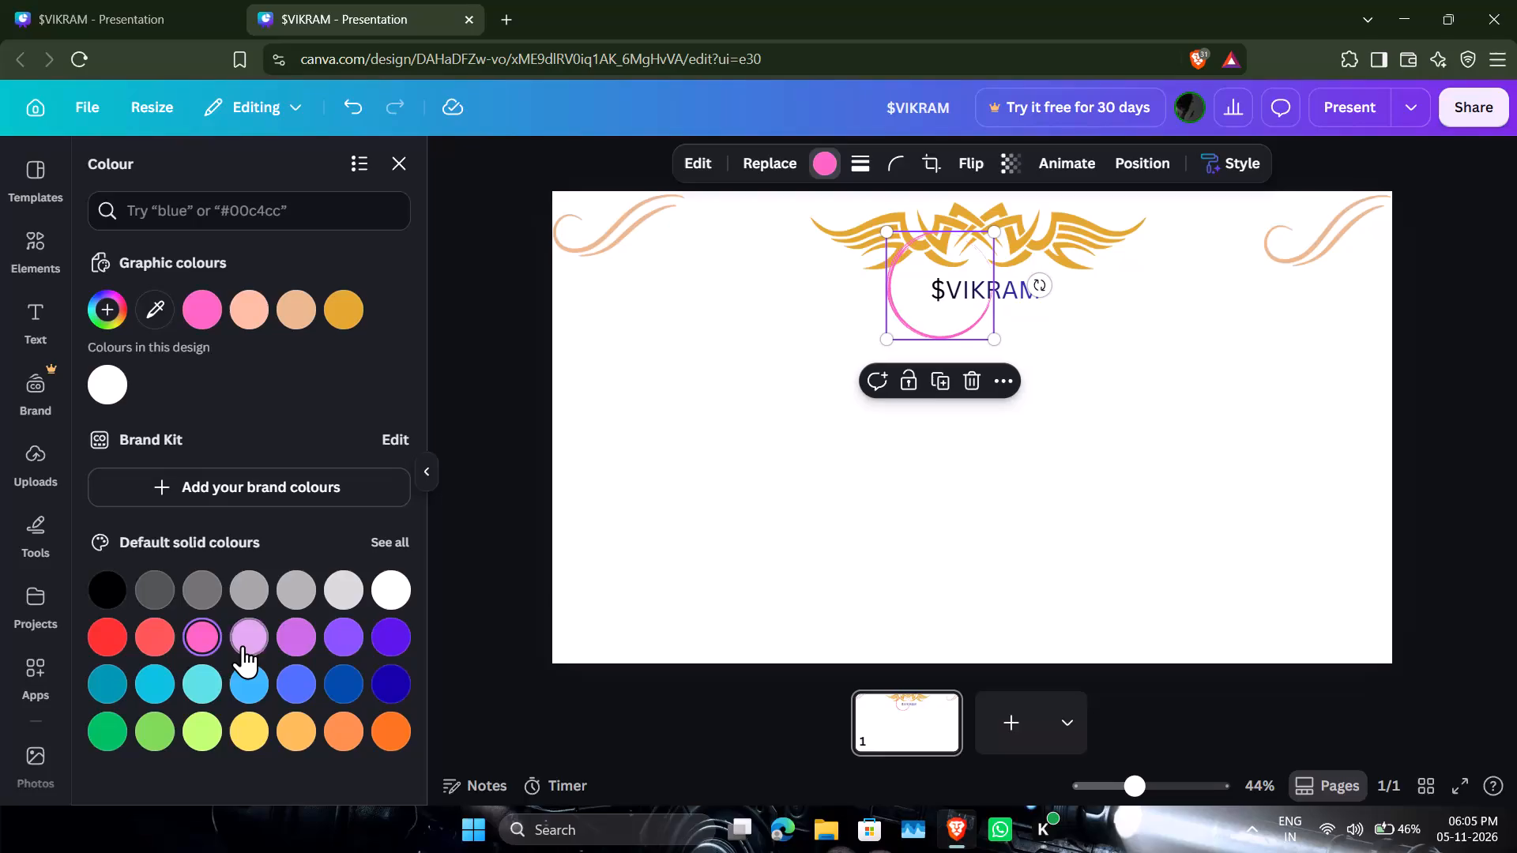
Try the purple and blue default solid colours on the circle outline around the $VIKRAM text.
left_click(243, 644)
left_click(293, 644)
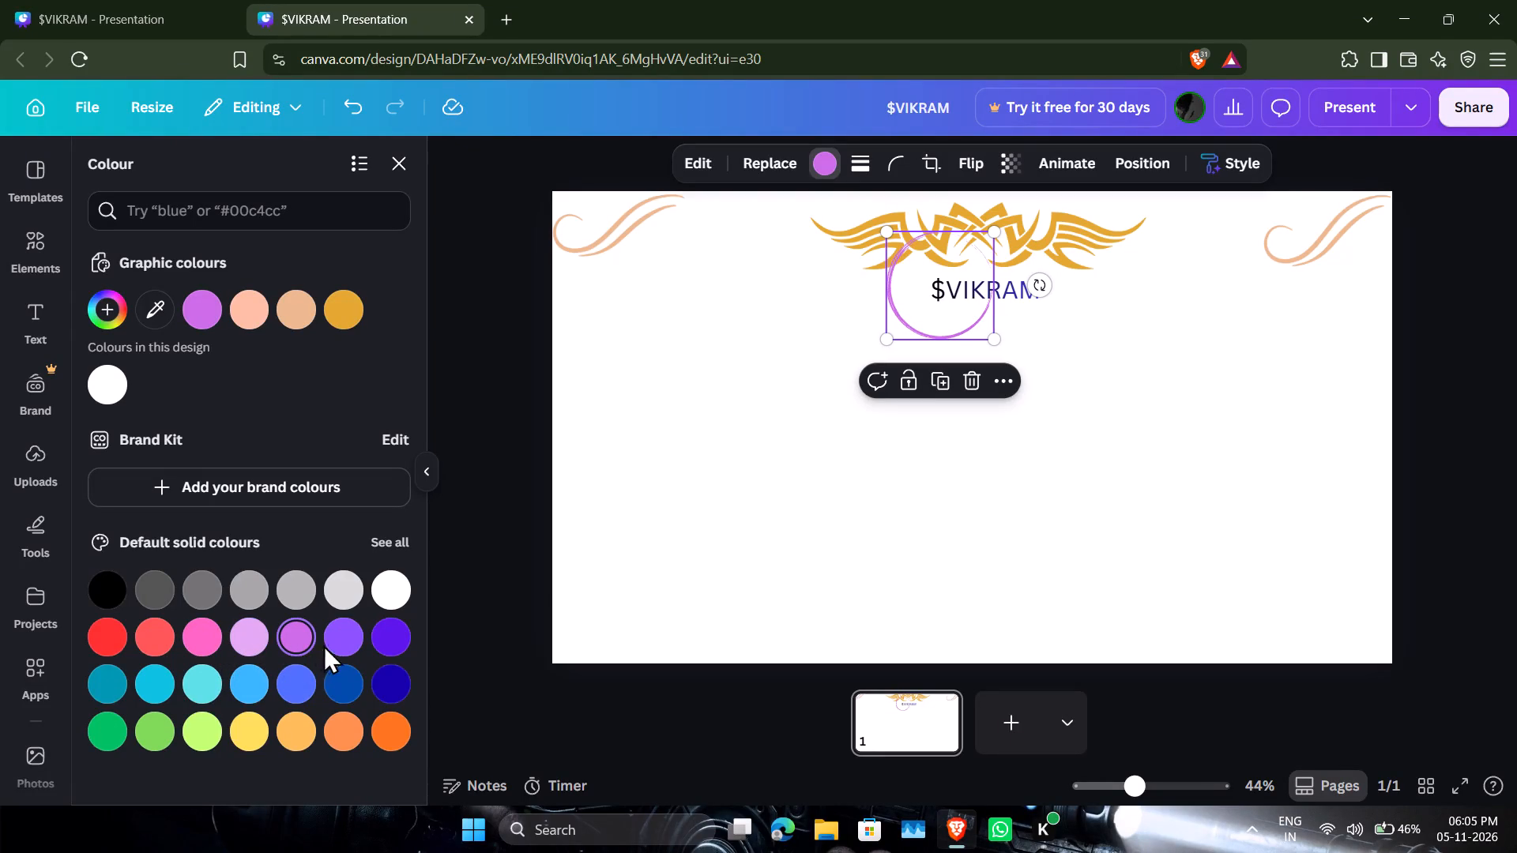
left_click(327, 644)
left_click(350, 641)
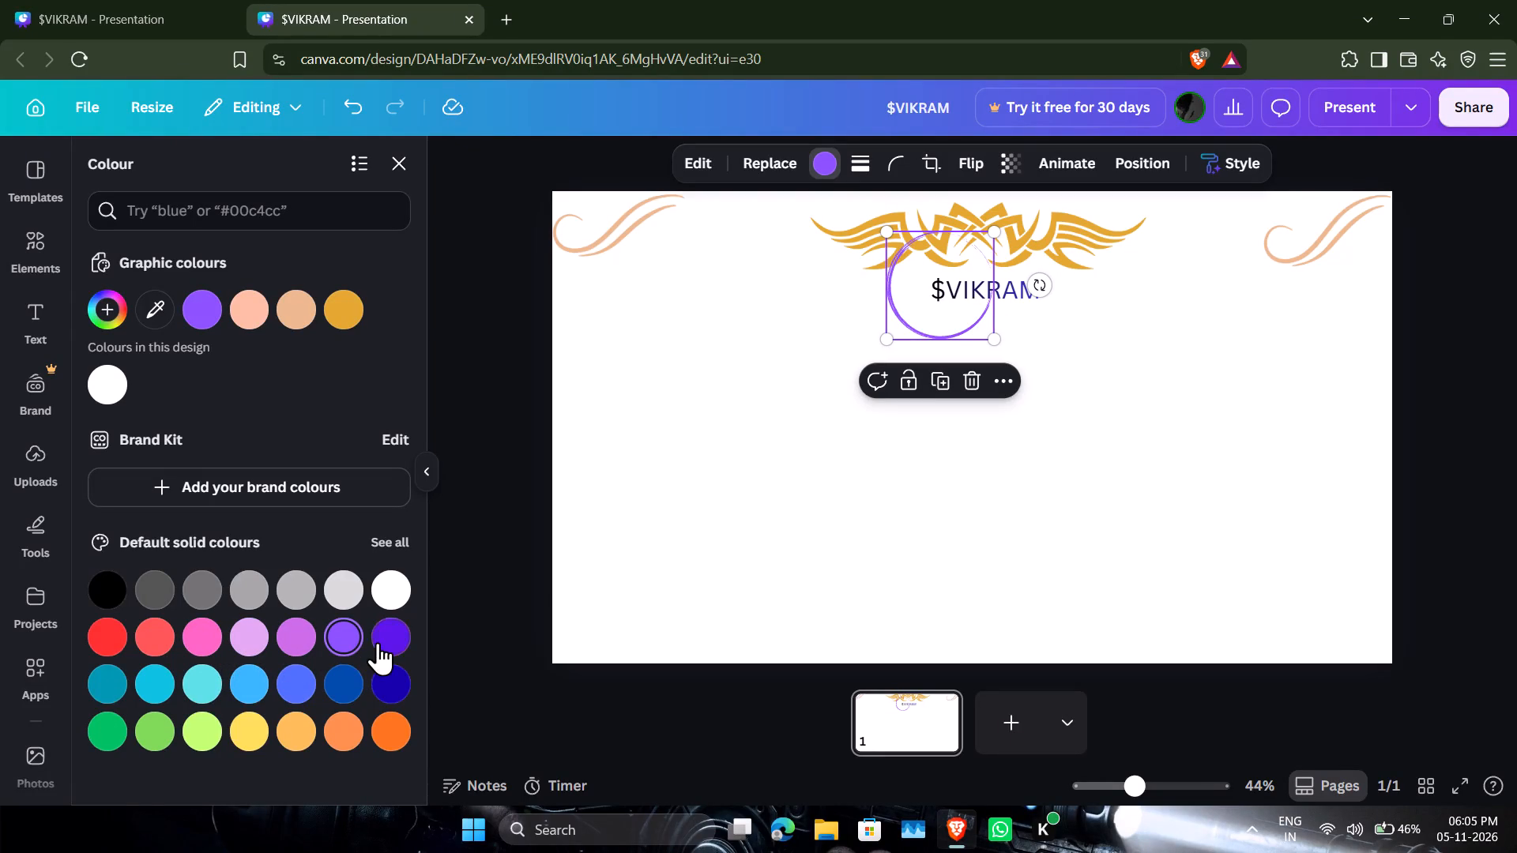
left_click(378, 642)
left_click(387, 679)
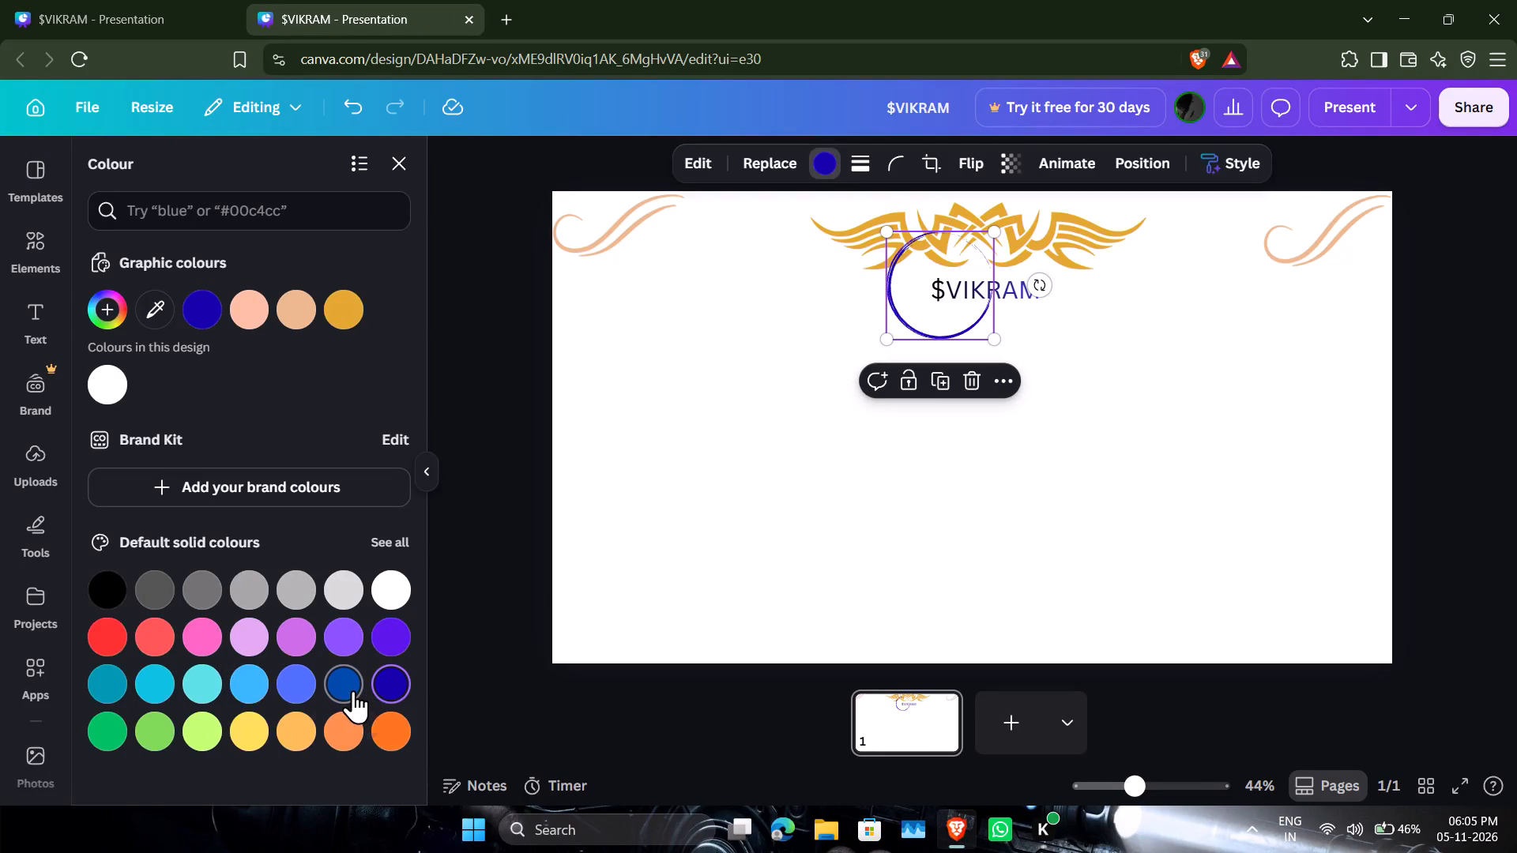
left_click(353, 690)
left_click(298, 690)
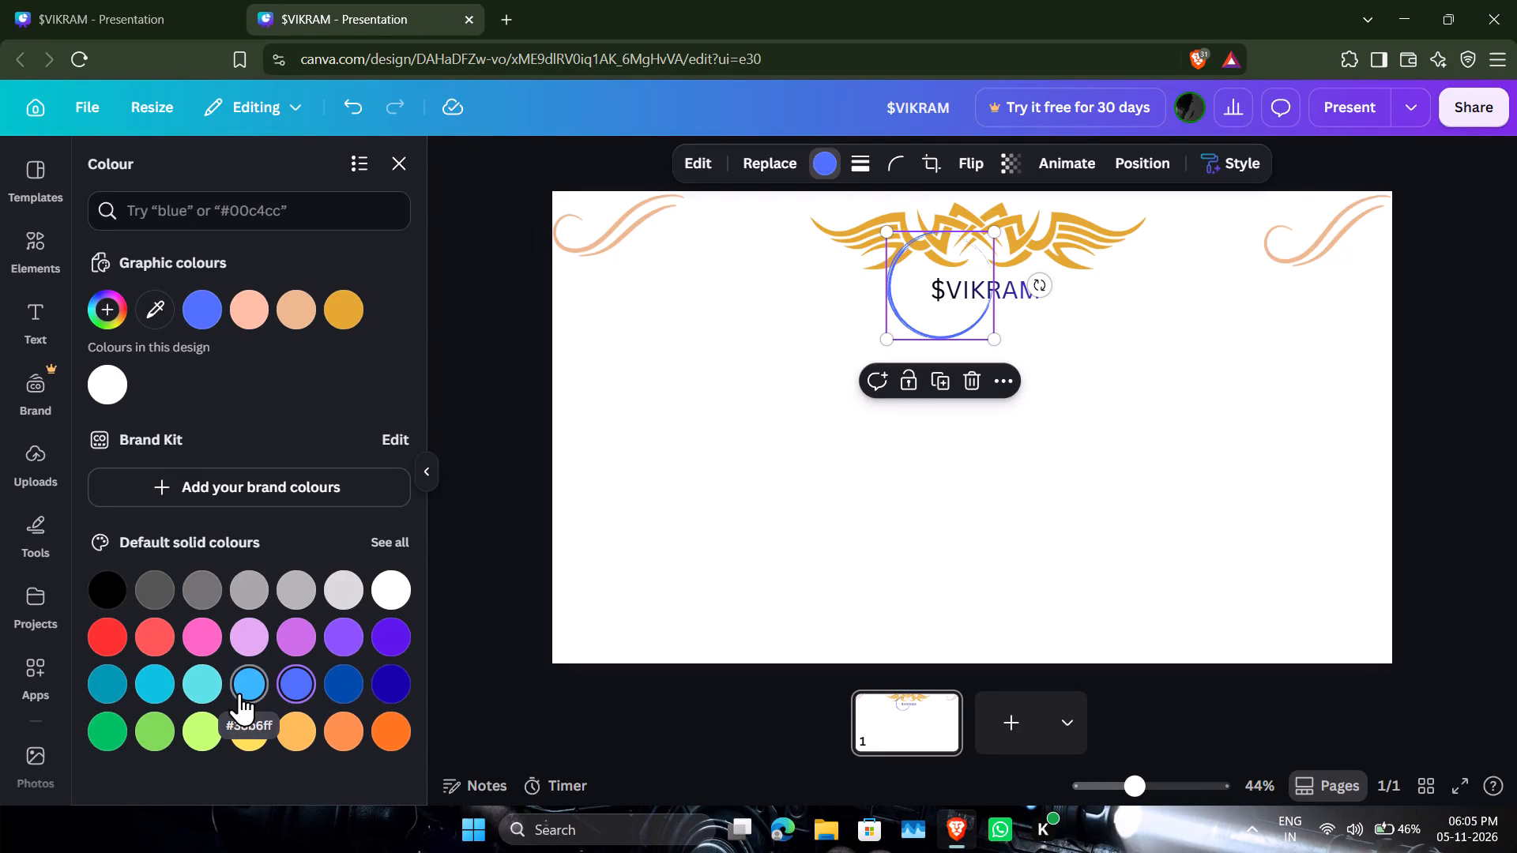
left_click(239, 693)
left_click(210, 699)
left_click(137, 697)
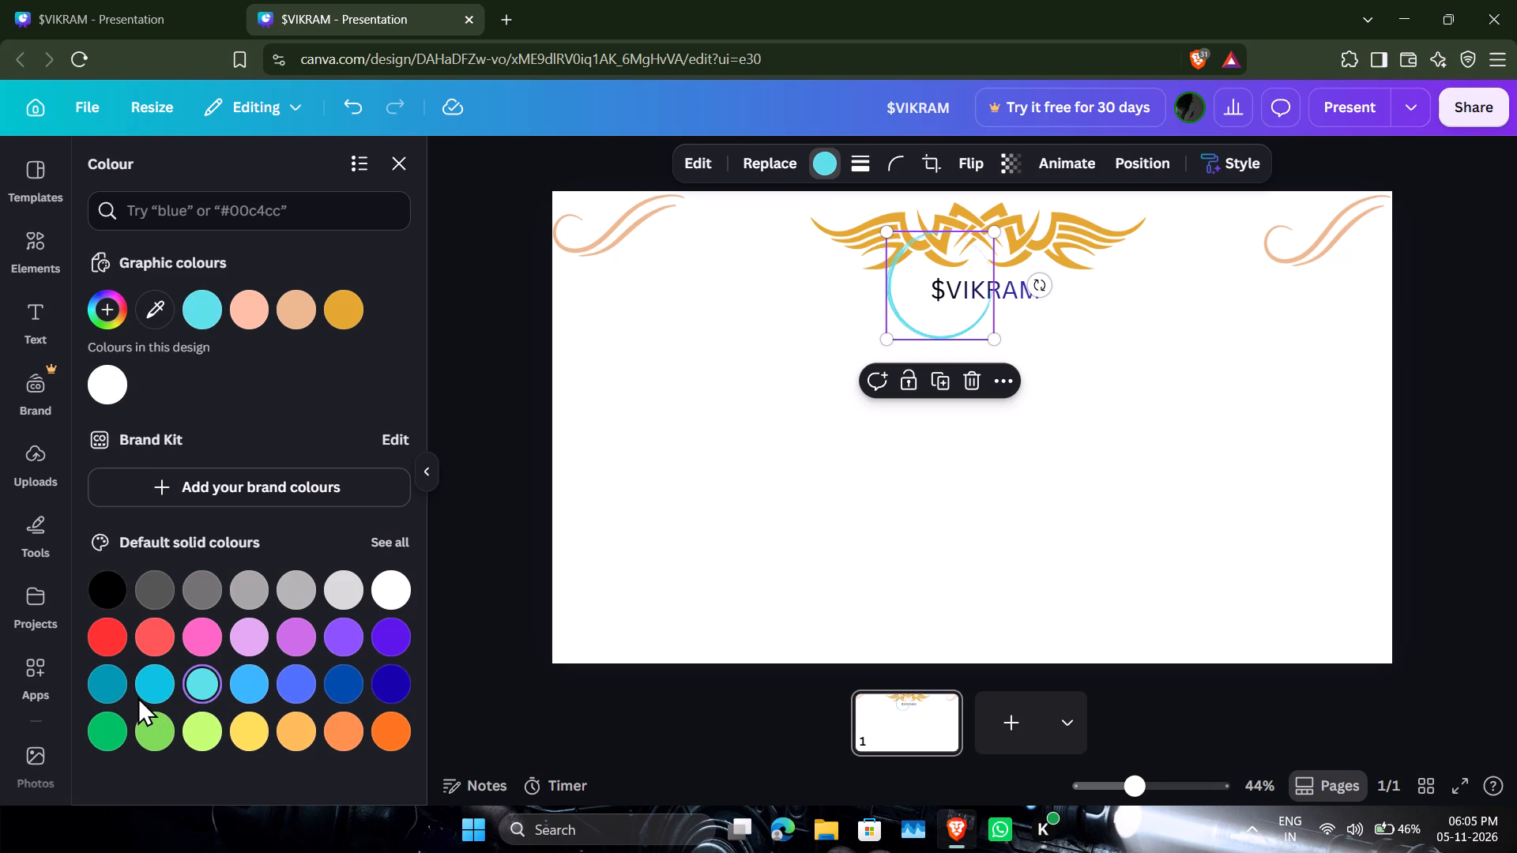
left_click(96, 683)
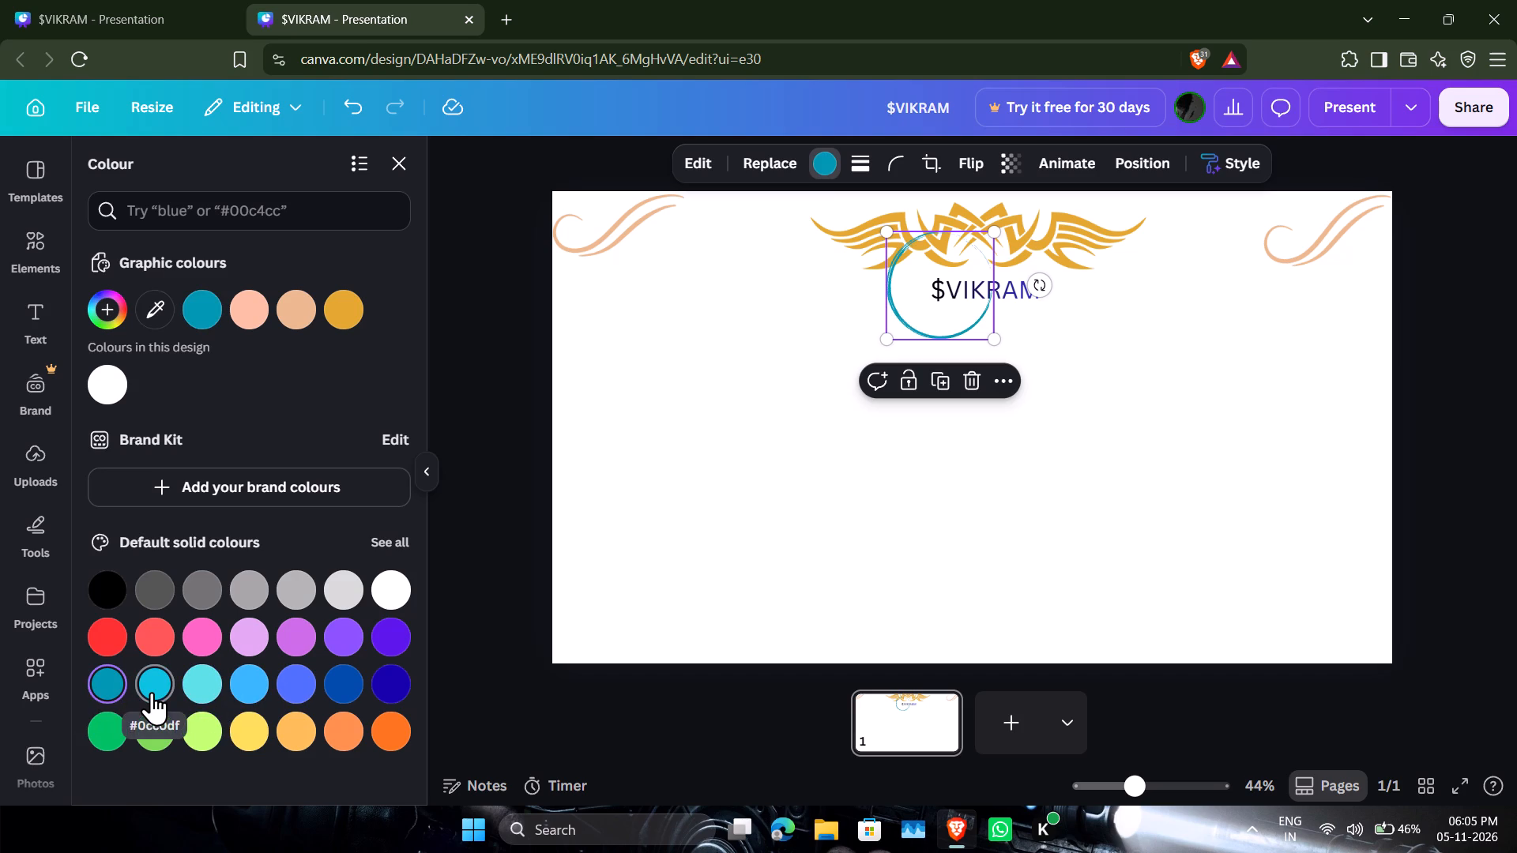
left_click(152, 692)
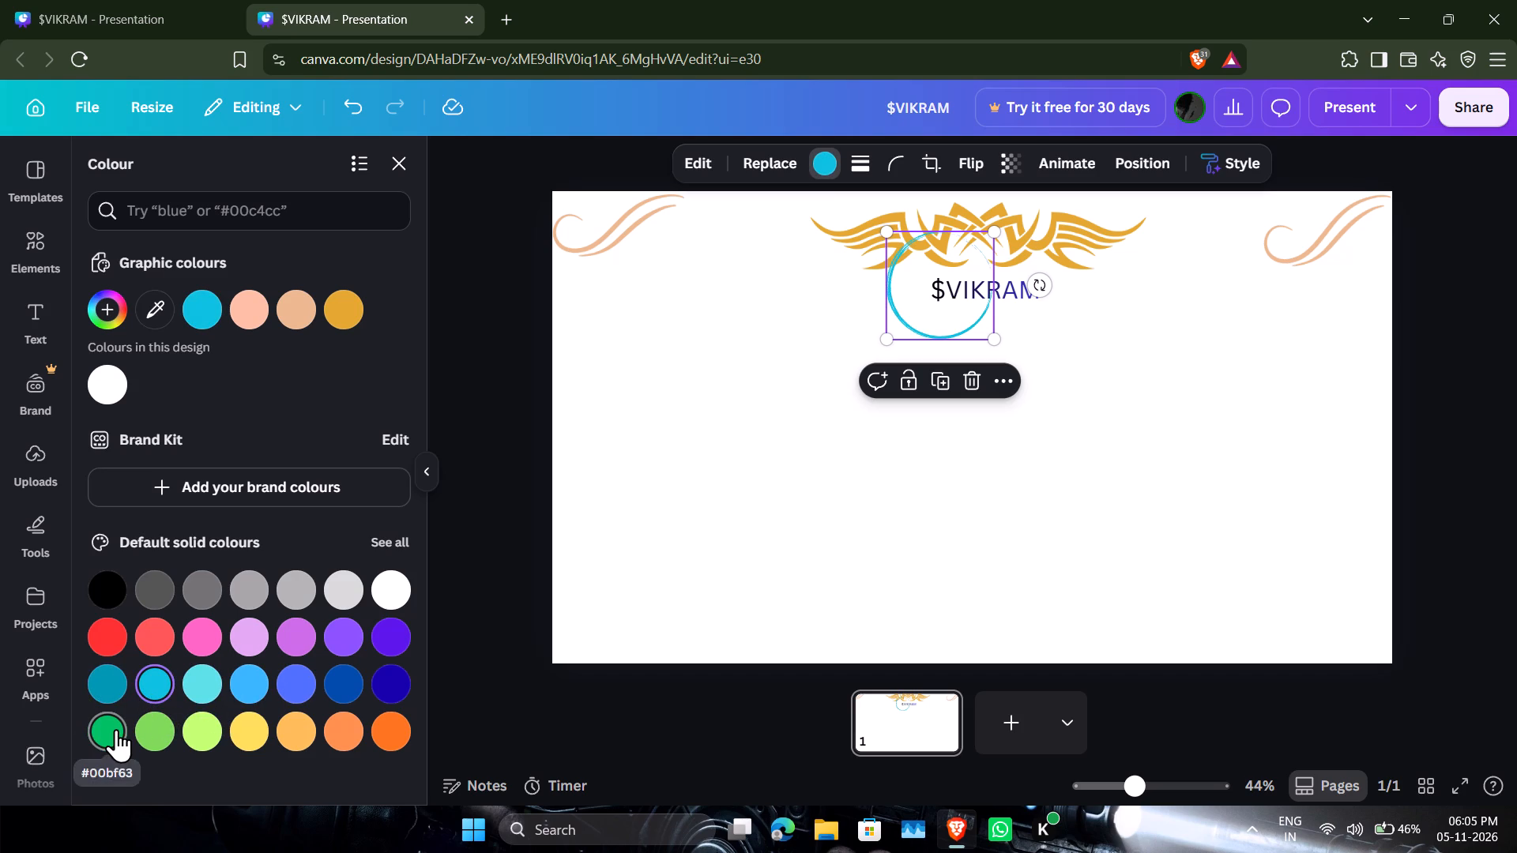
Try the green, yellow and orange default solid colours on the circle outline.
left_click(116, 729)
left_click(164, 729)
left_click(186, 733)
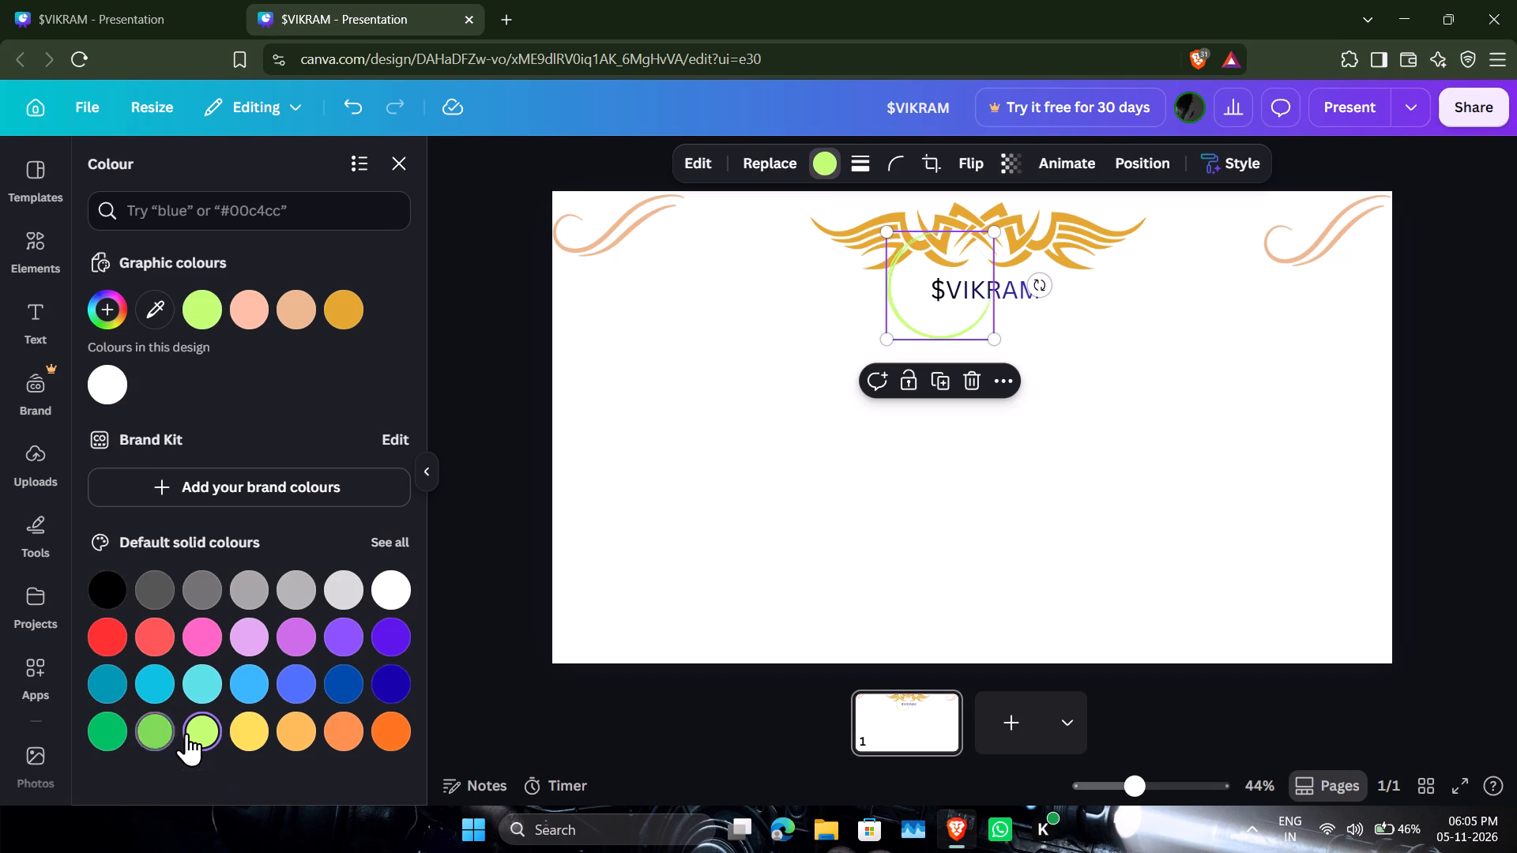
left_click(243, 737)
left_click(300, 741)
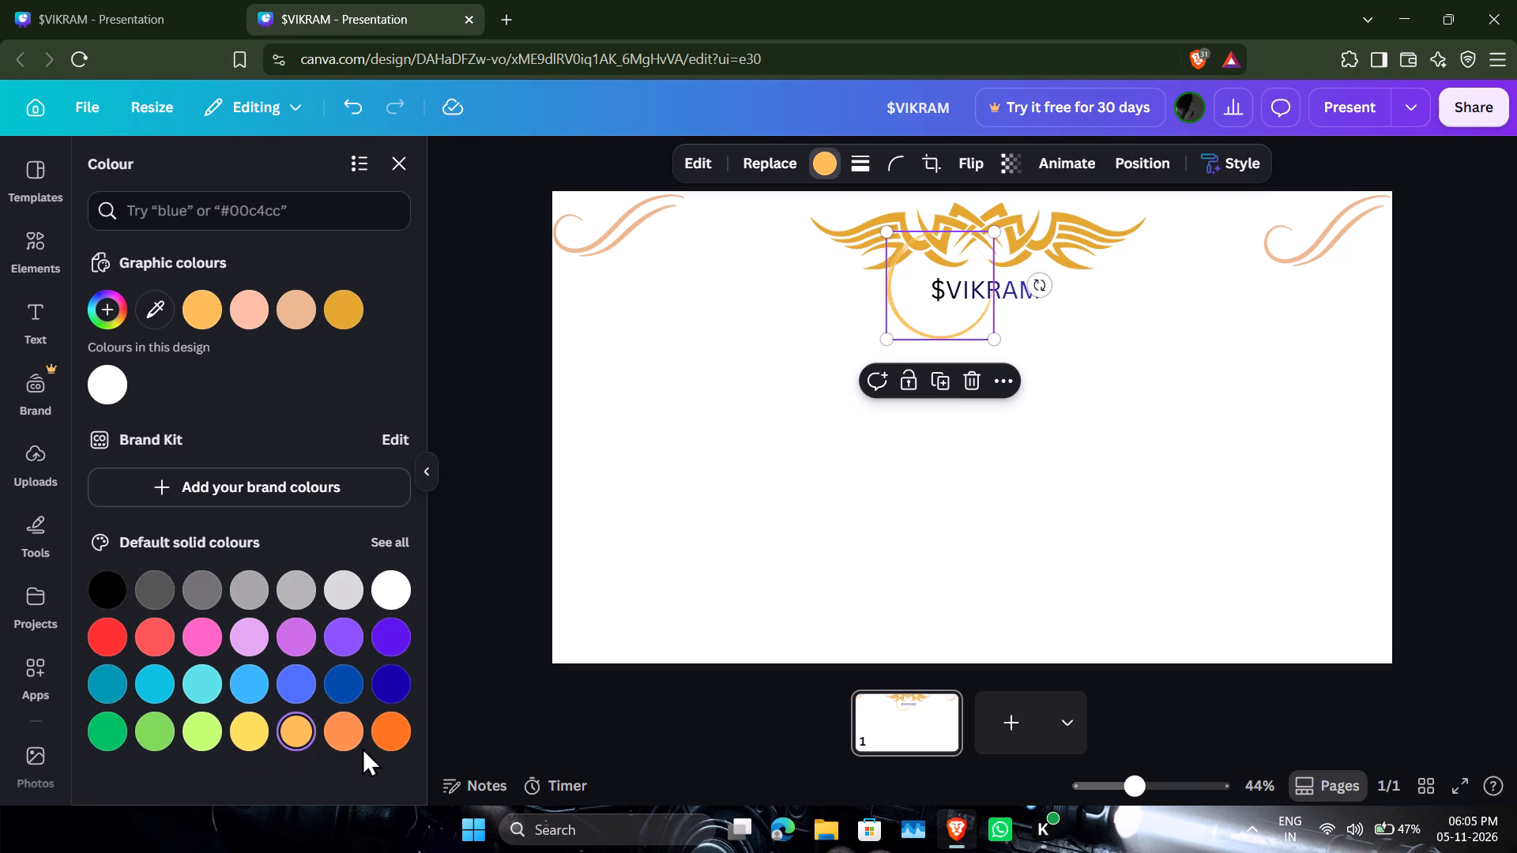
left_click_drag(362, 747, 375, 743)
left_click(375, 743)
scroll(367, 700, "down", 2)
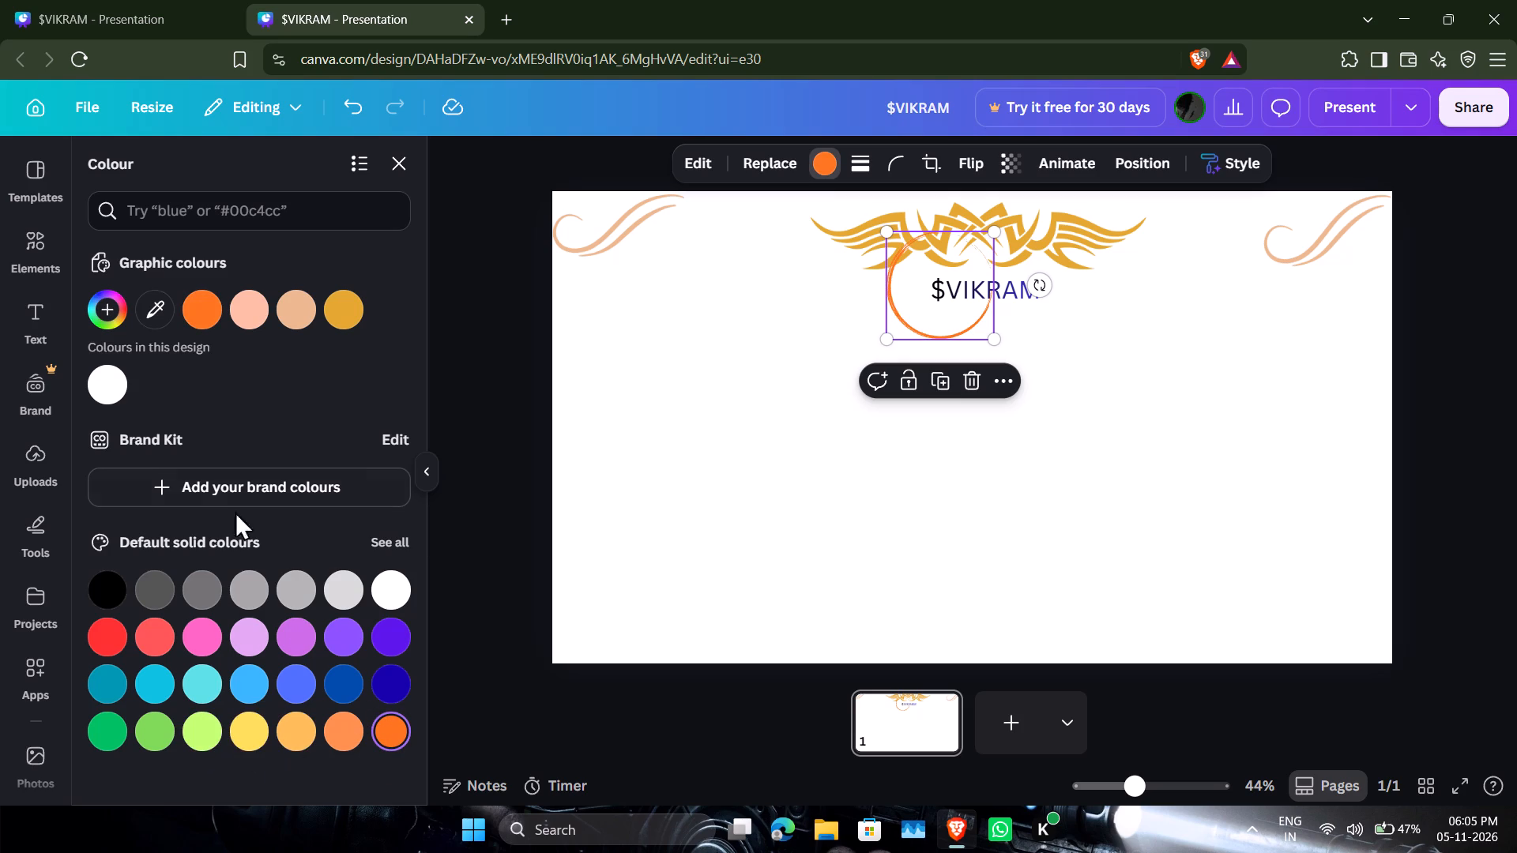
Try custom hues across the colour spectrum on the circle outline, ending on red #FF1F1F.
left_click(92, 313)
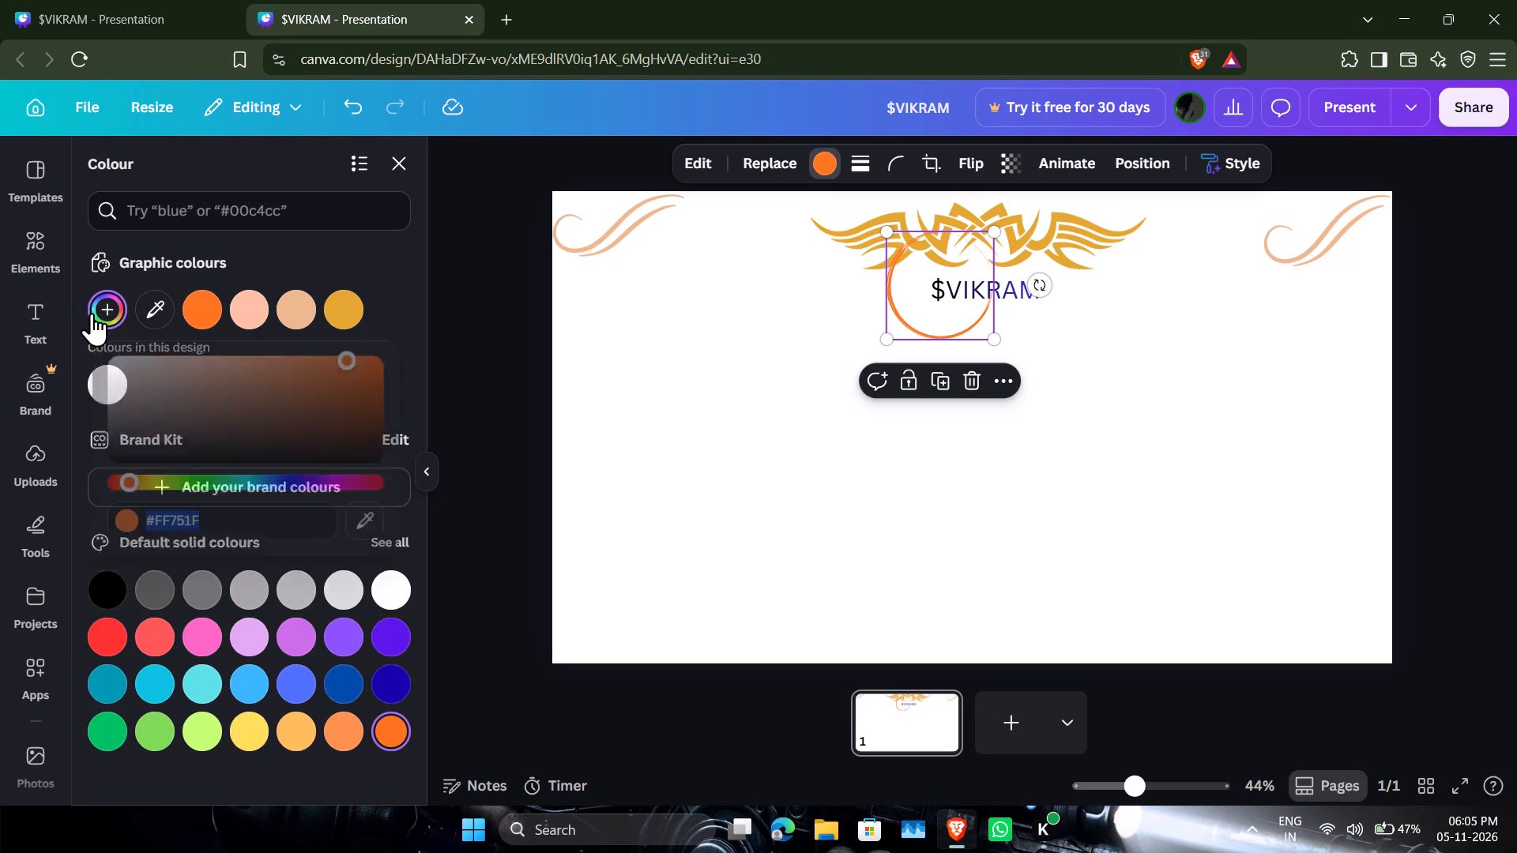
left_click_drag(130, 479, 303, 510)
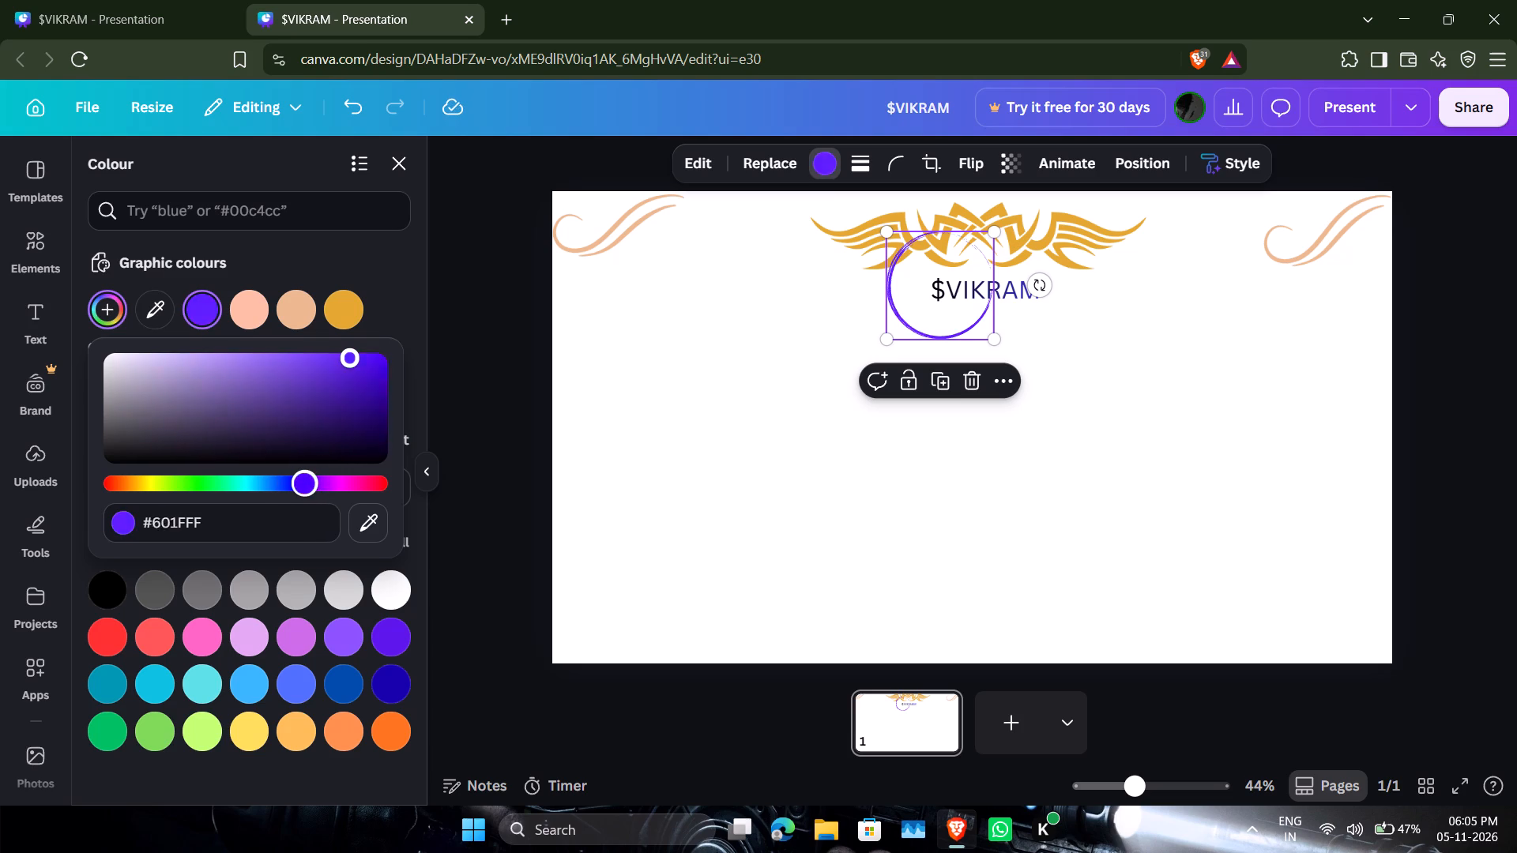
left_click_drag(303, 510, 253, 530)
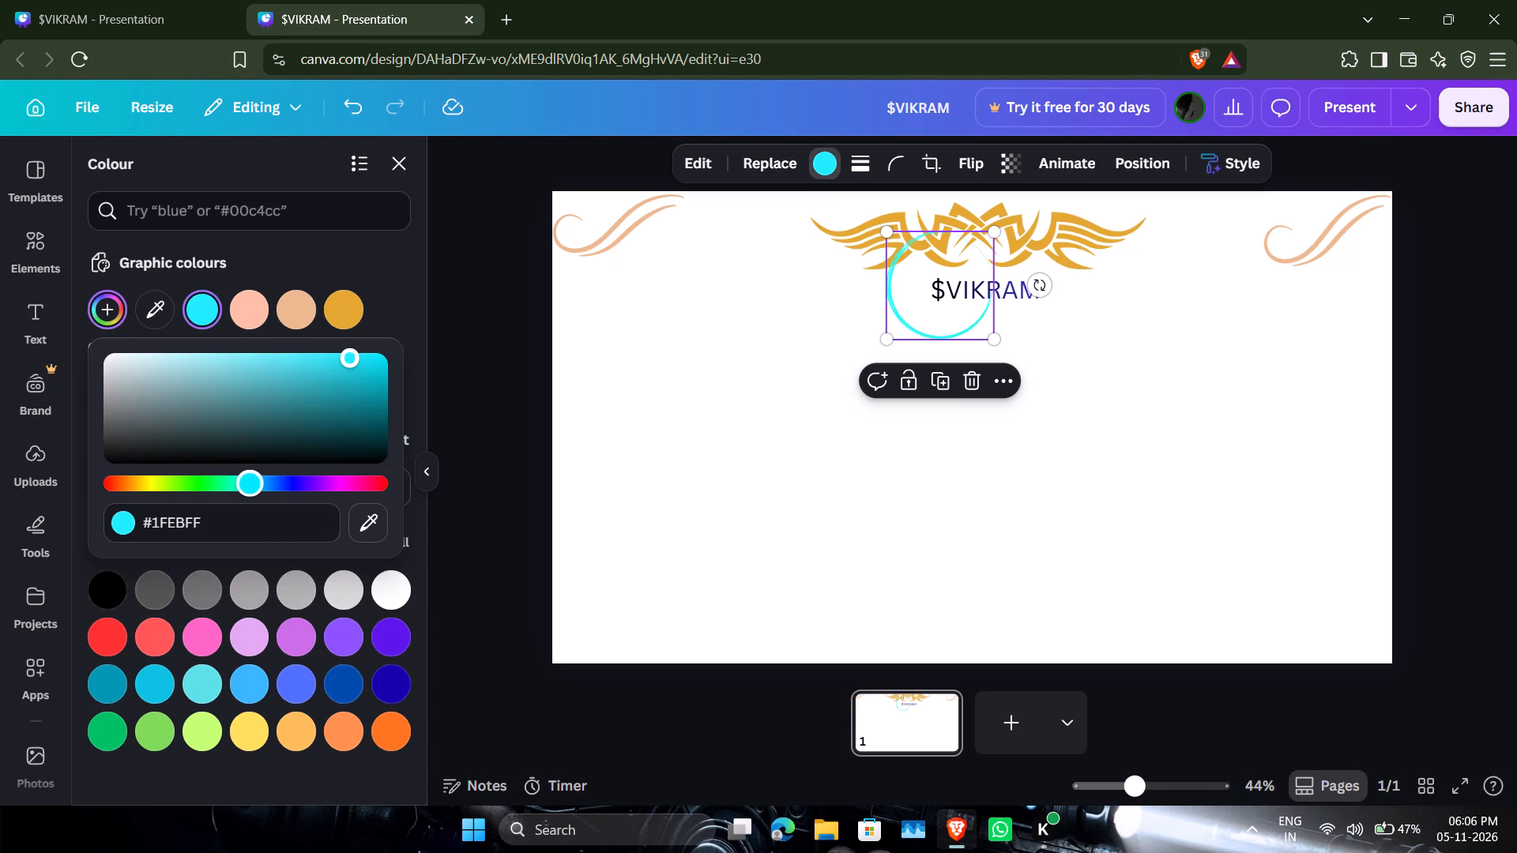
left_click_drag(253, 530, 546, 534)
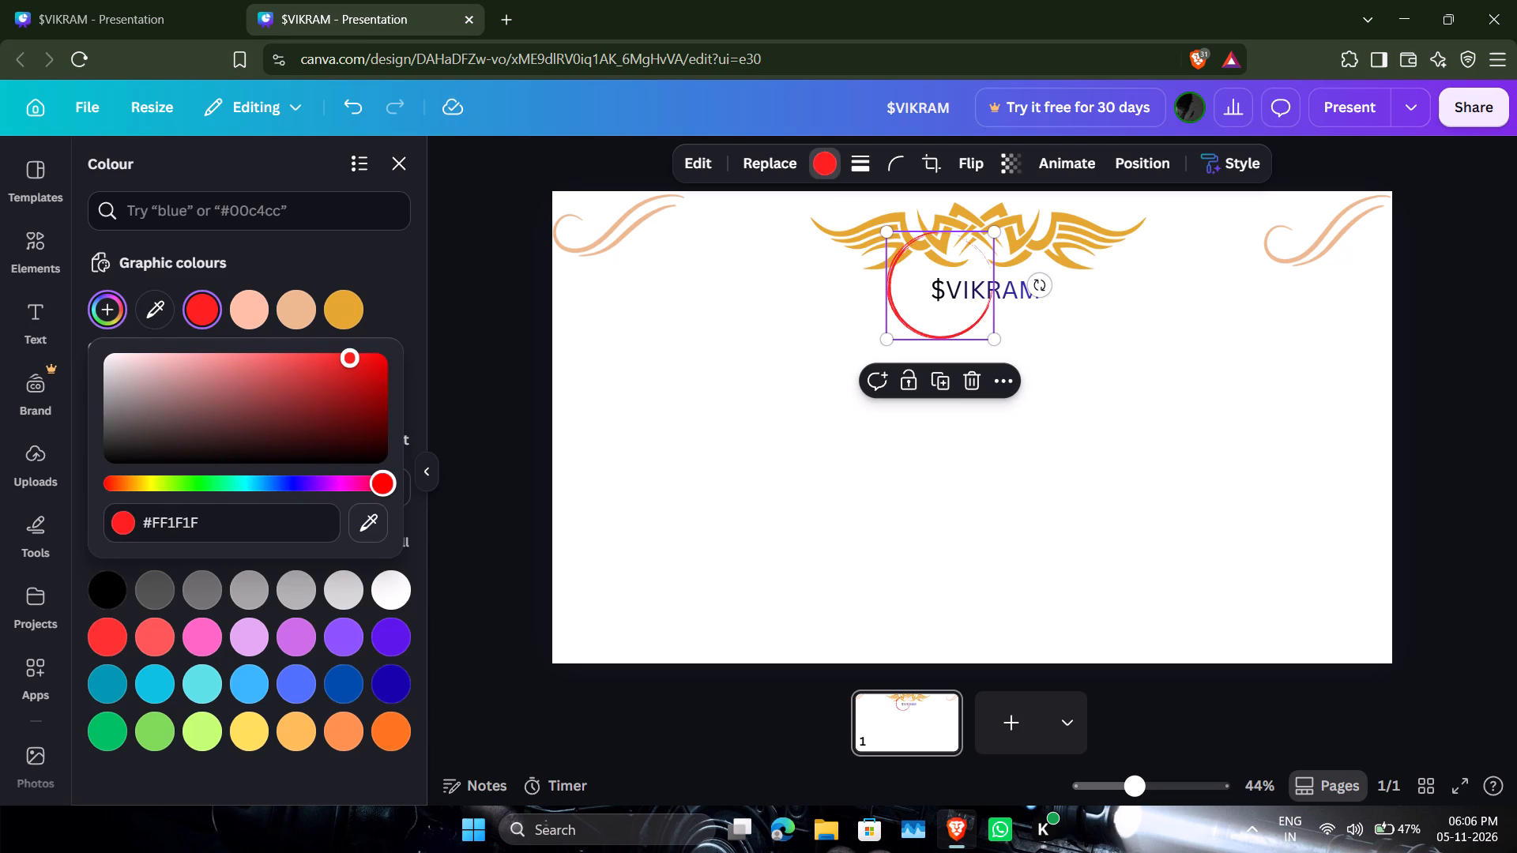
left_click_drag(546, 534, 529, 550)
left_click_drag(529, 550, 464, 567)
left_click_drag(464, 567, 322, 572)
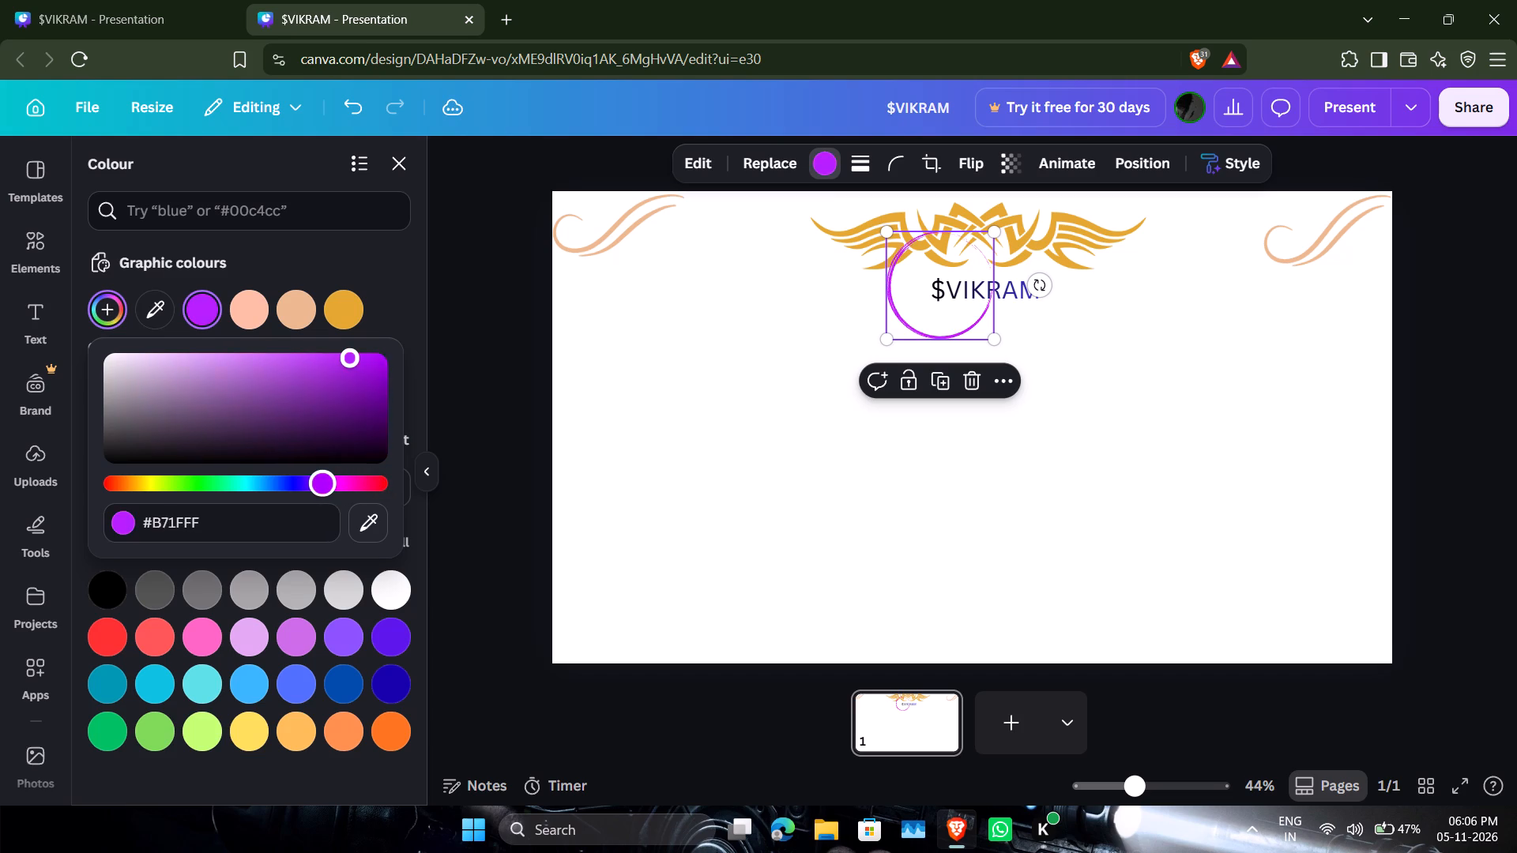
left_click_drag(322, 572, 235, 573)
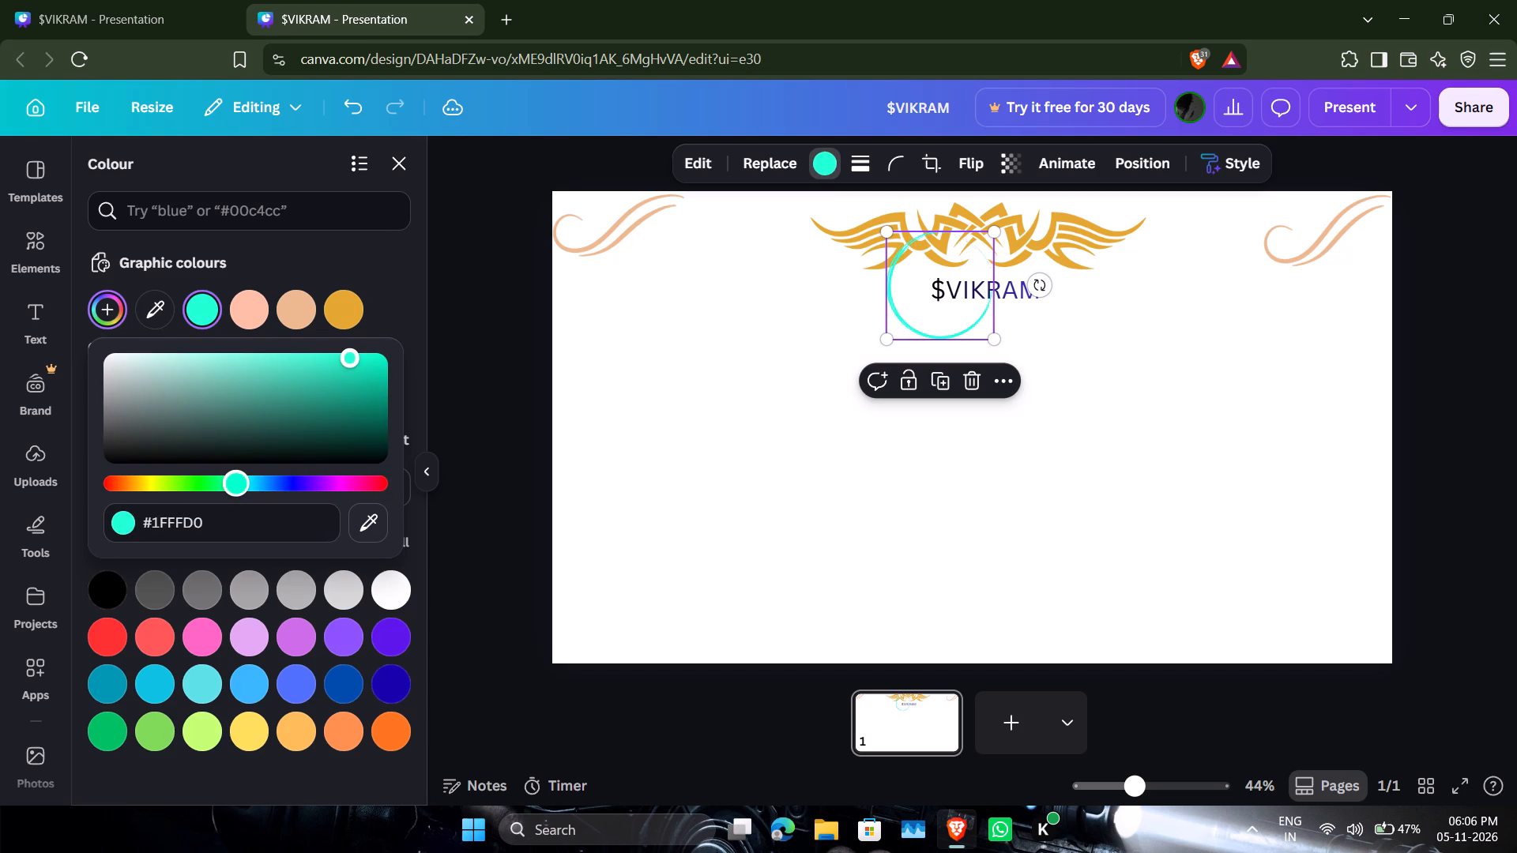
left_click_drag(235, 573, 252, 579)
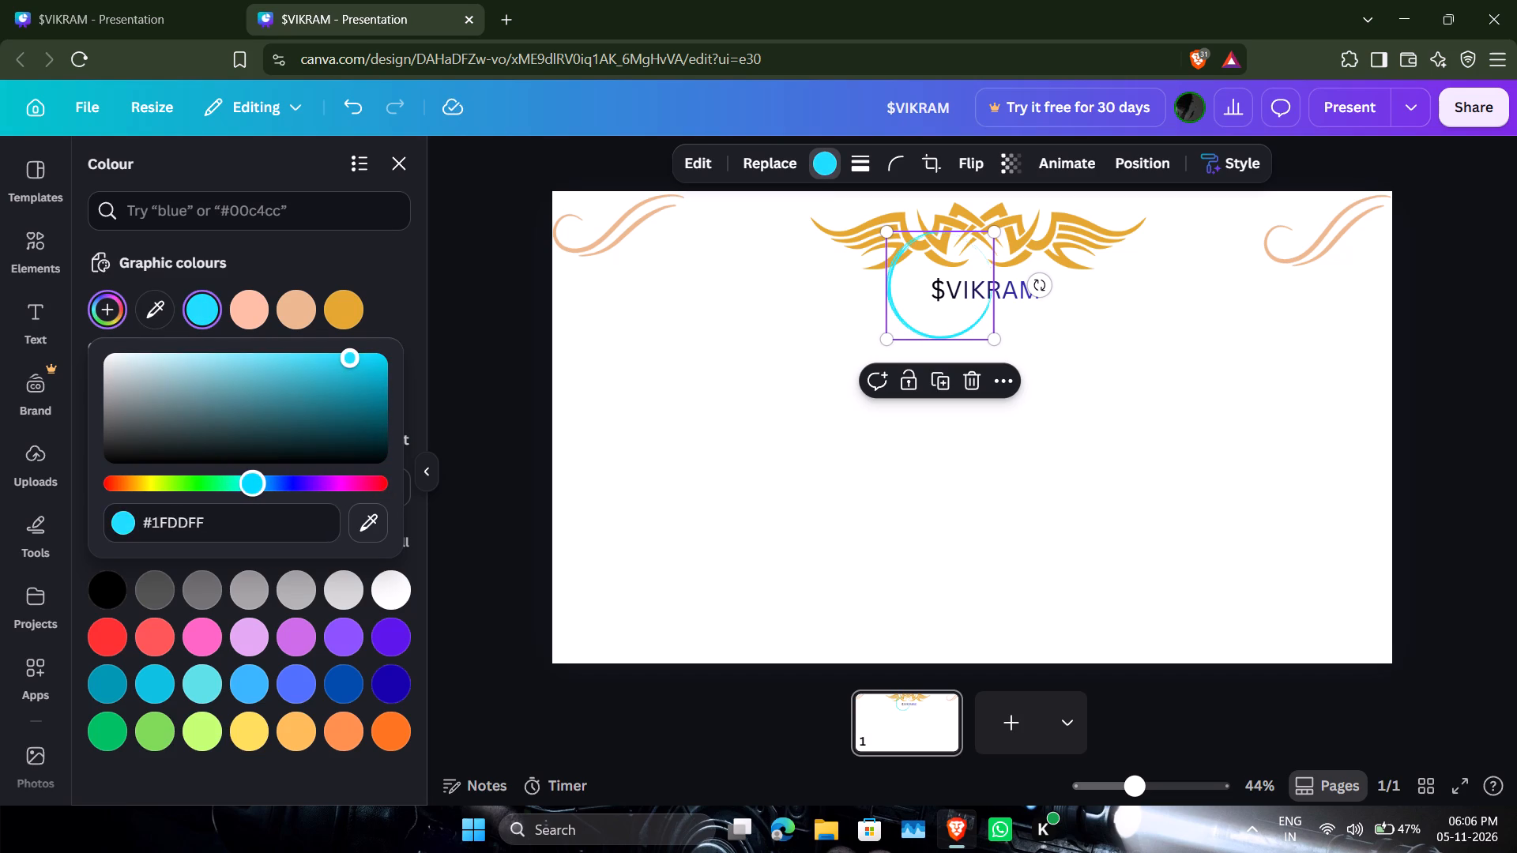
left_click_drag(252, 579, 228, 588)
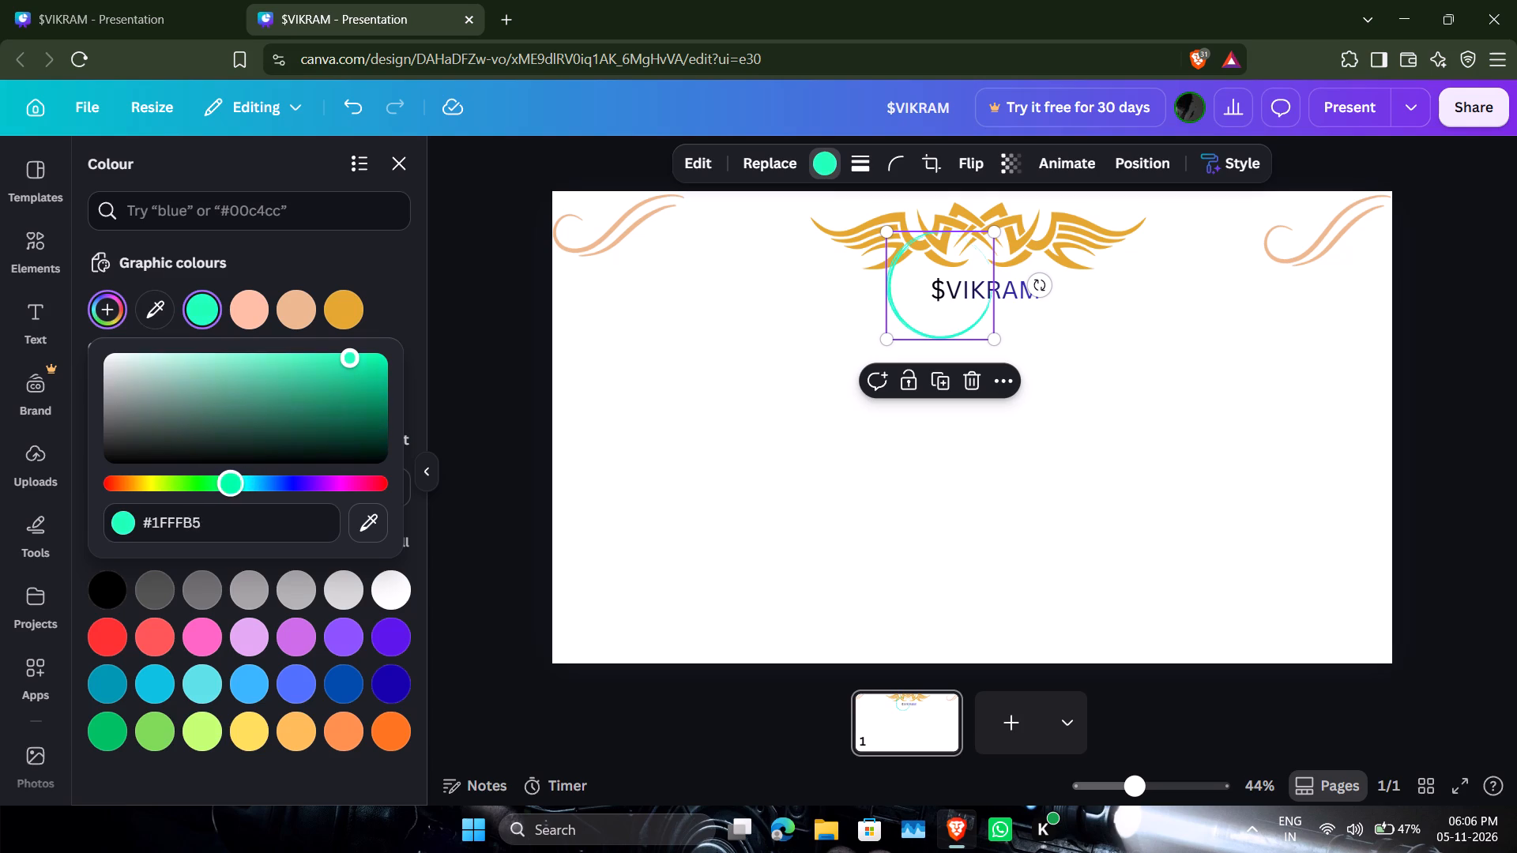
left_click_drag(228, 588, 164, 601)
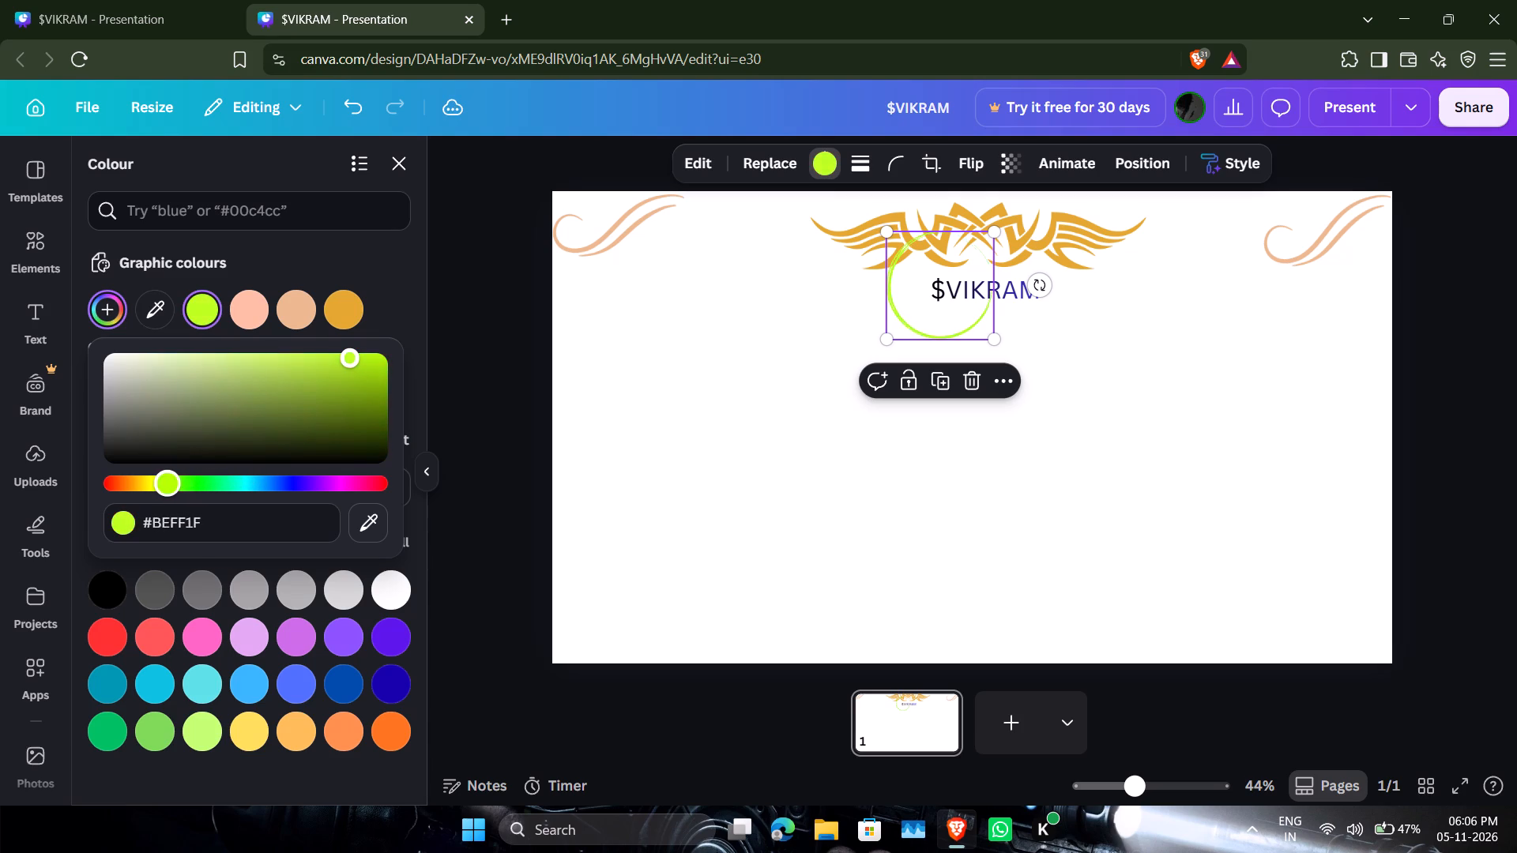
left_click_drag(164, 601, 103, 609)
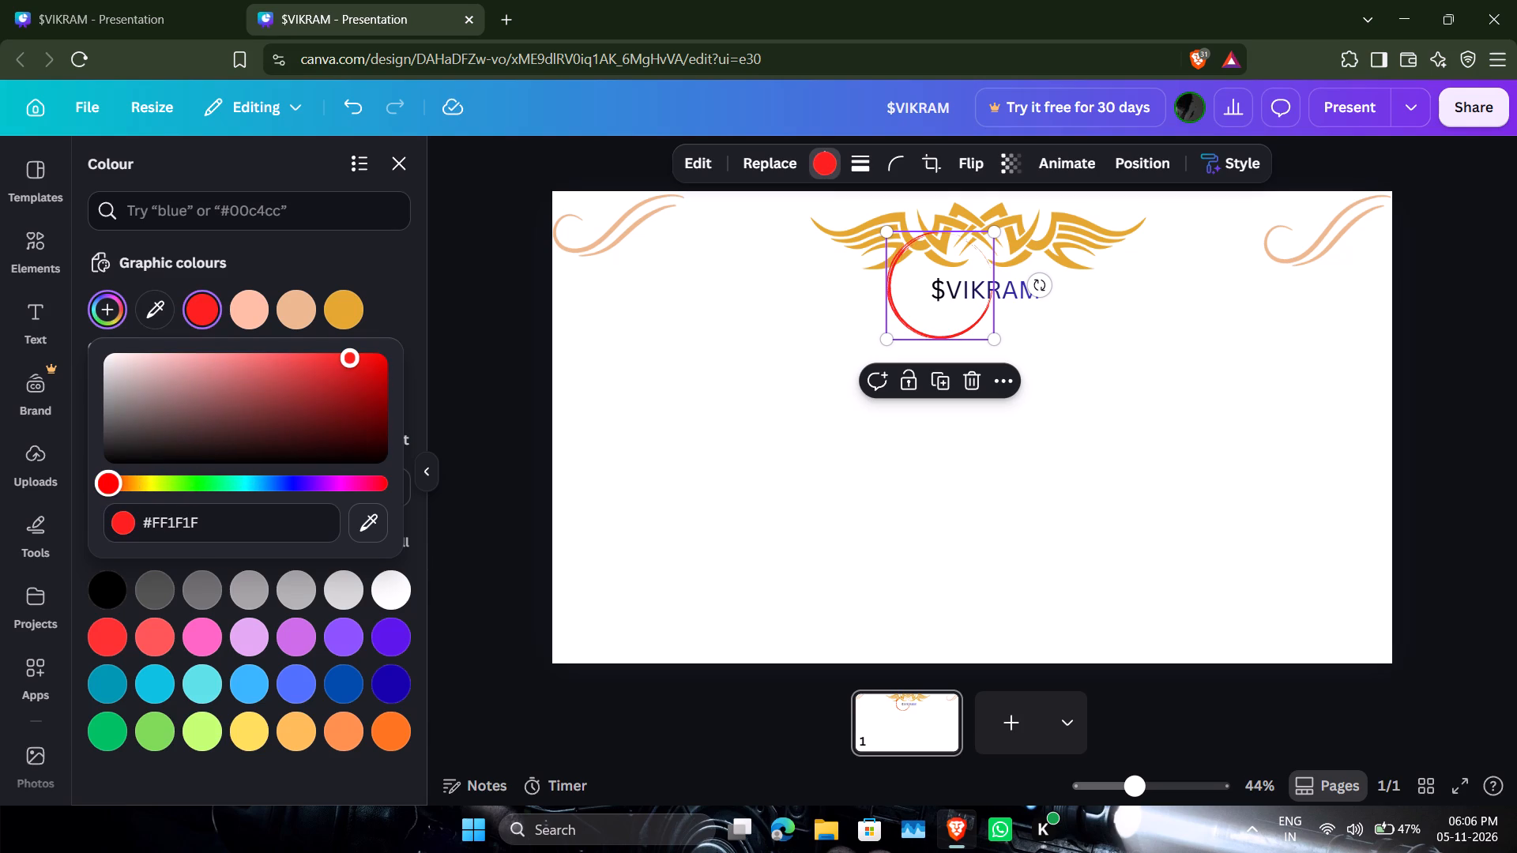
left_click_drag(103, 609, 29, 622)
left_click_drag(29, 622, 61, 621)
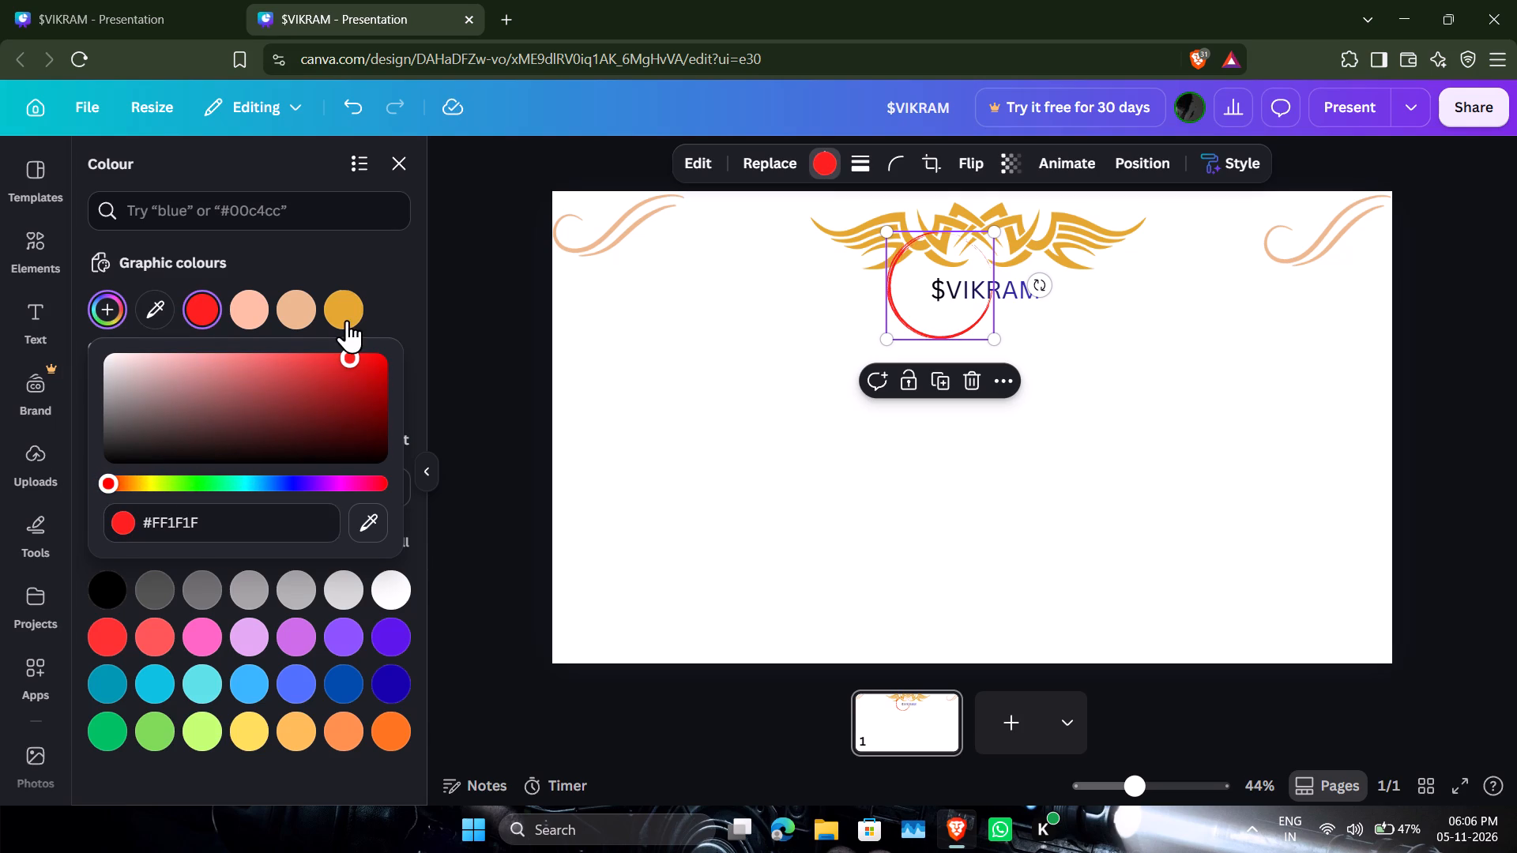
Recolour the circle outline with the graphic's golden colour that matches the wing ornament, and deselect it.
left_click(347, 320)
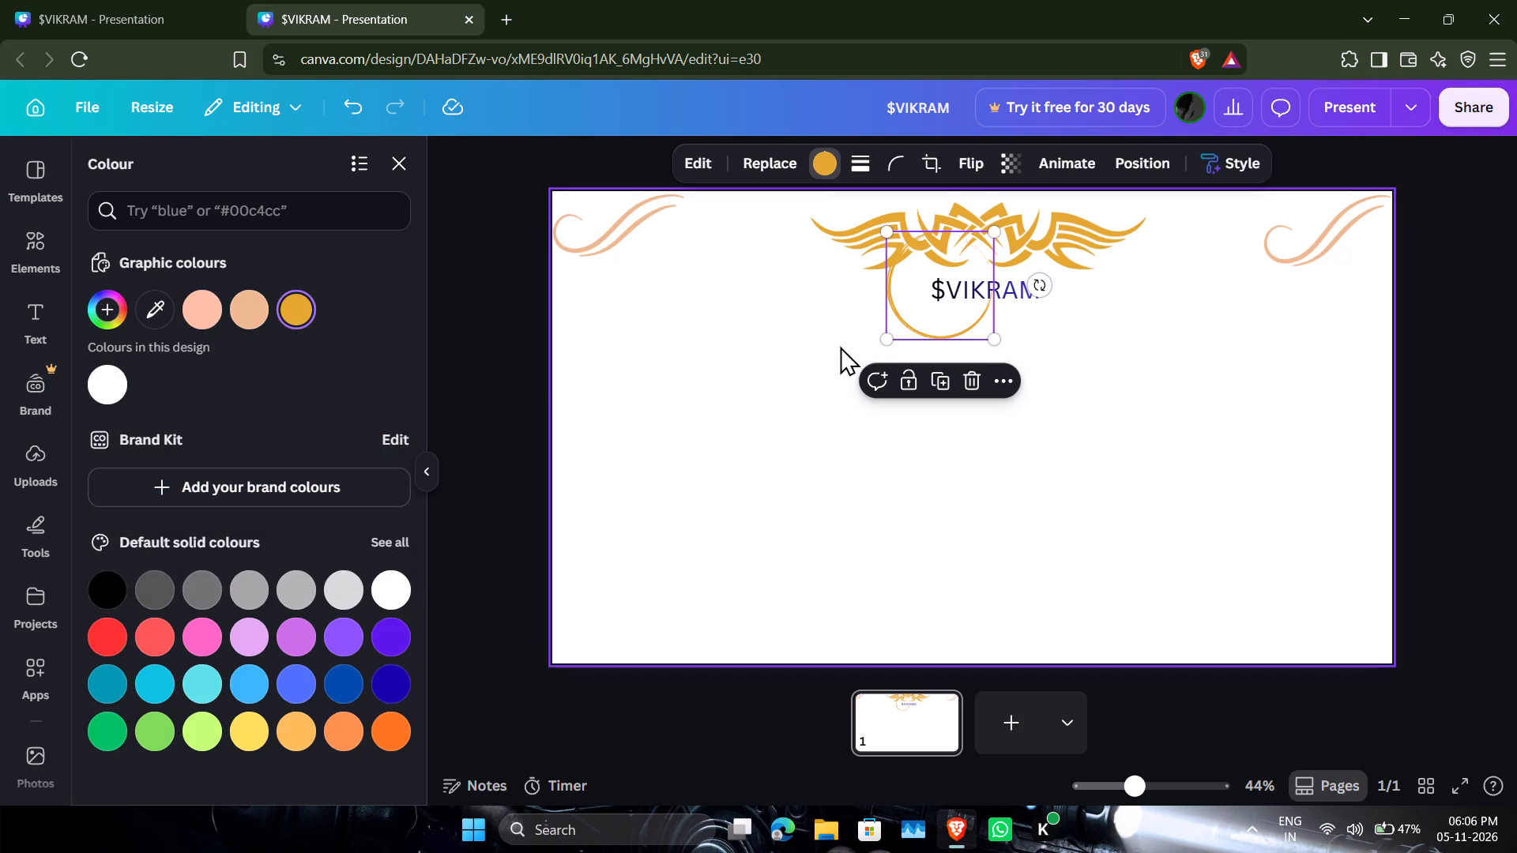
left_click(952, 452)
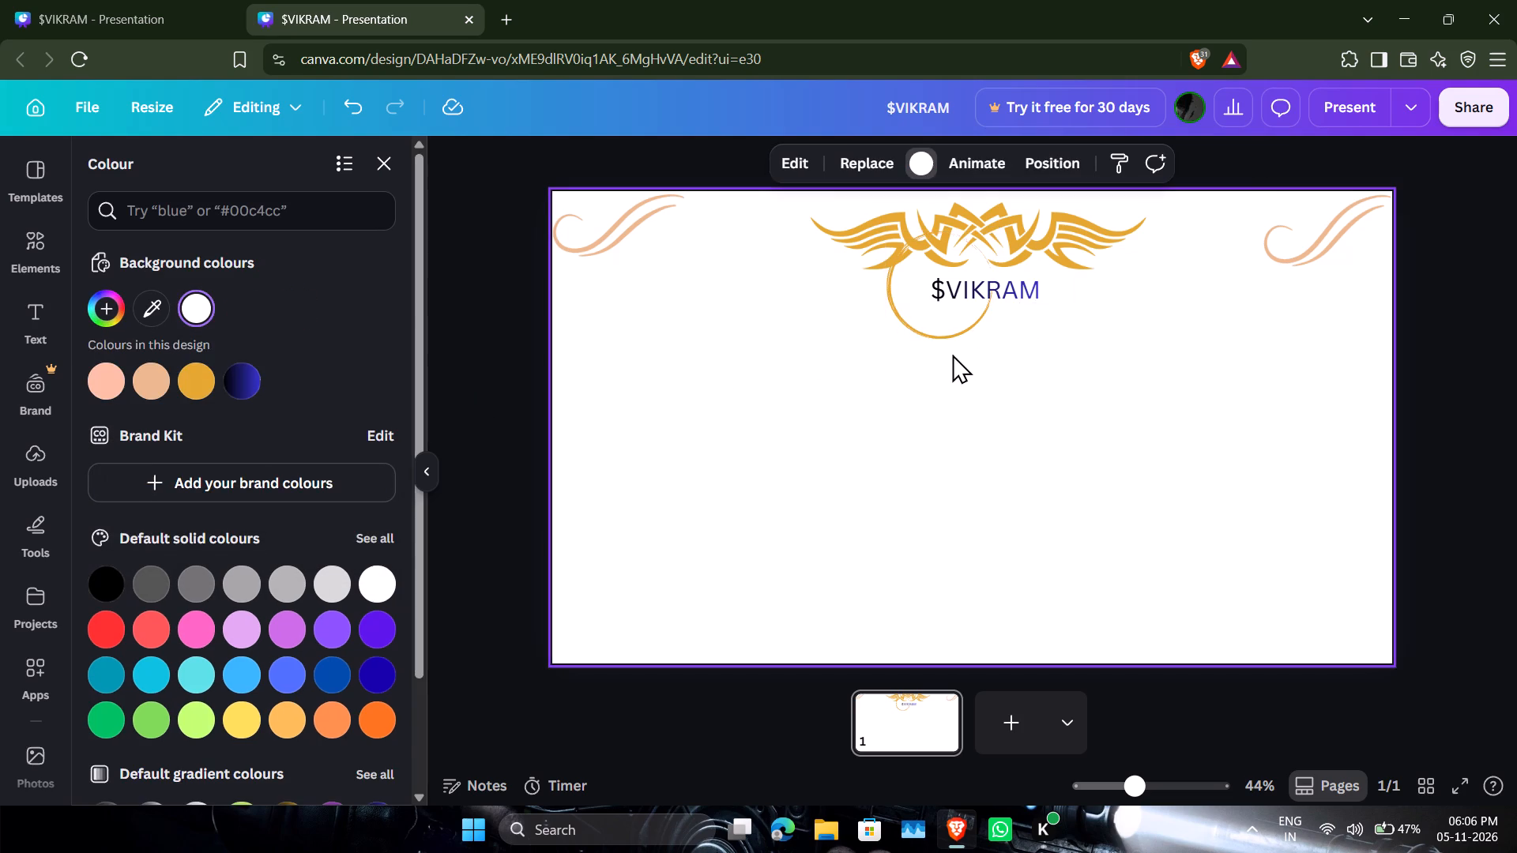
Move the golden circle slightly right so it sits more centrally behind the $VIKRAM text.
left_click_drag(922, 318, 947, 322)
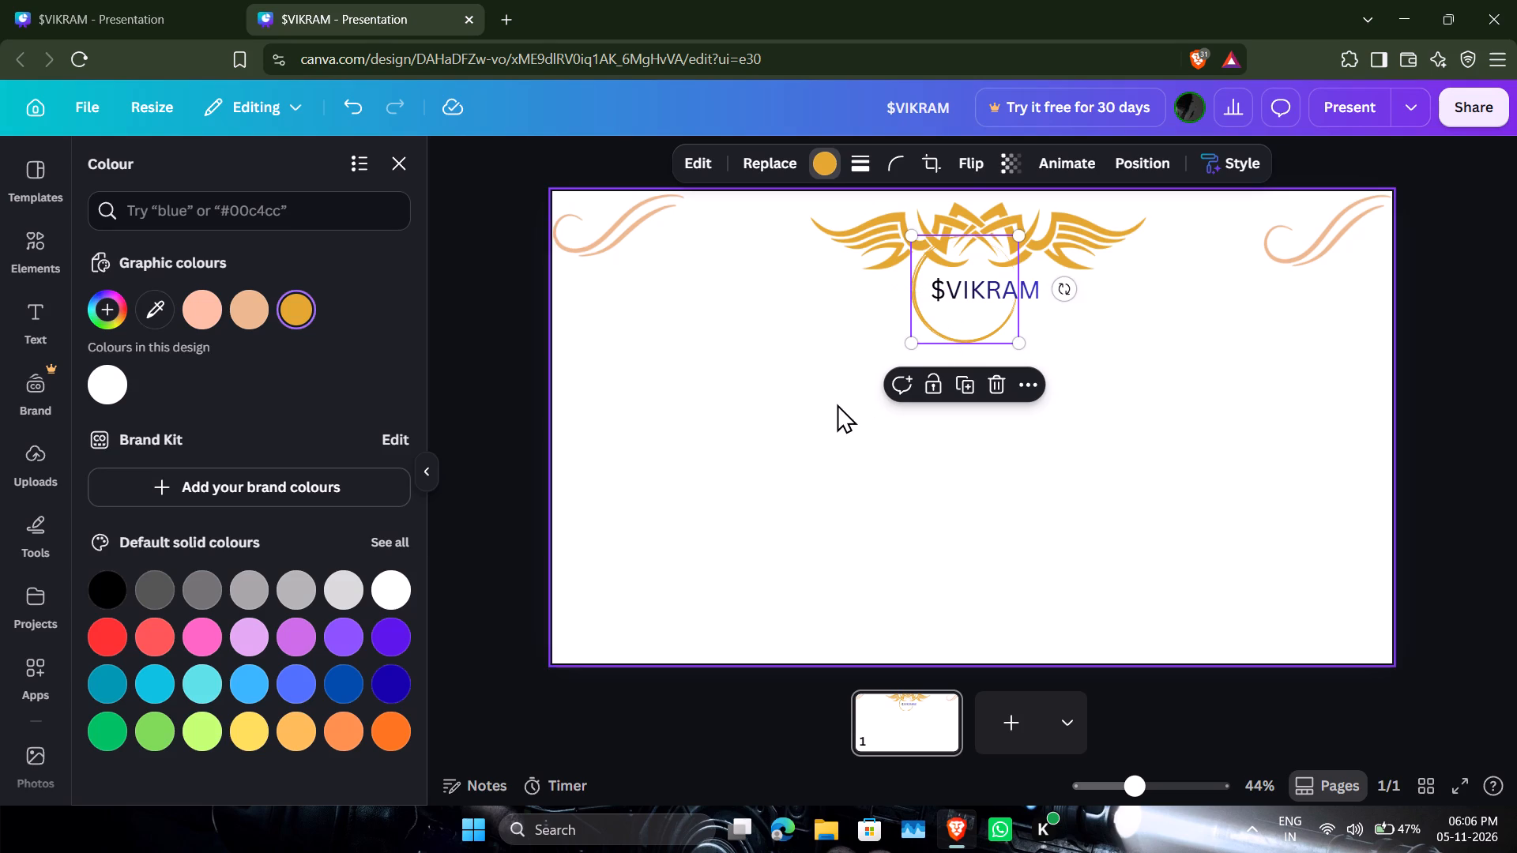
left_click(837, 404)
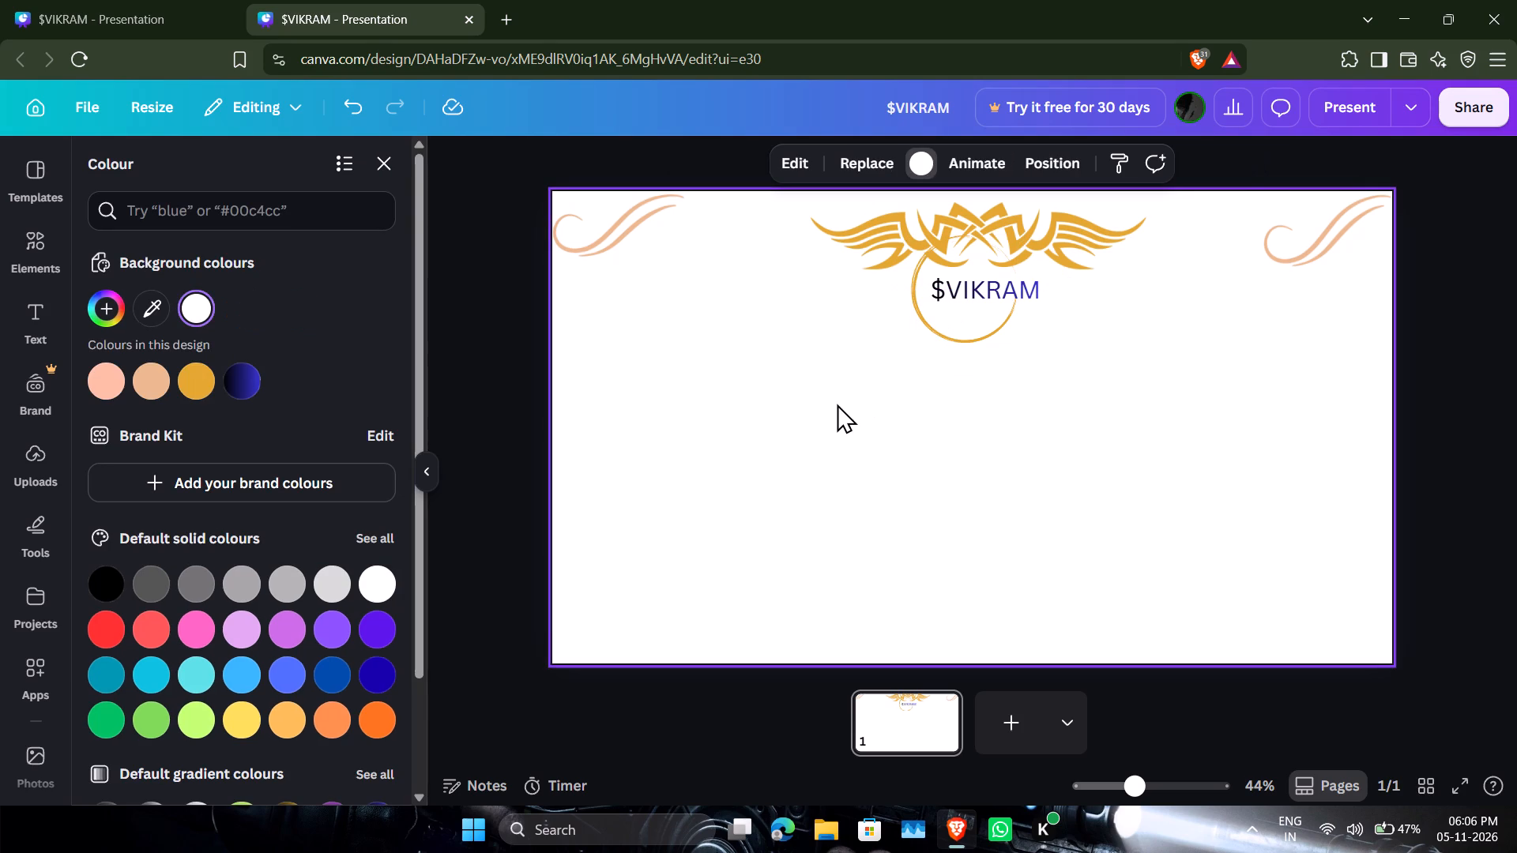
Shift the $VIKRAM text slightly left to line up with the centre of the golden wing ornament.
left_click(994, 282)
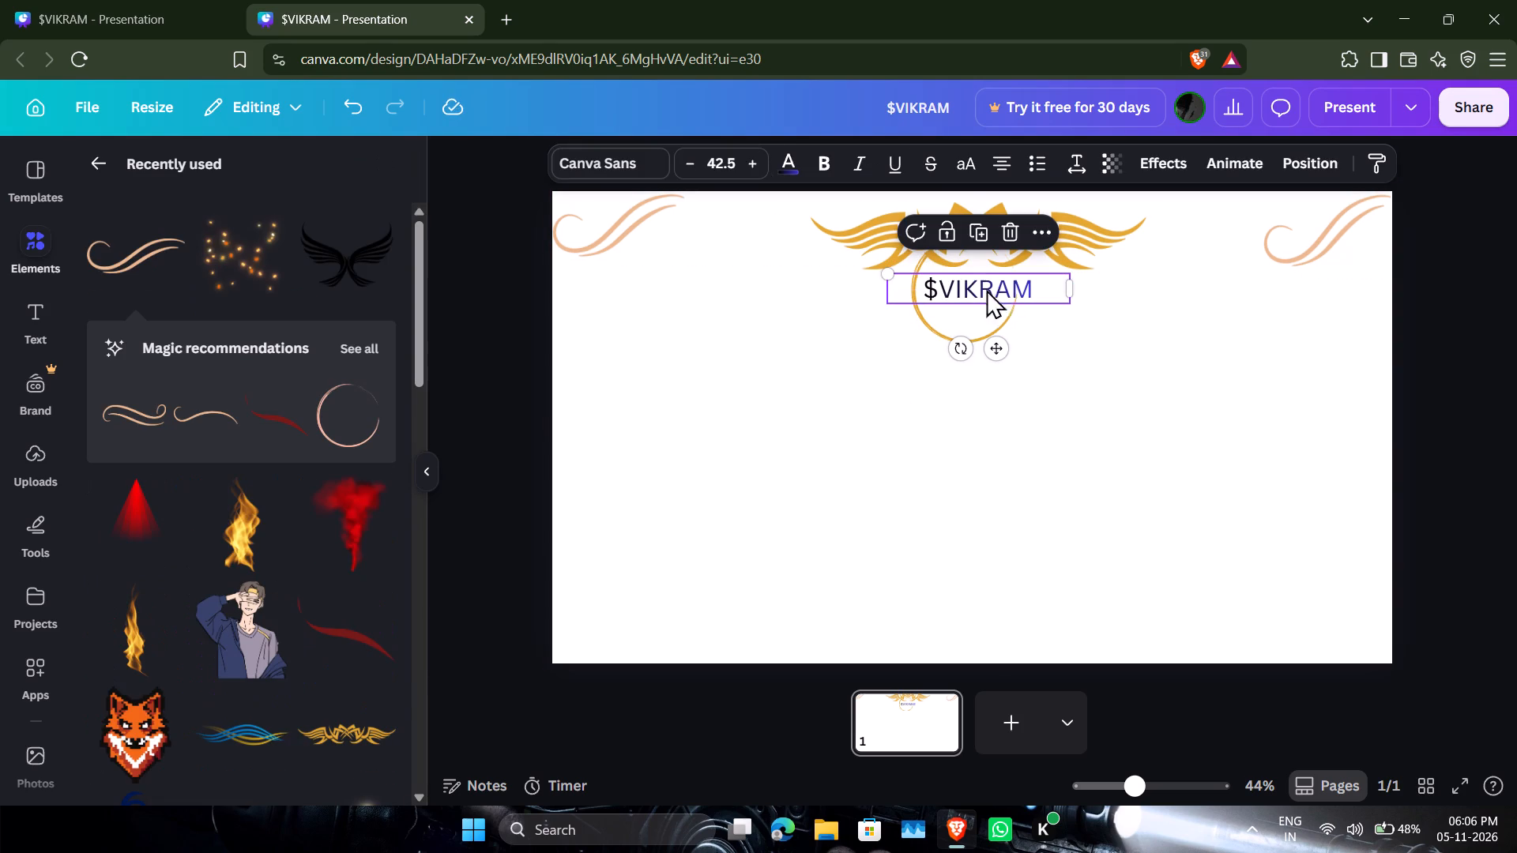
left_click(912, 433)
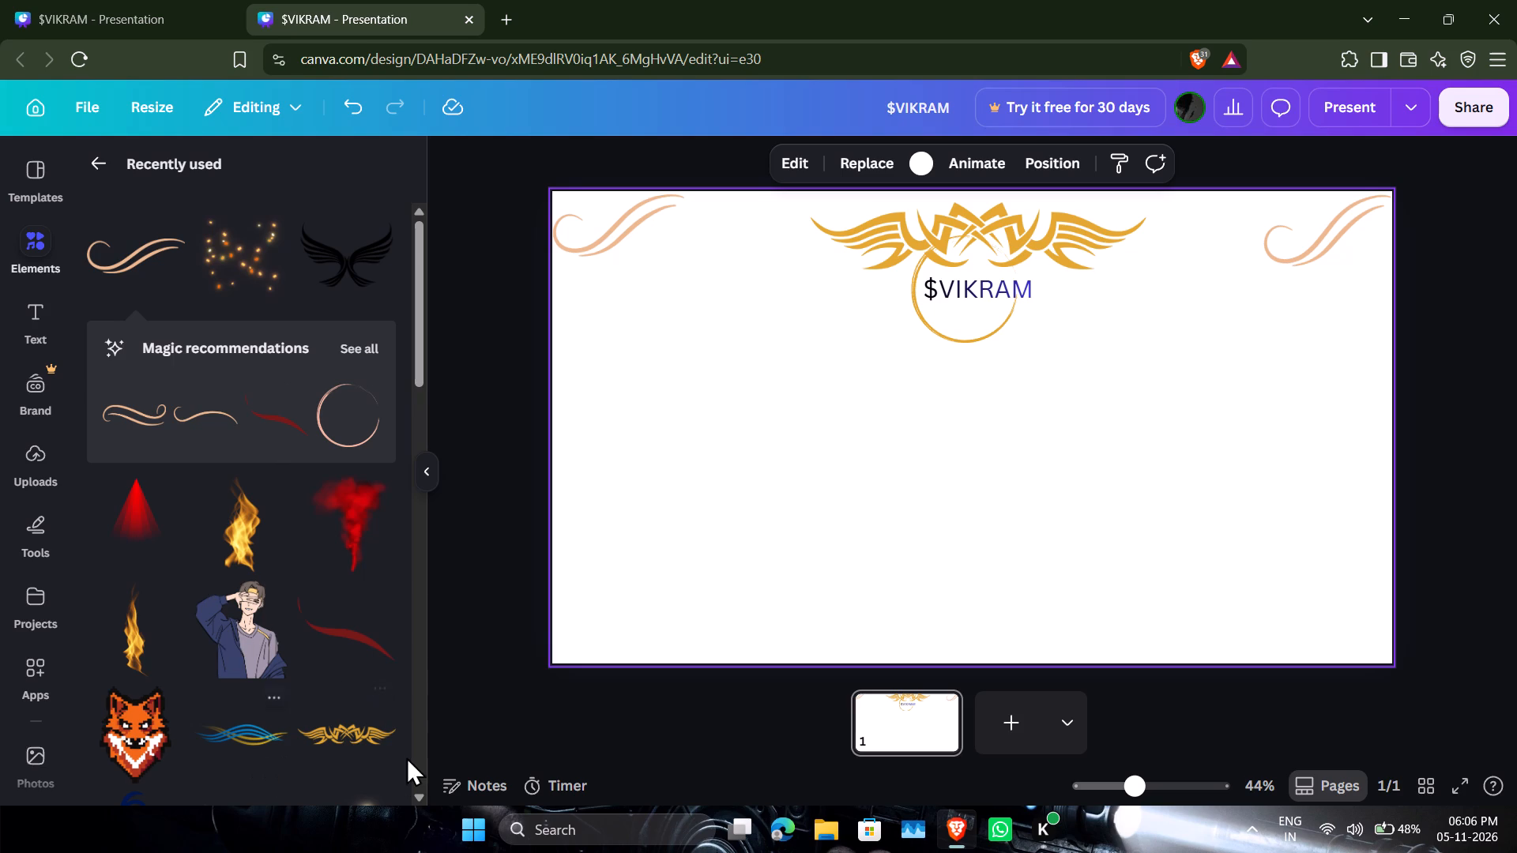
left_click(1003, 277)
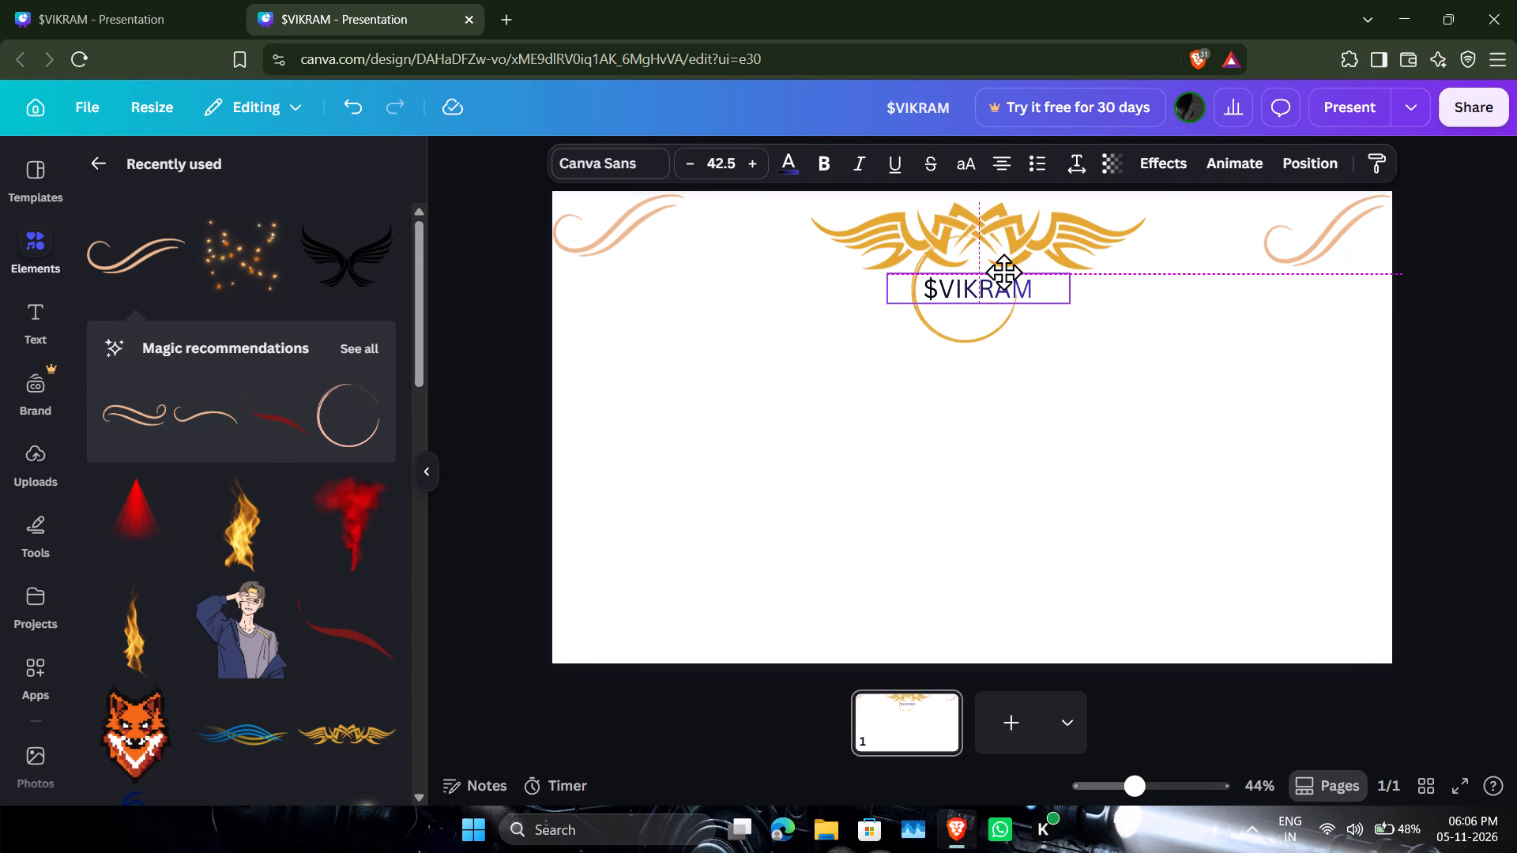
left_click(593, 460)
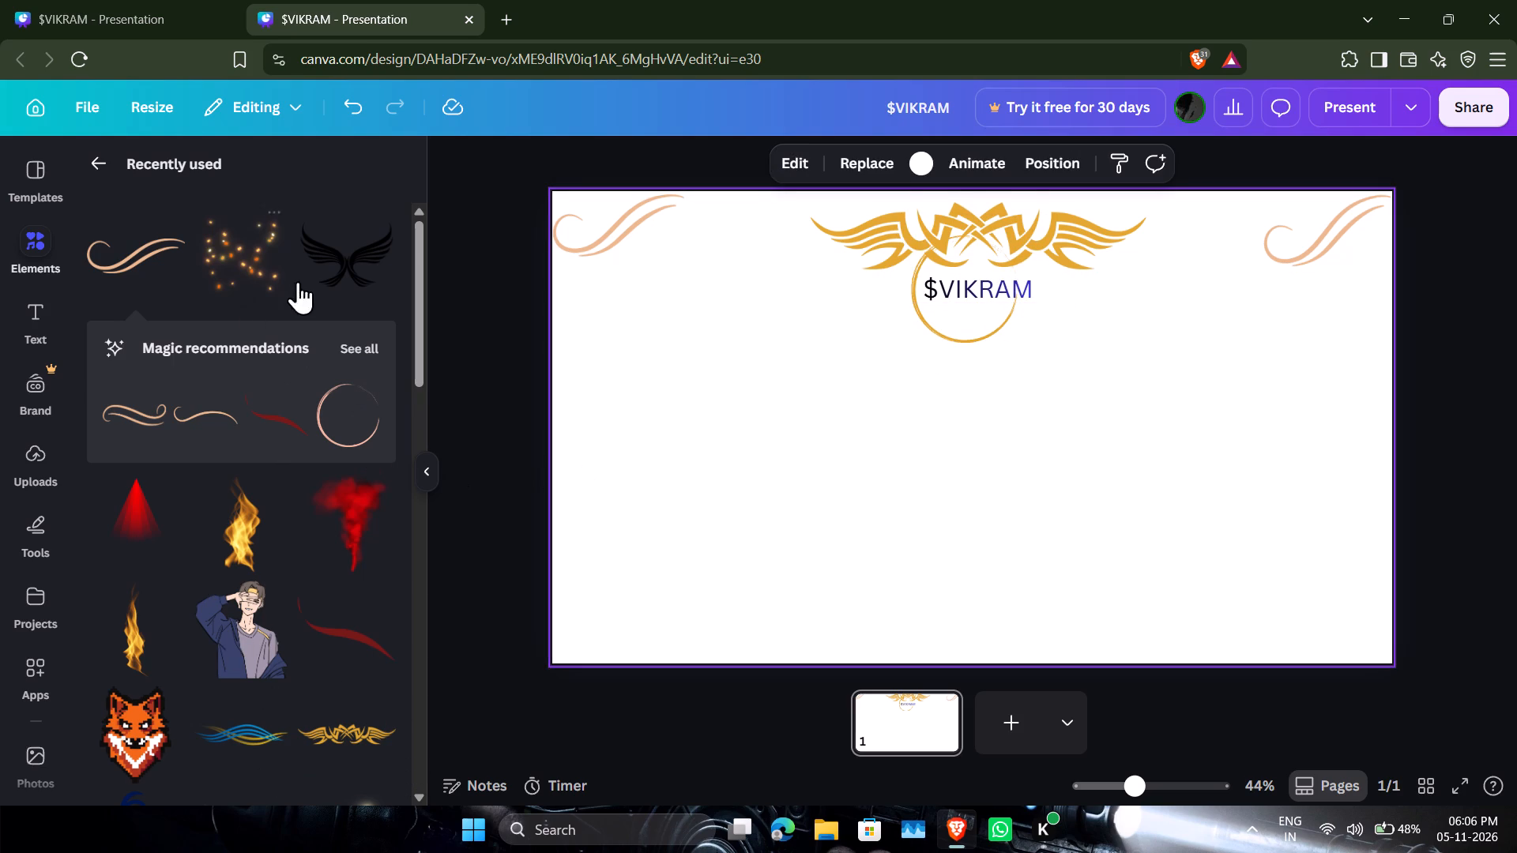
Add the red floral swirl from the recently used elements to the page, below the top-left corner swirl.
left_click(97, 165)
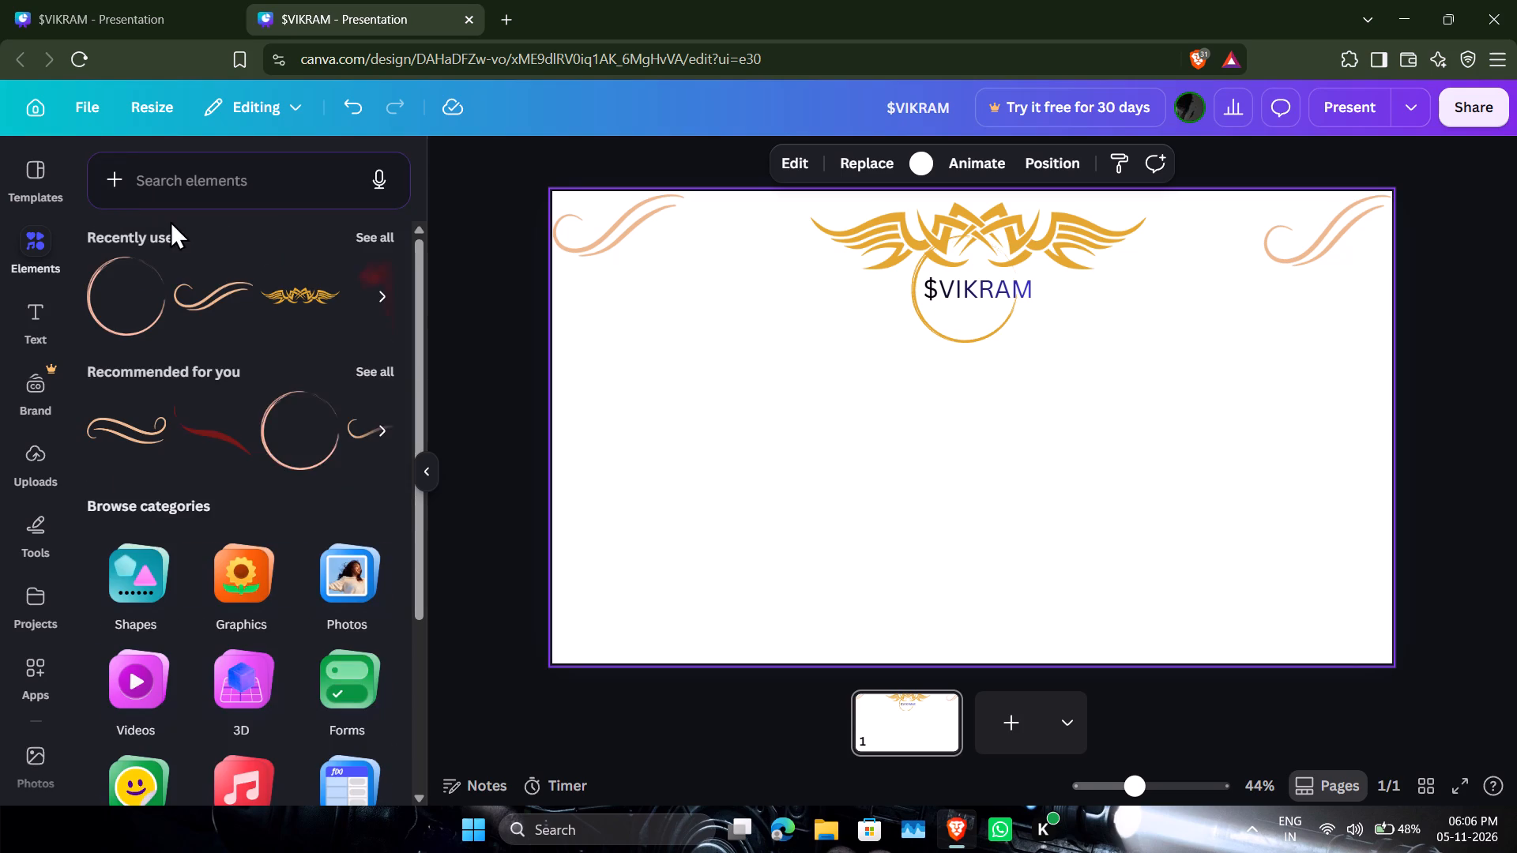
left_click(375, 239)
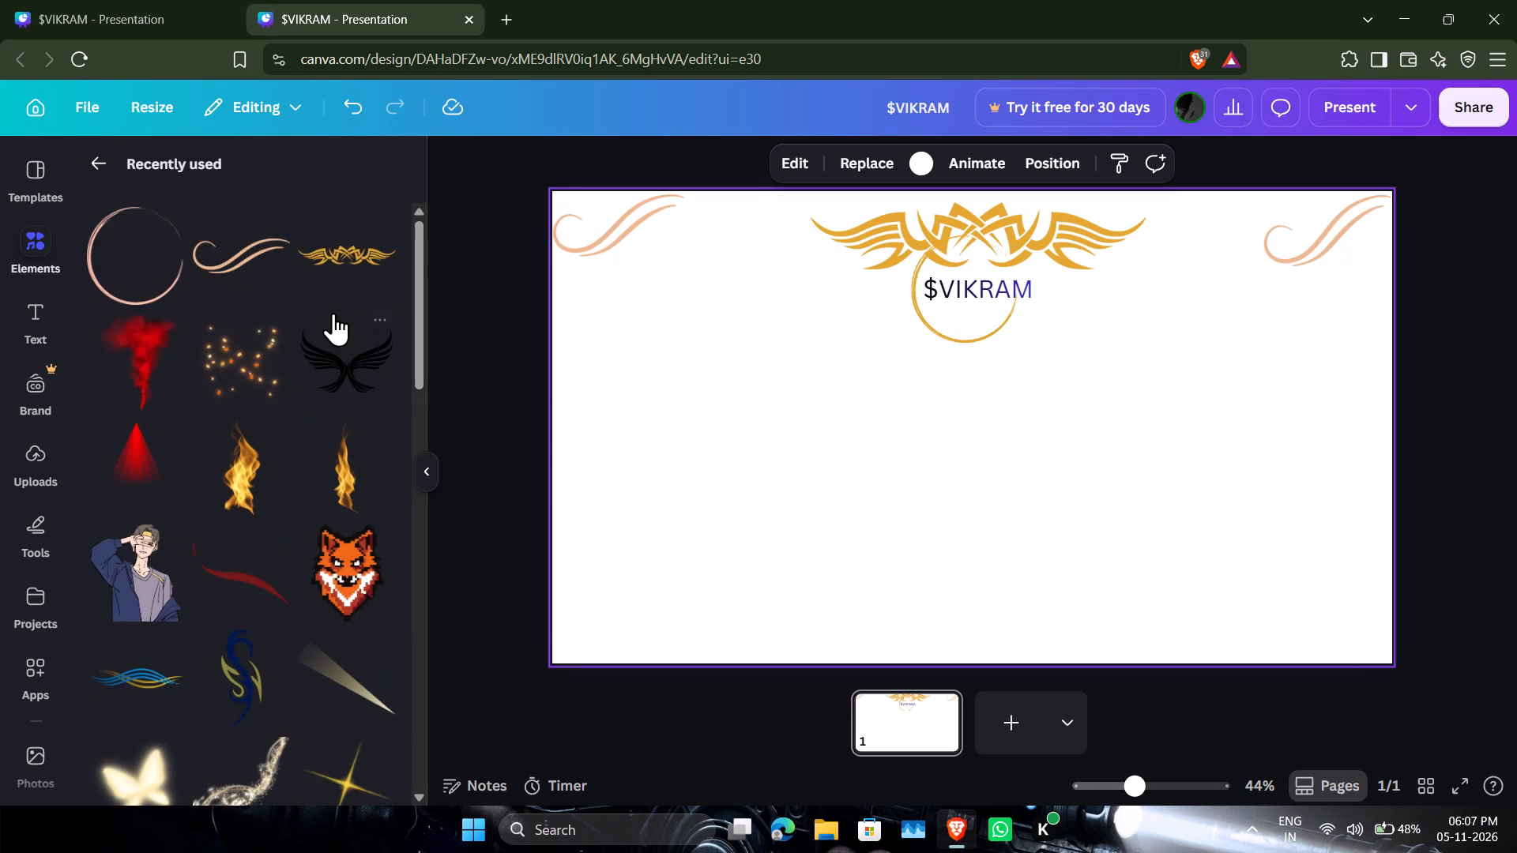
scroll(333, 315, "down", 6)
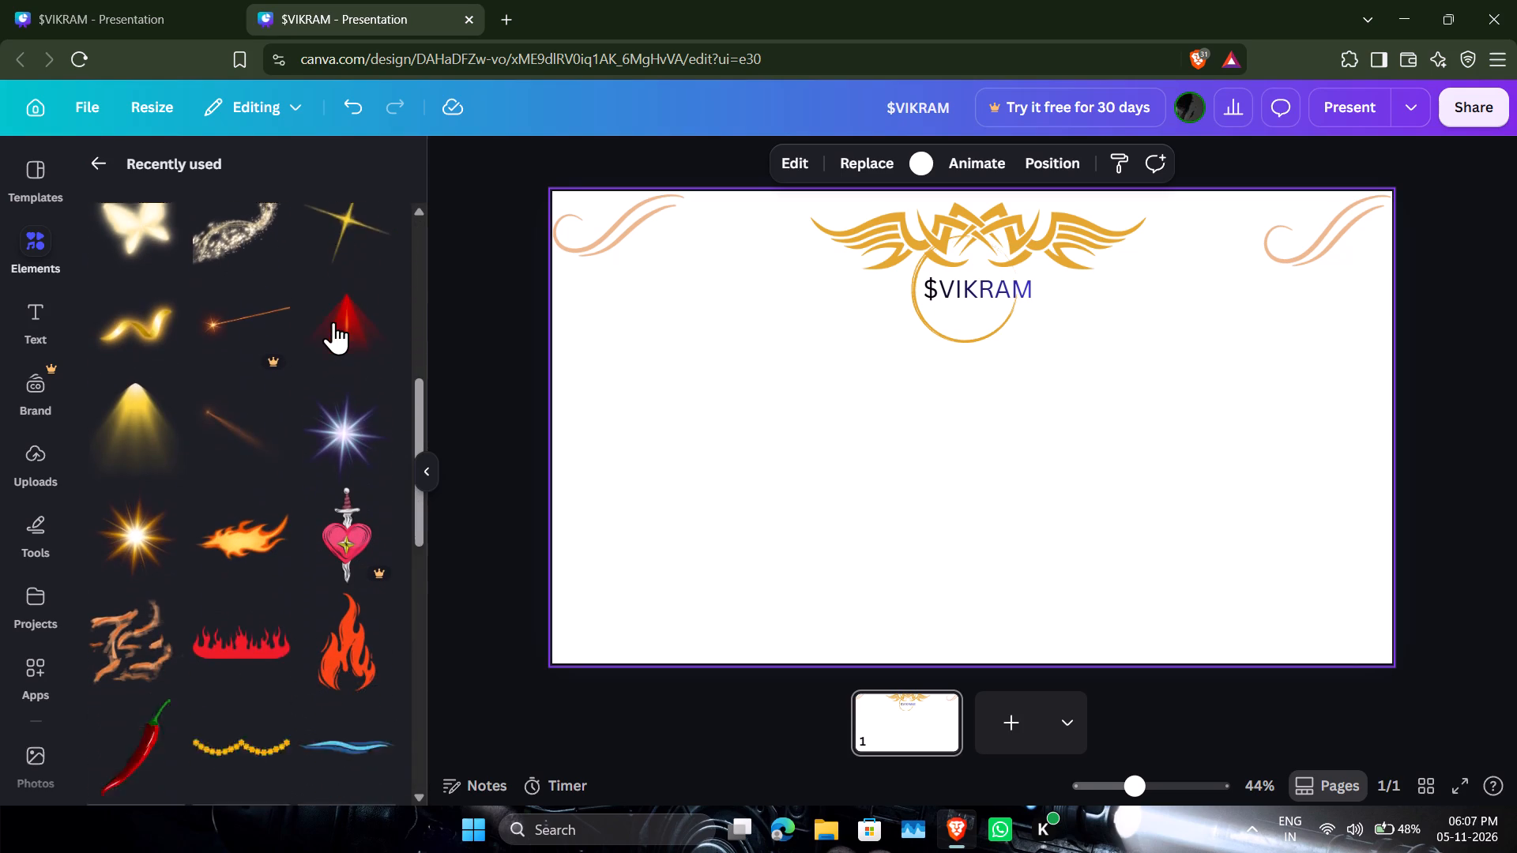
scroll(333, 321, "down", 3)
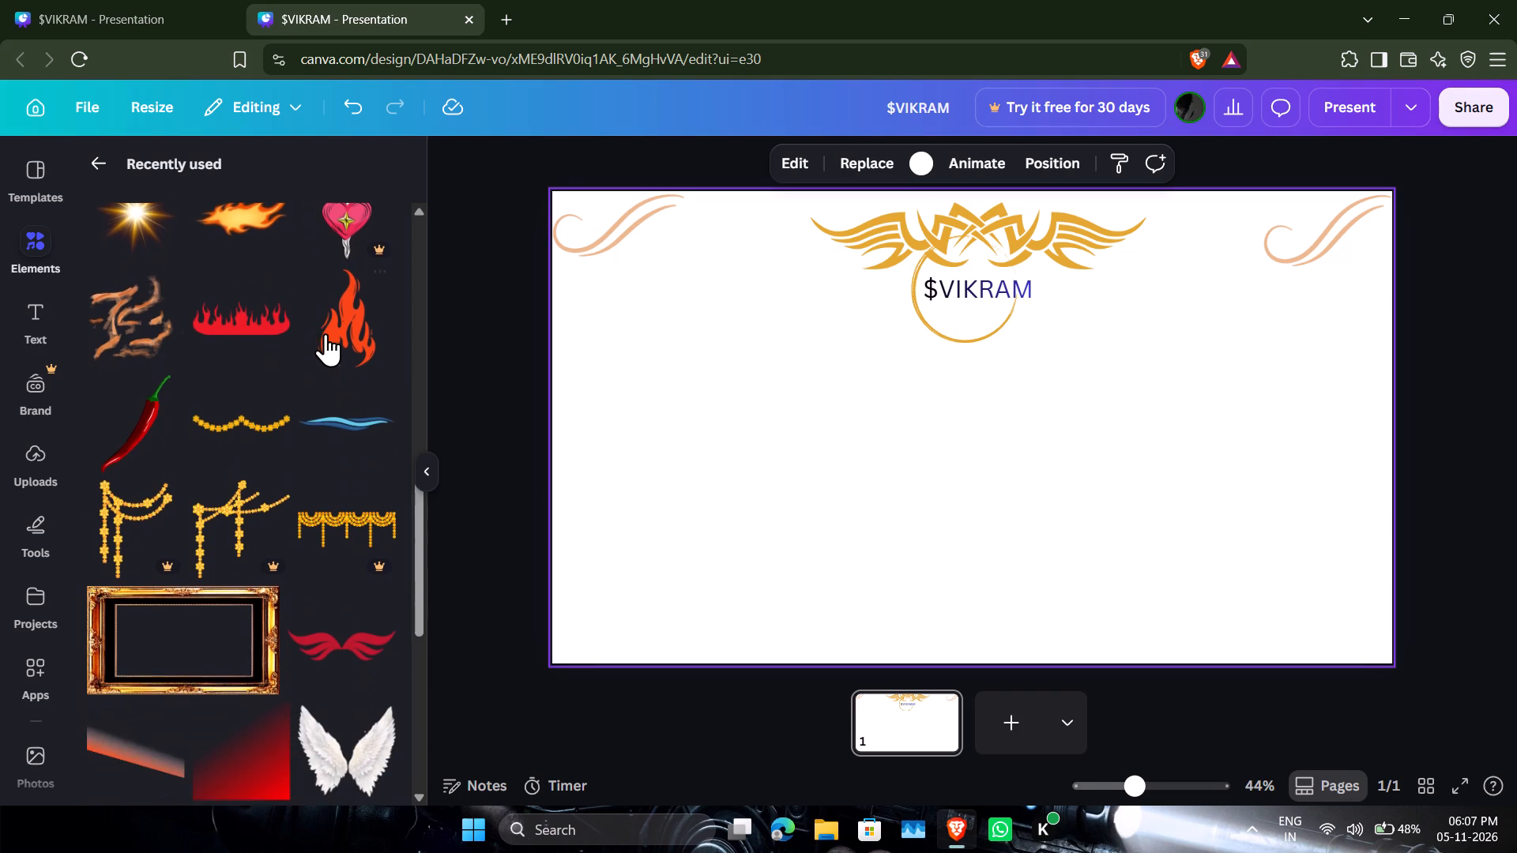
scroll(326, 336, "down", 5)
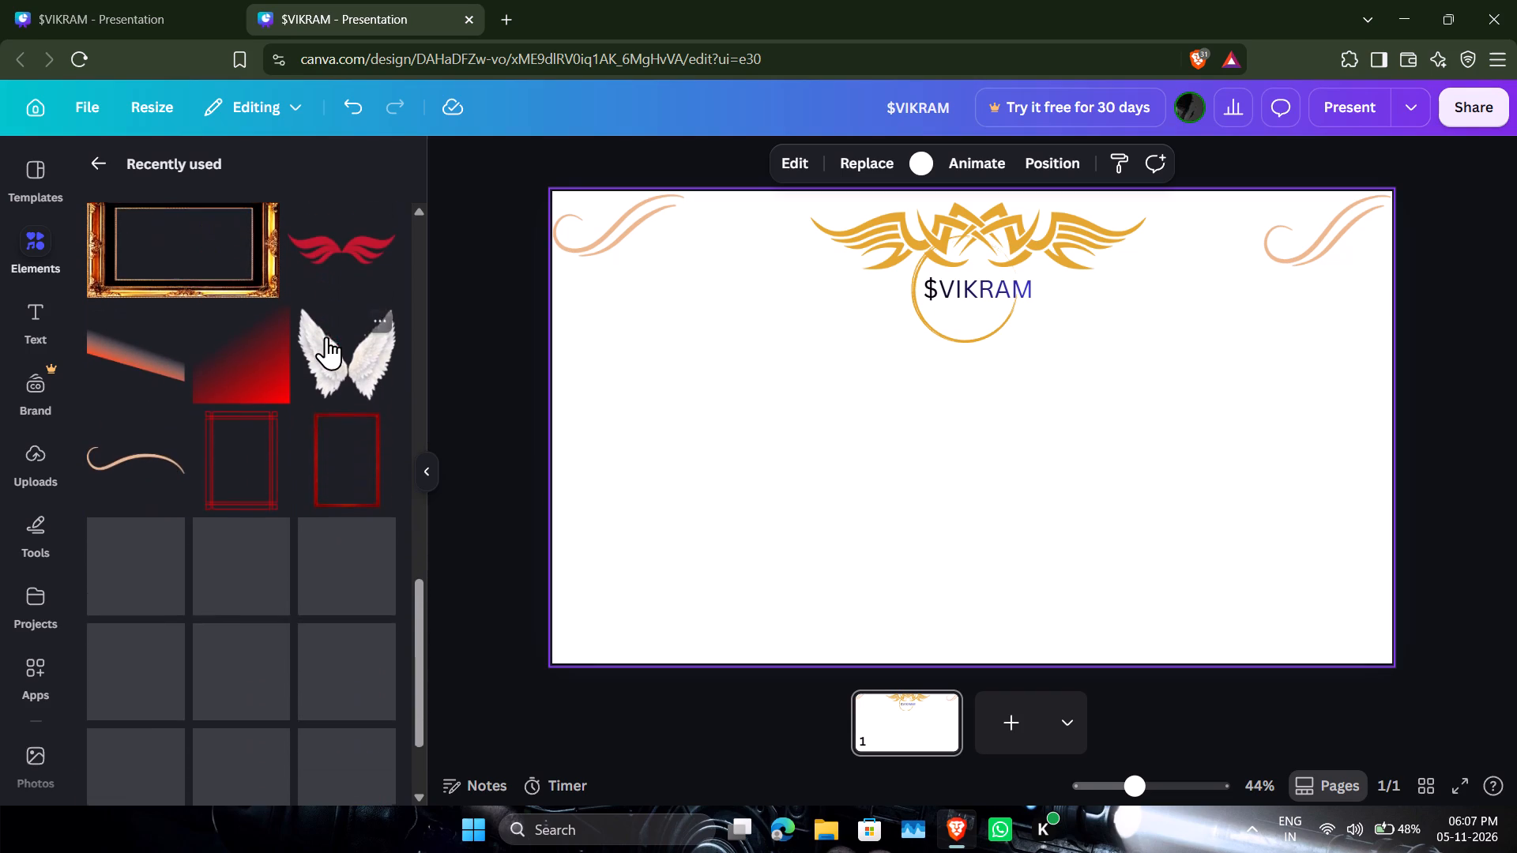
scroll(326, 336, "down", 2)
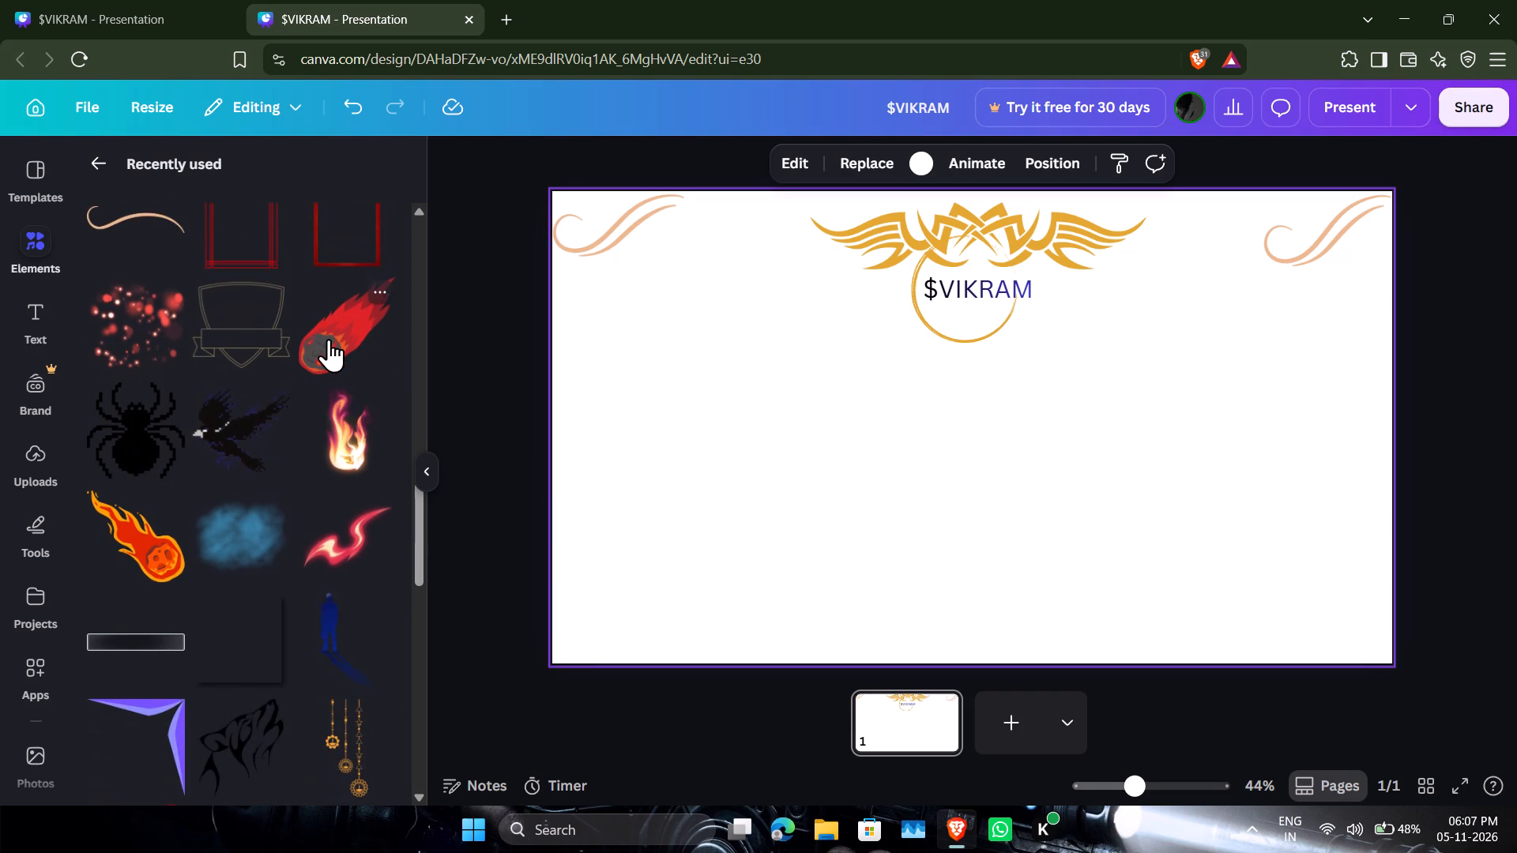
scroll(329, 339, "down", 3)
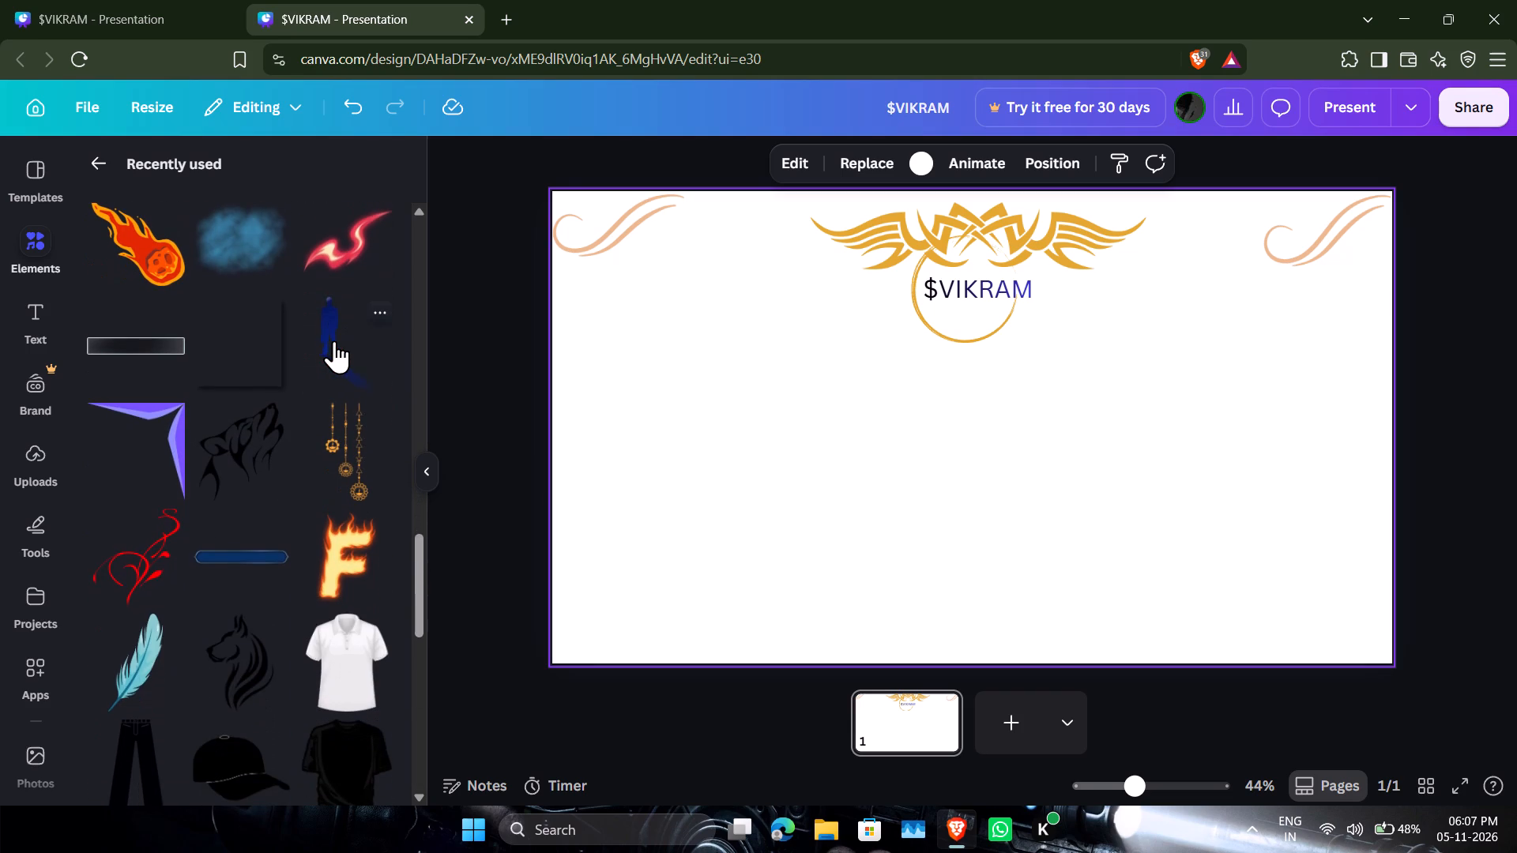
scroll(340, 391, "down", 1)
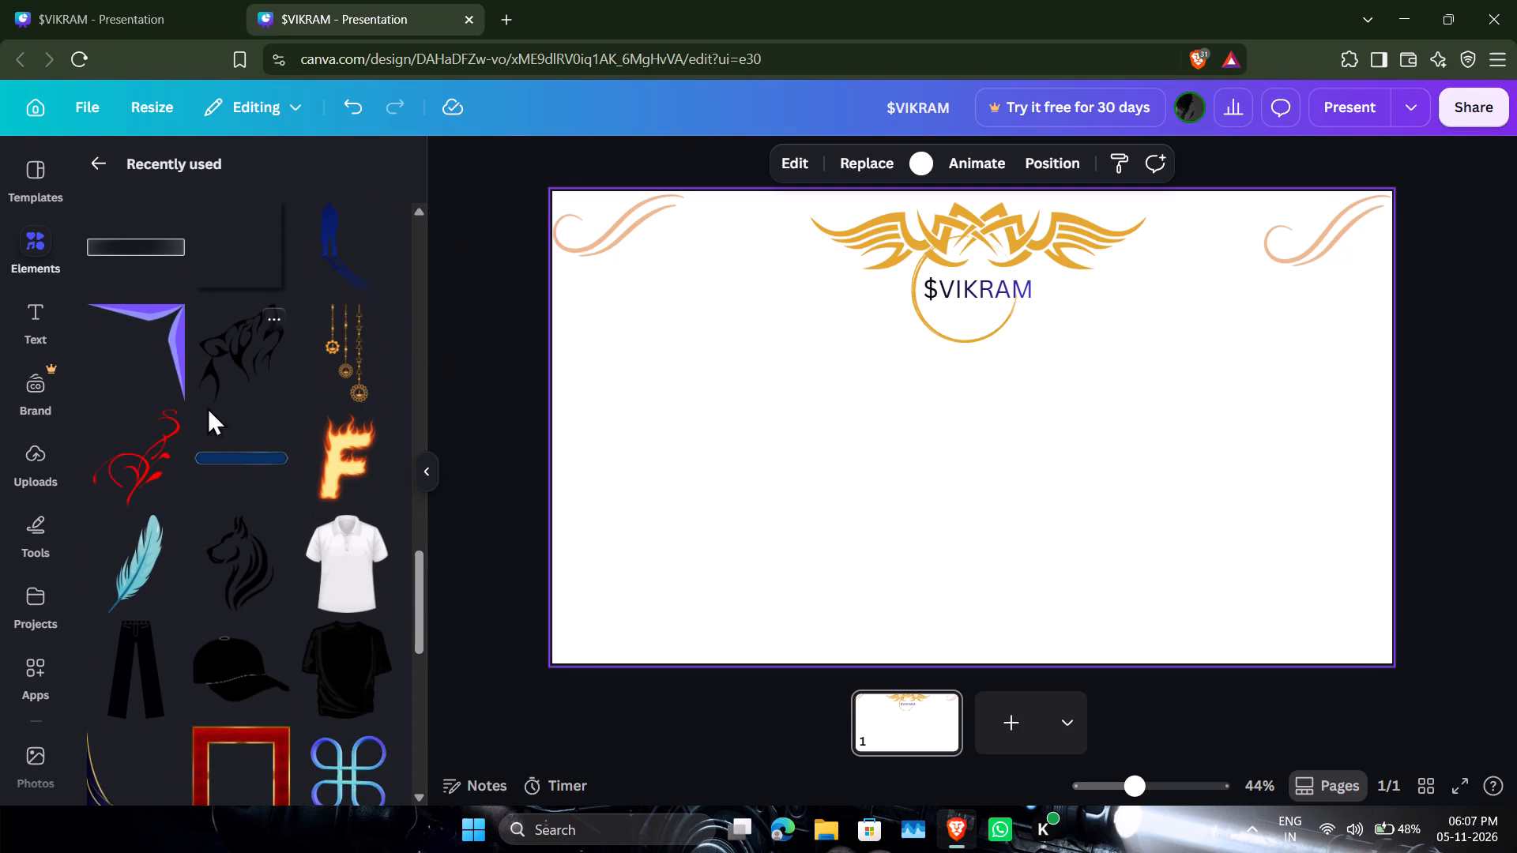
left_click_drag(136, 468, 191, 438)
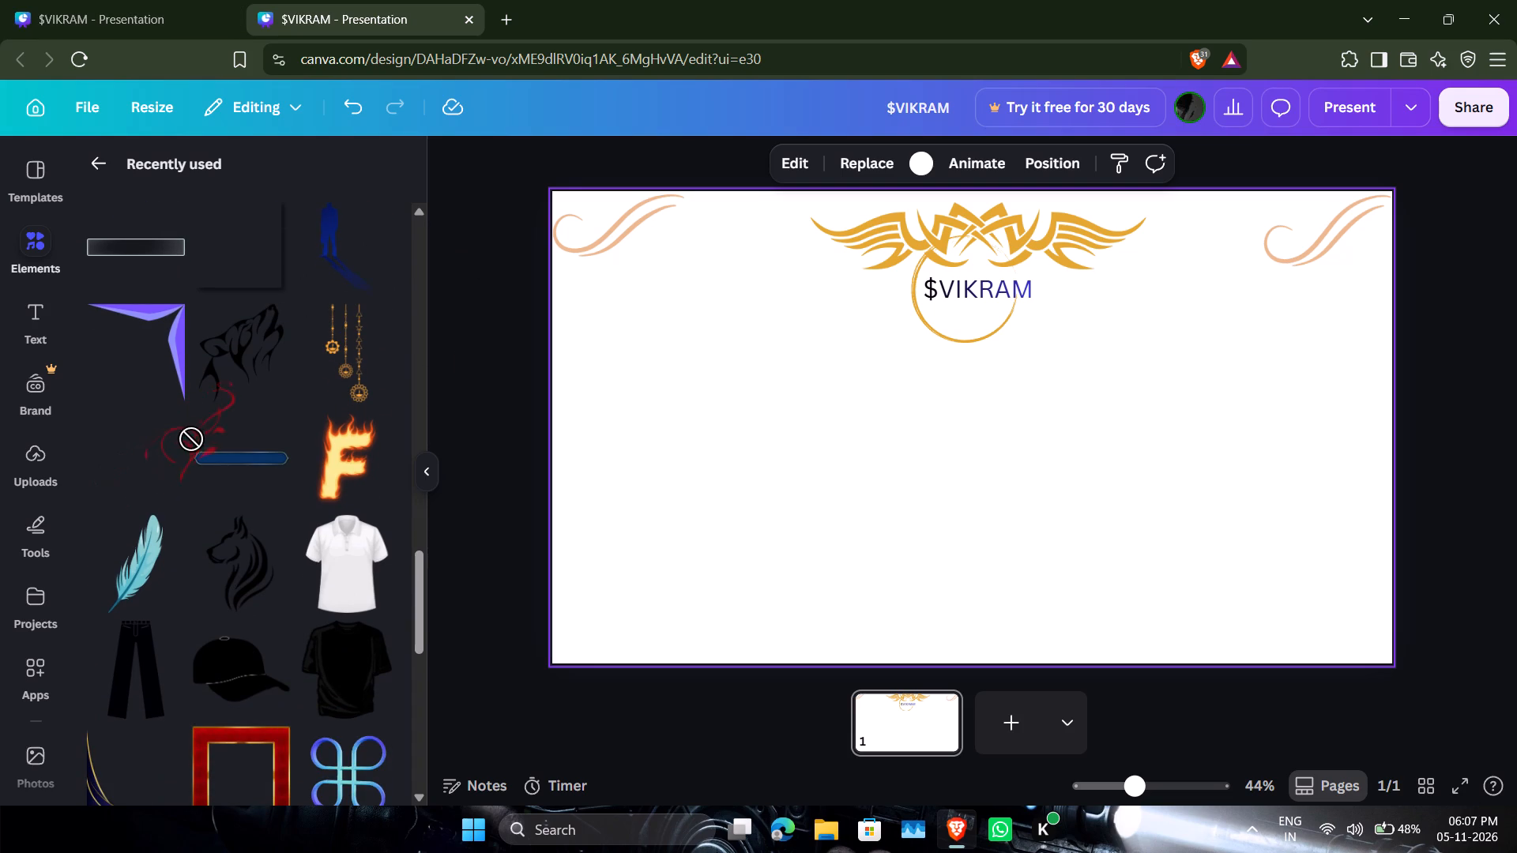
left_click_drag(191, 438, 540, 371)
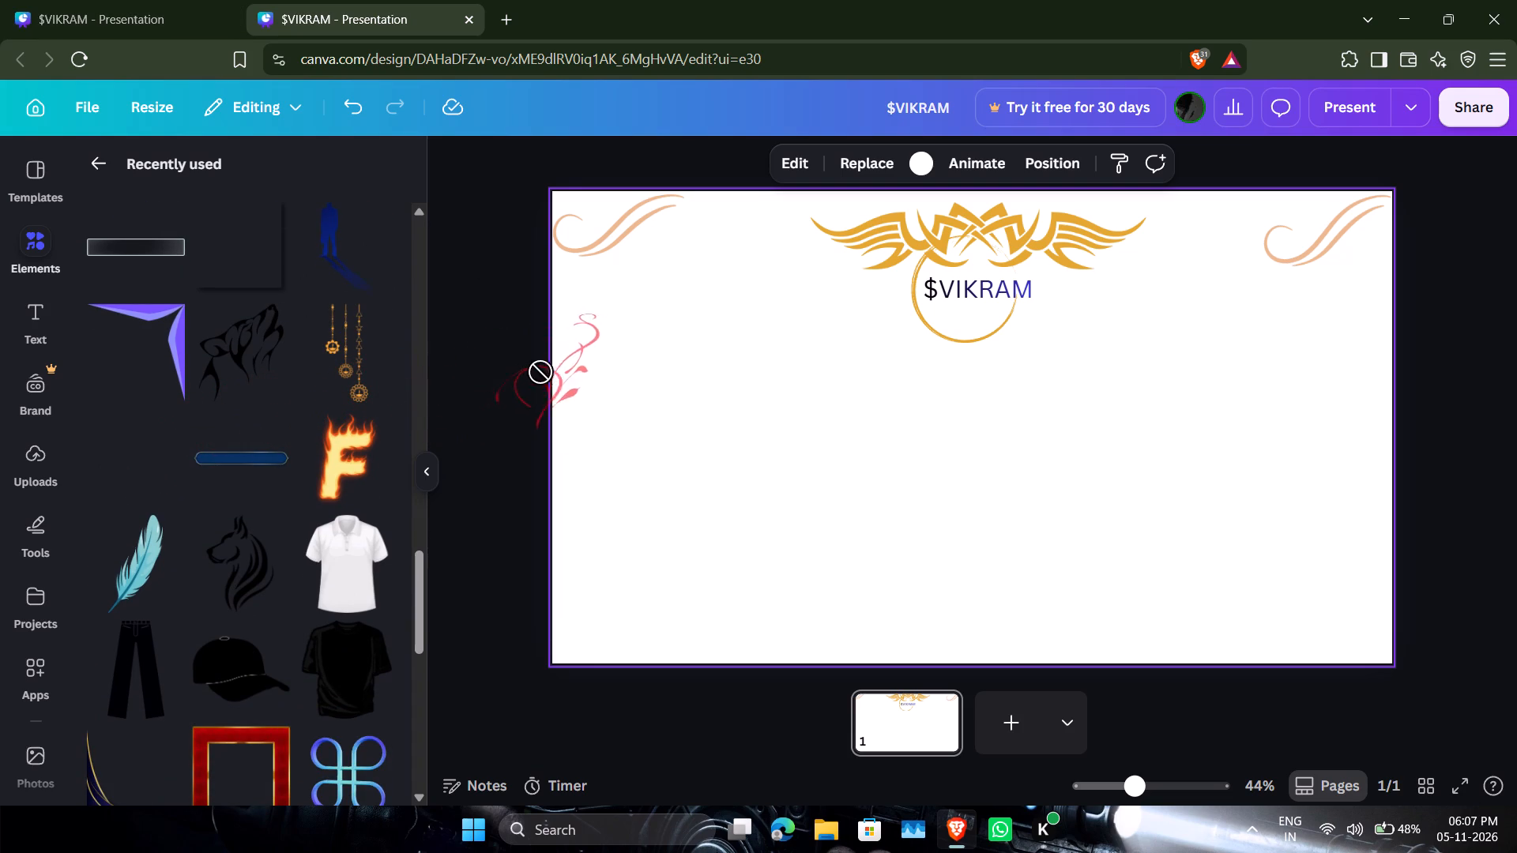
left_click_drag(540, 371, 634, 360)
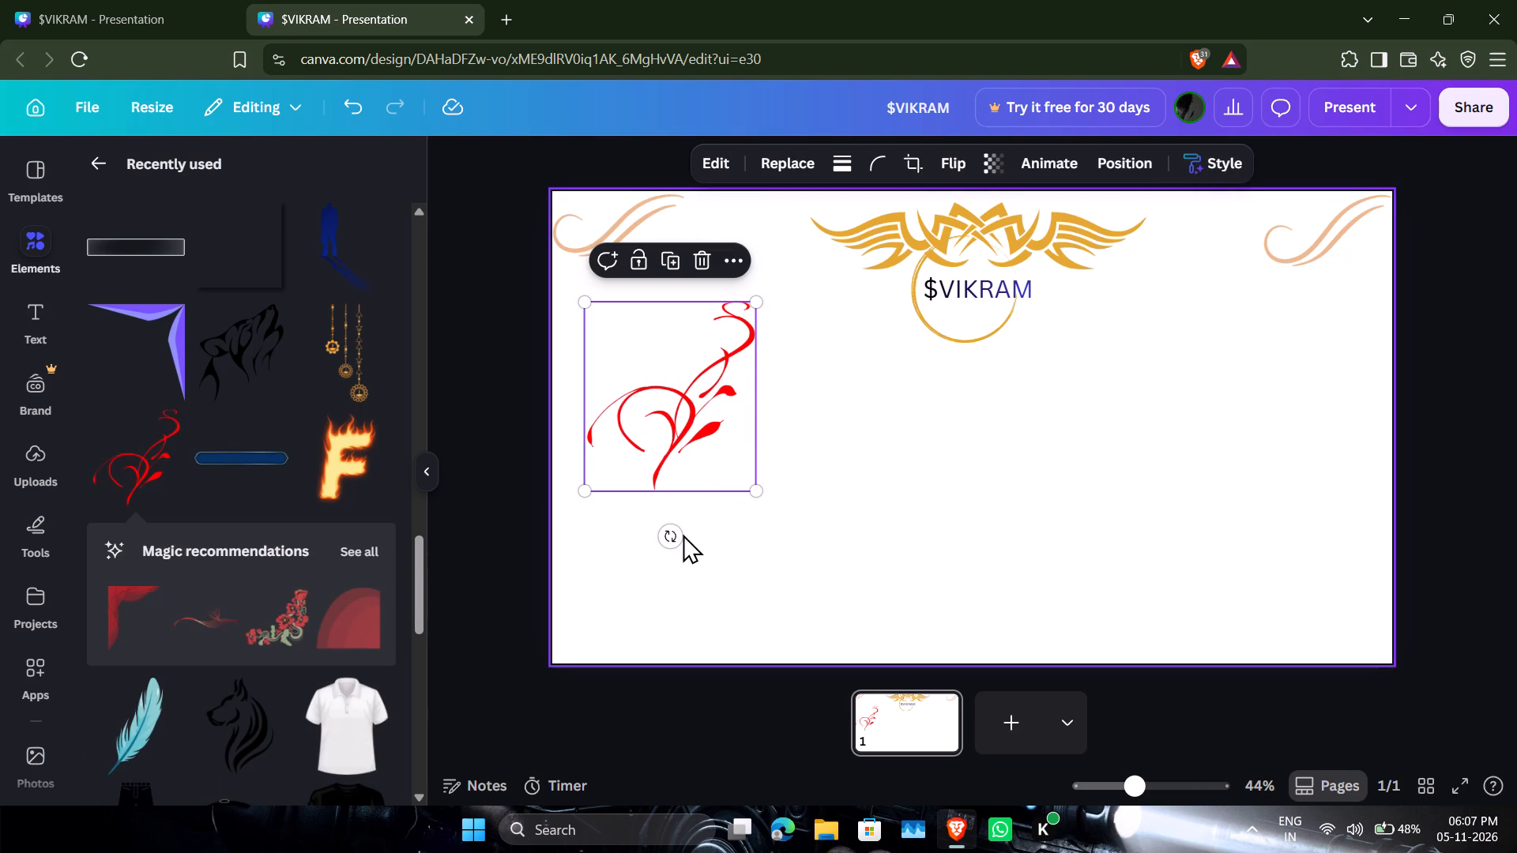
Rotate the red floral swirl slightly counterclockwise and shrink it to a small accent.
left_click_drag(660, 539, 702, 533)
left_click_drag(622, 510, 732, 423)
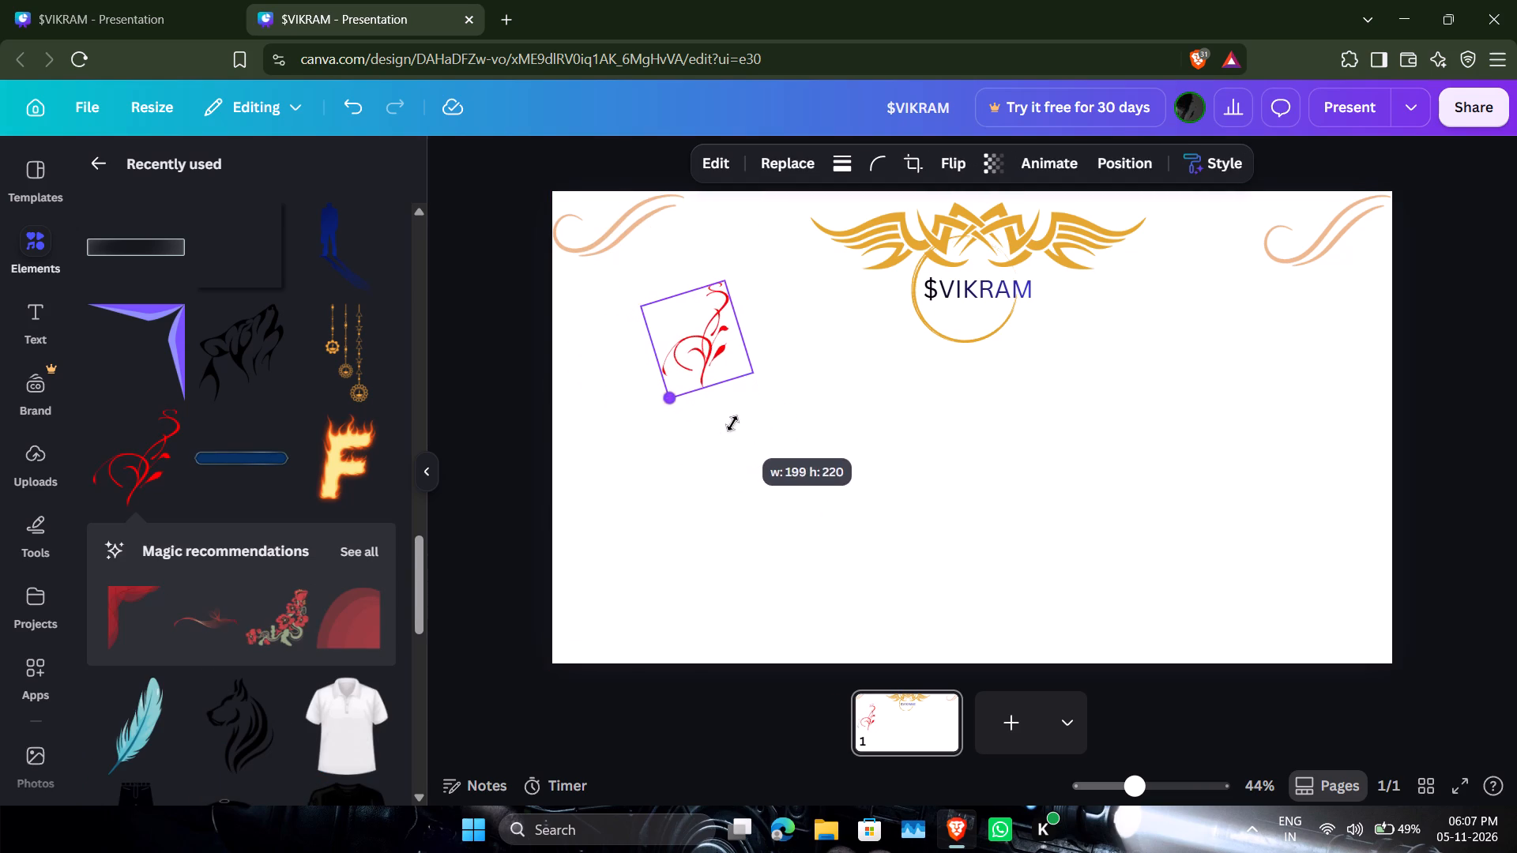
left_click_drag(732, 423, 804, 401)
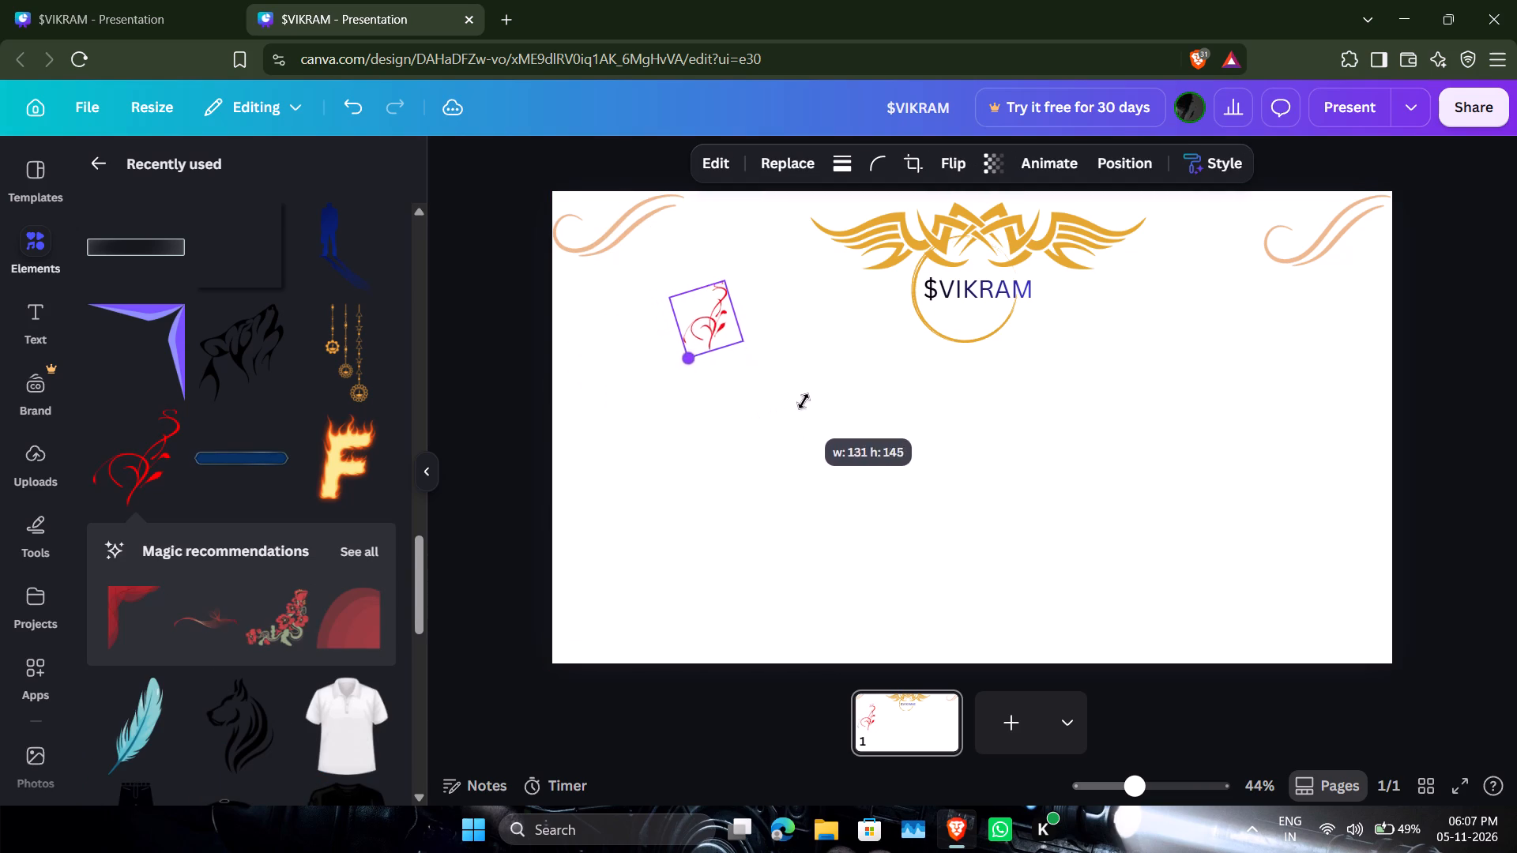
left_click_drag(804, 401, 896, 407)
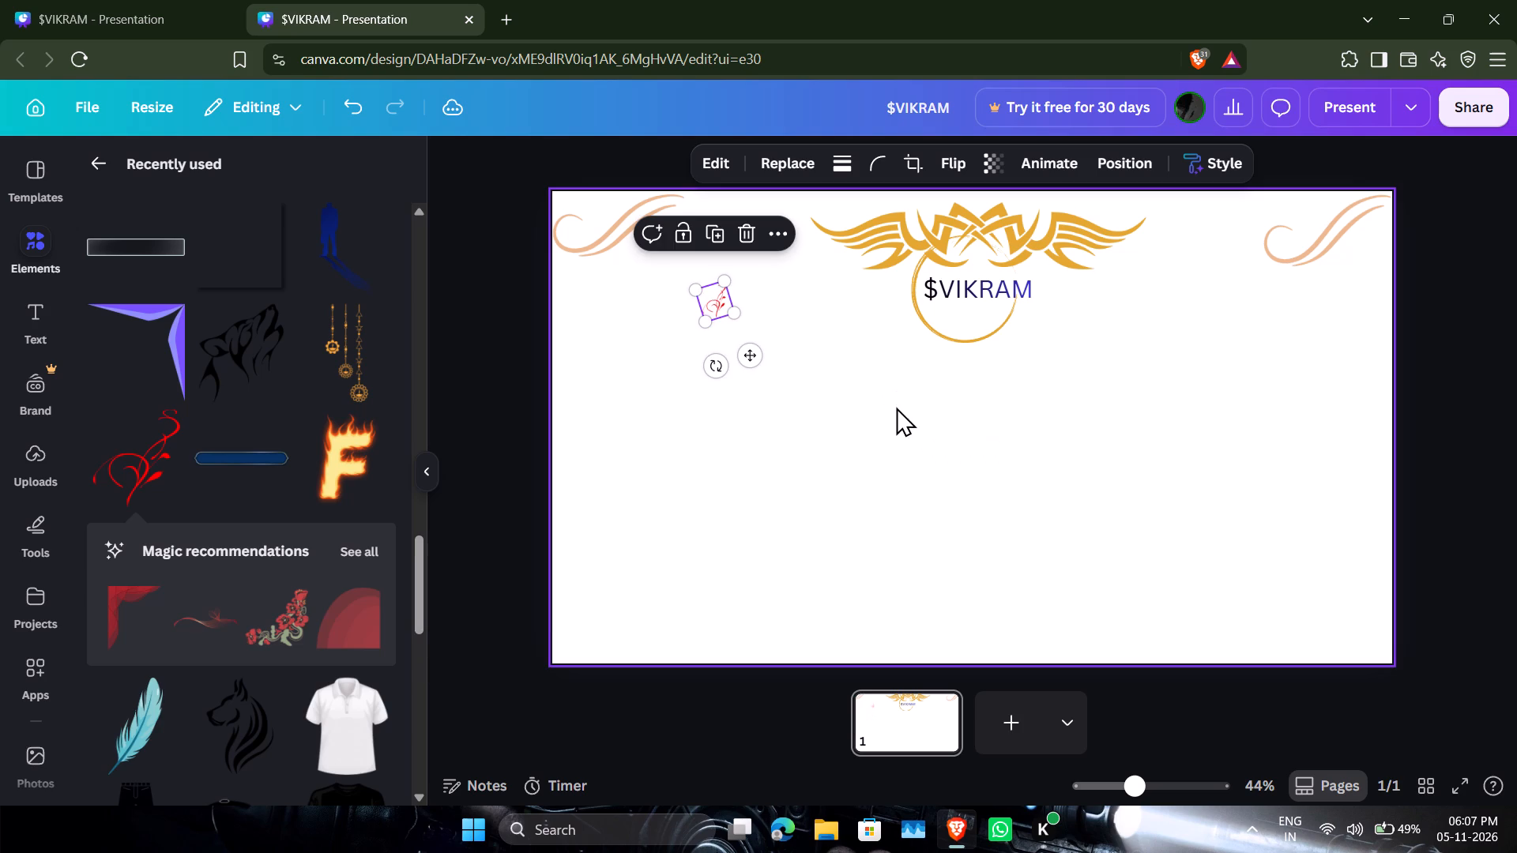
Move the small red swirl to the middle of the golden wing ornament, just above the $VIKRAM text.
left_click_drag(752, 354, 873, 321)
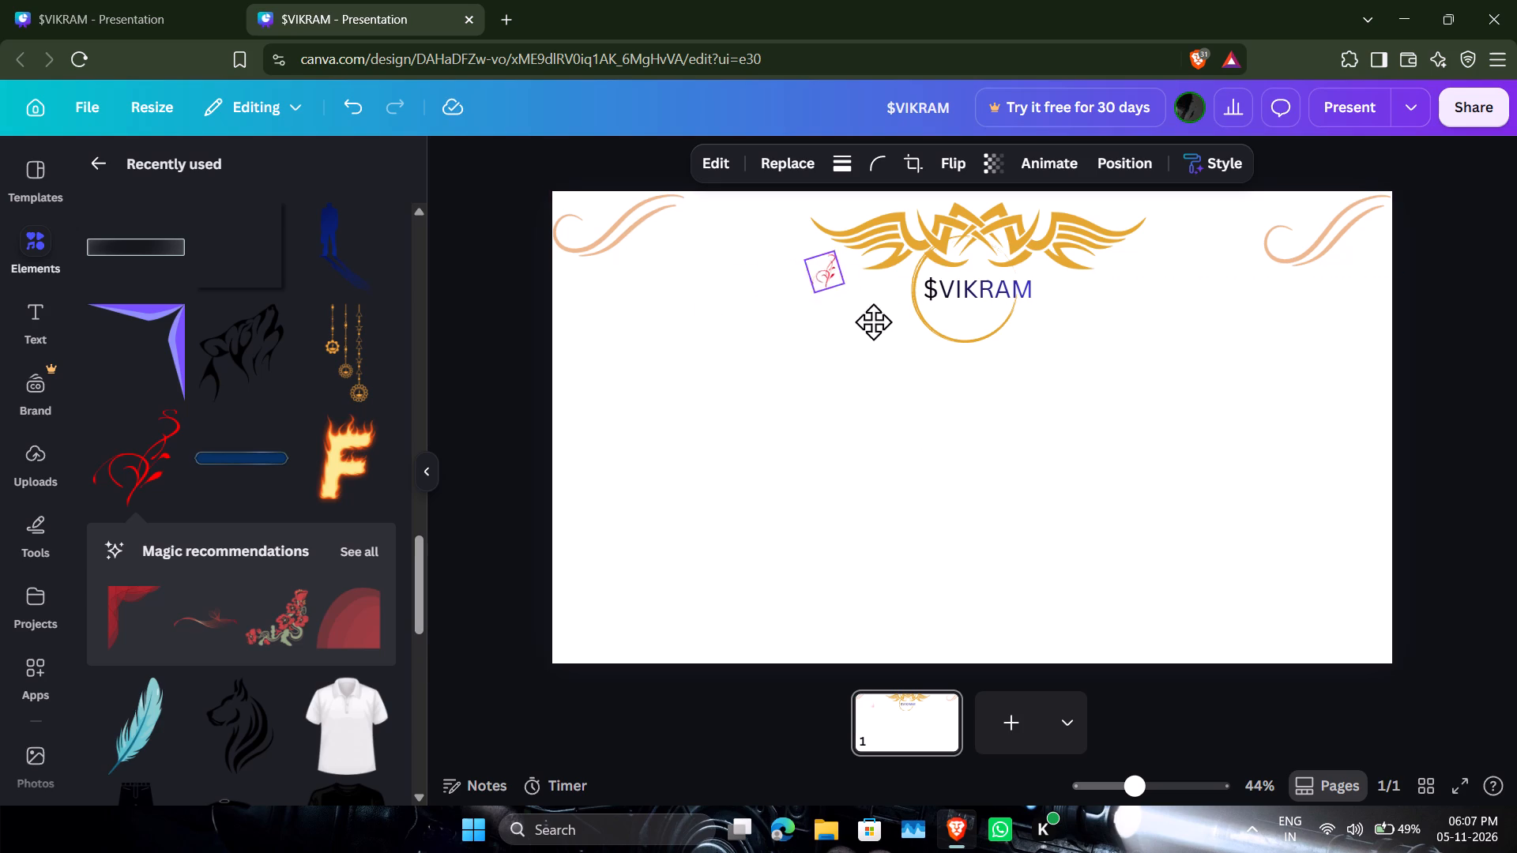
left_click_drag(873, 321, 1009, 309)
left_click(1131, 333)
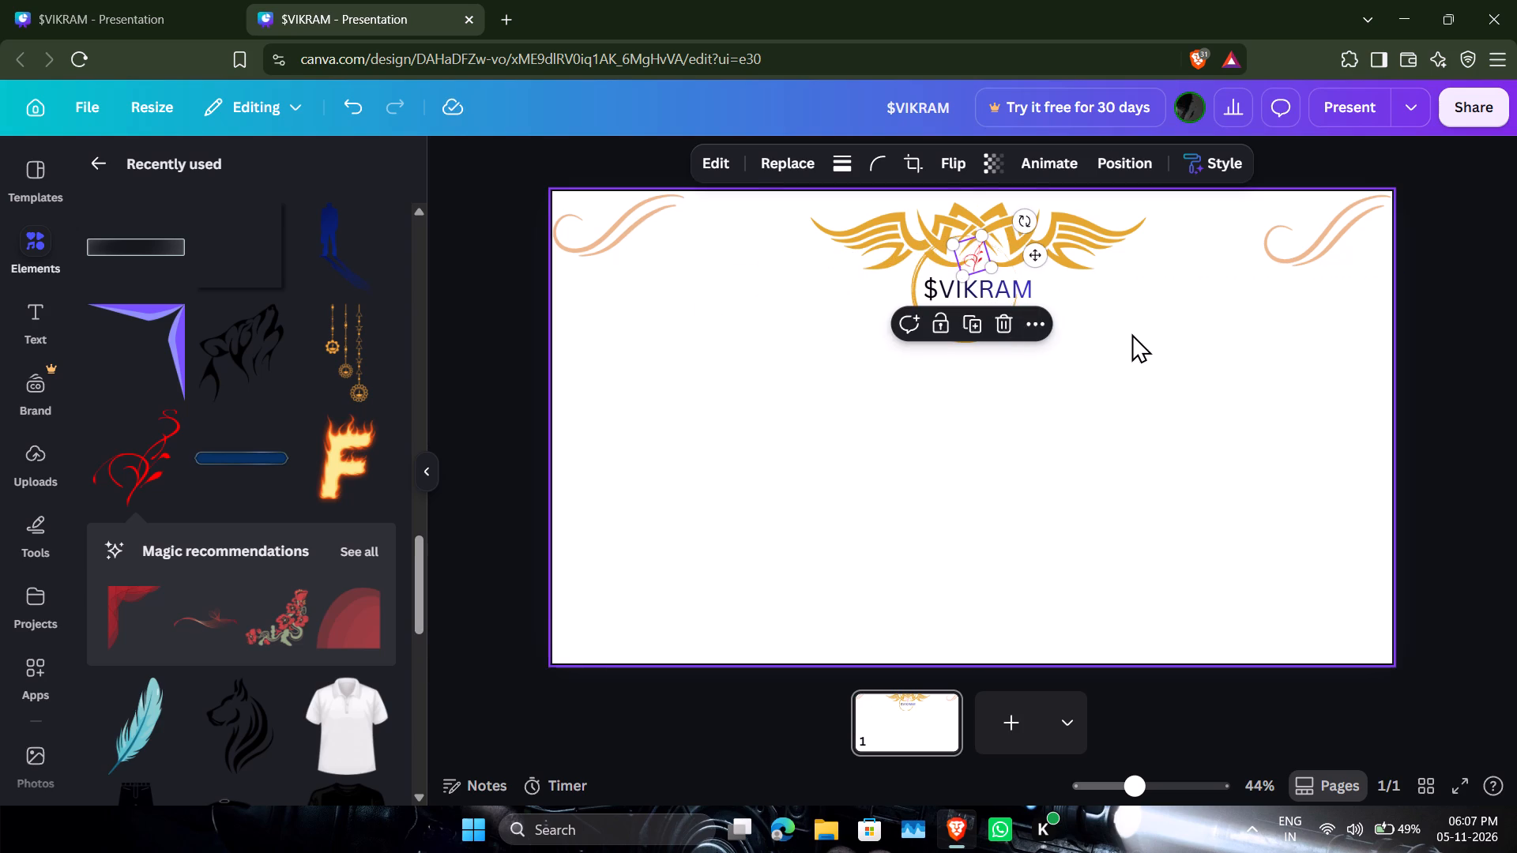
left_click(979, 260)
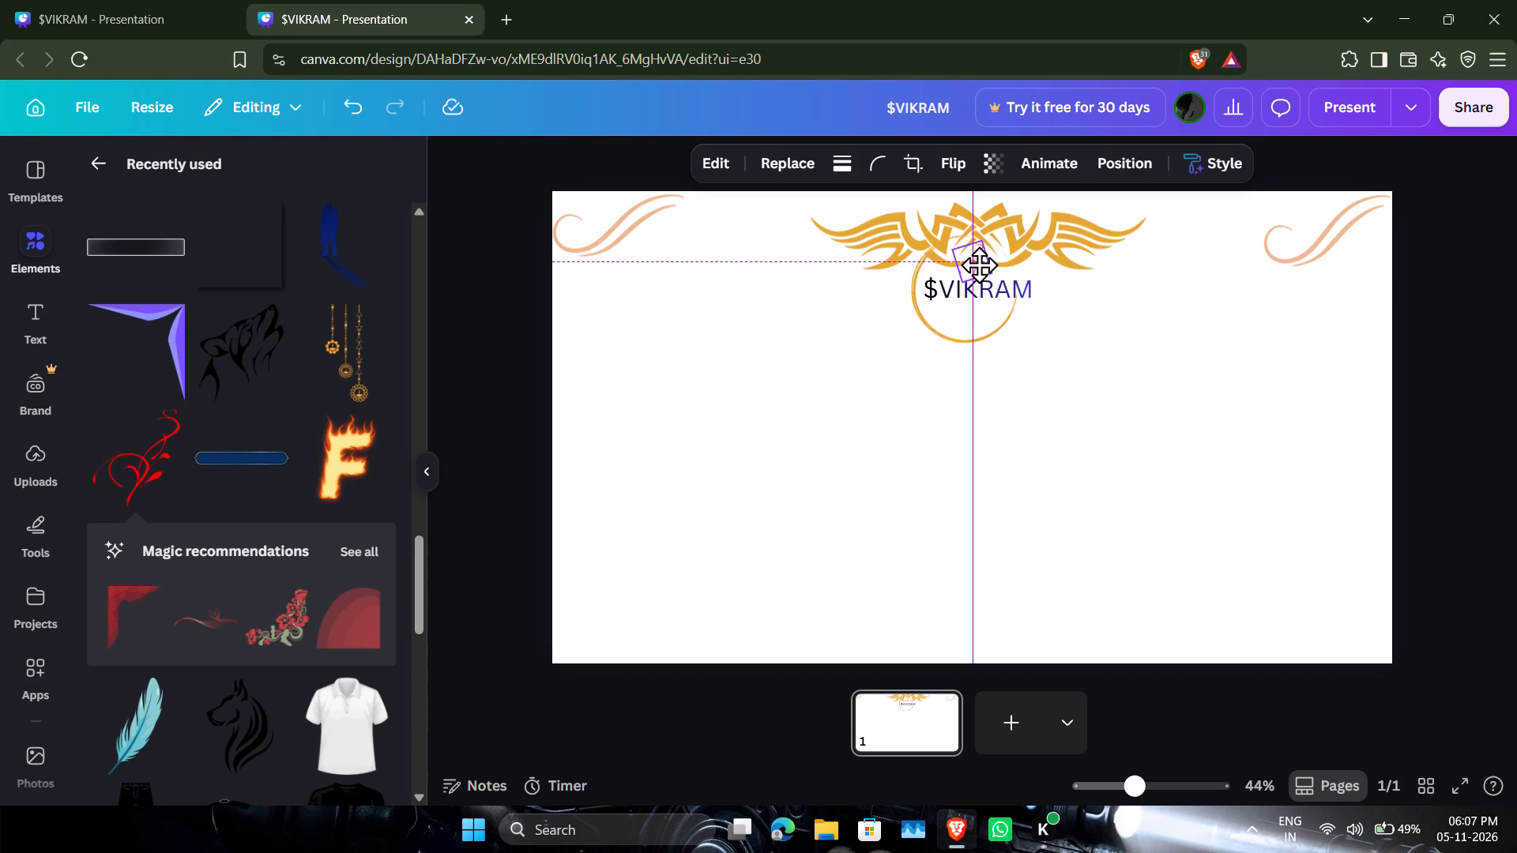
left_click(775, 490)
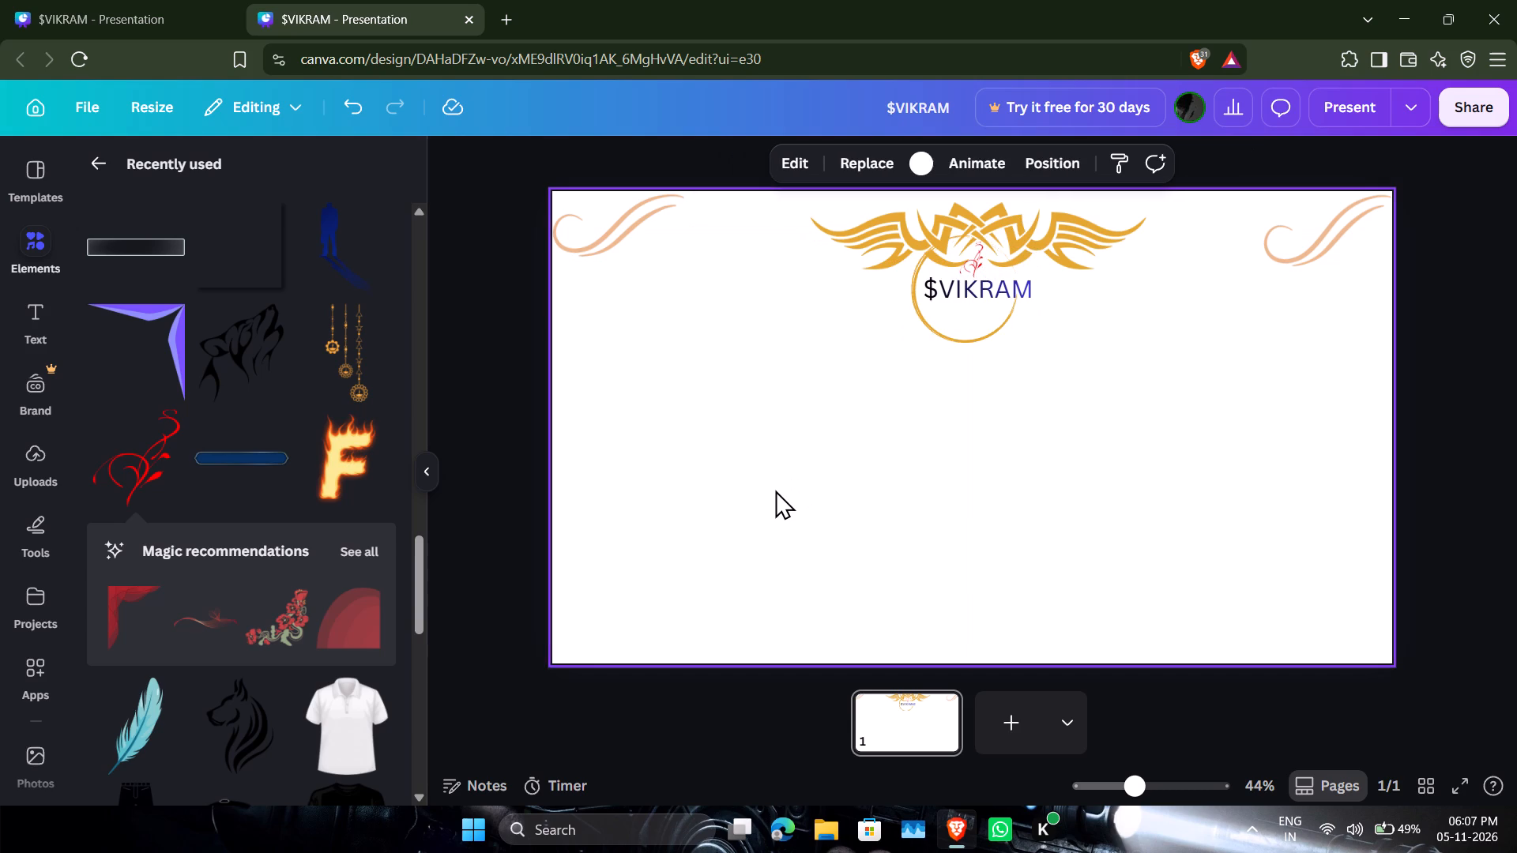
left_click(974, 258)
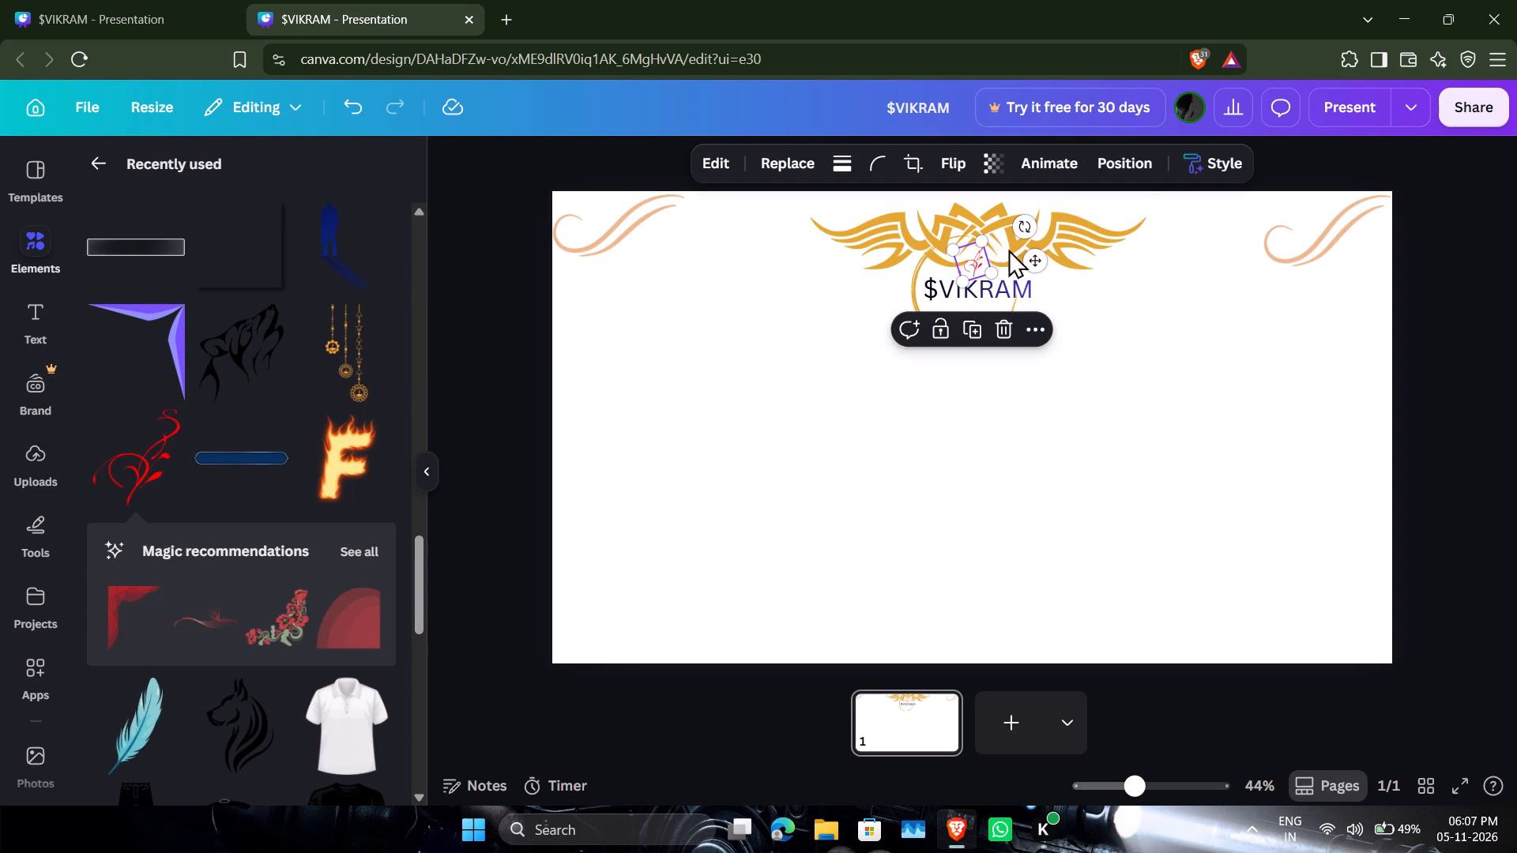
left_click(1038, 255)
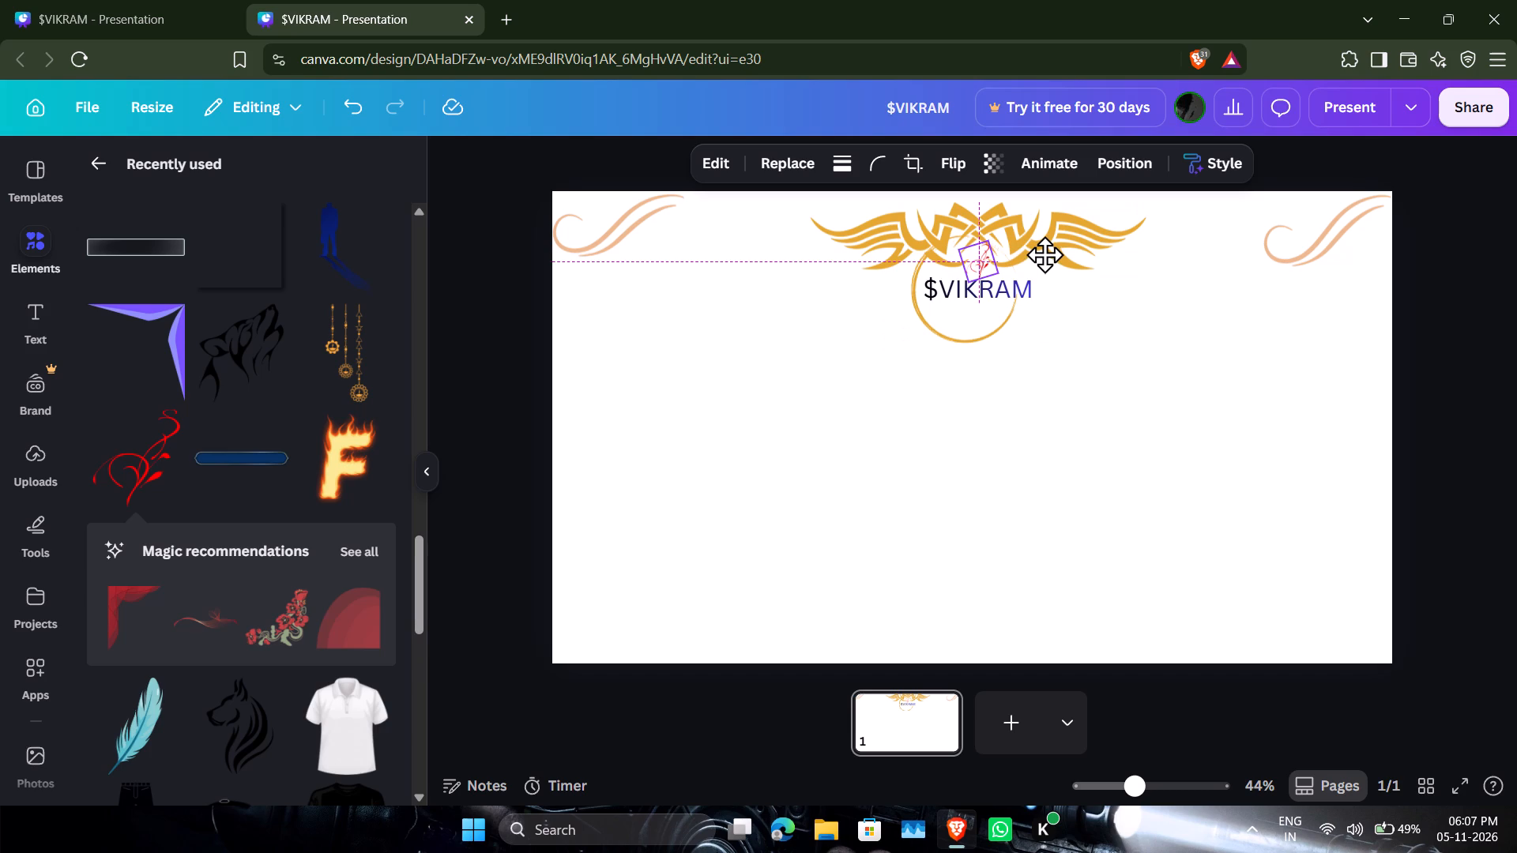
left_click(973, 481)
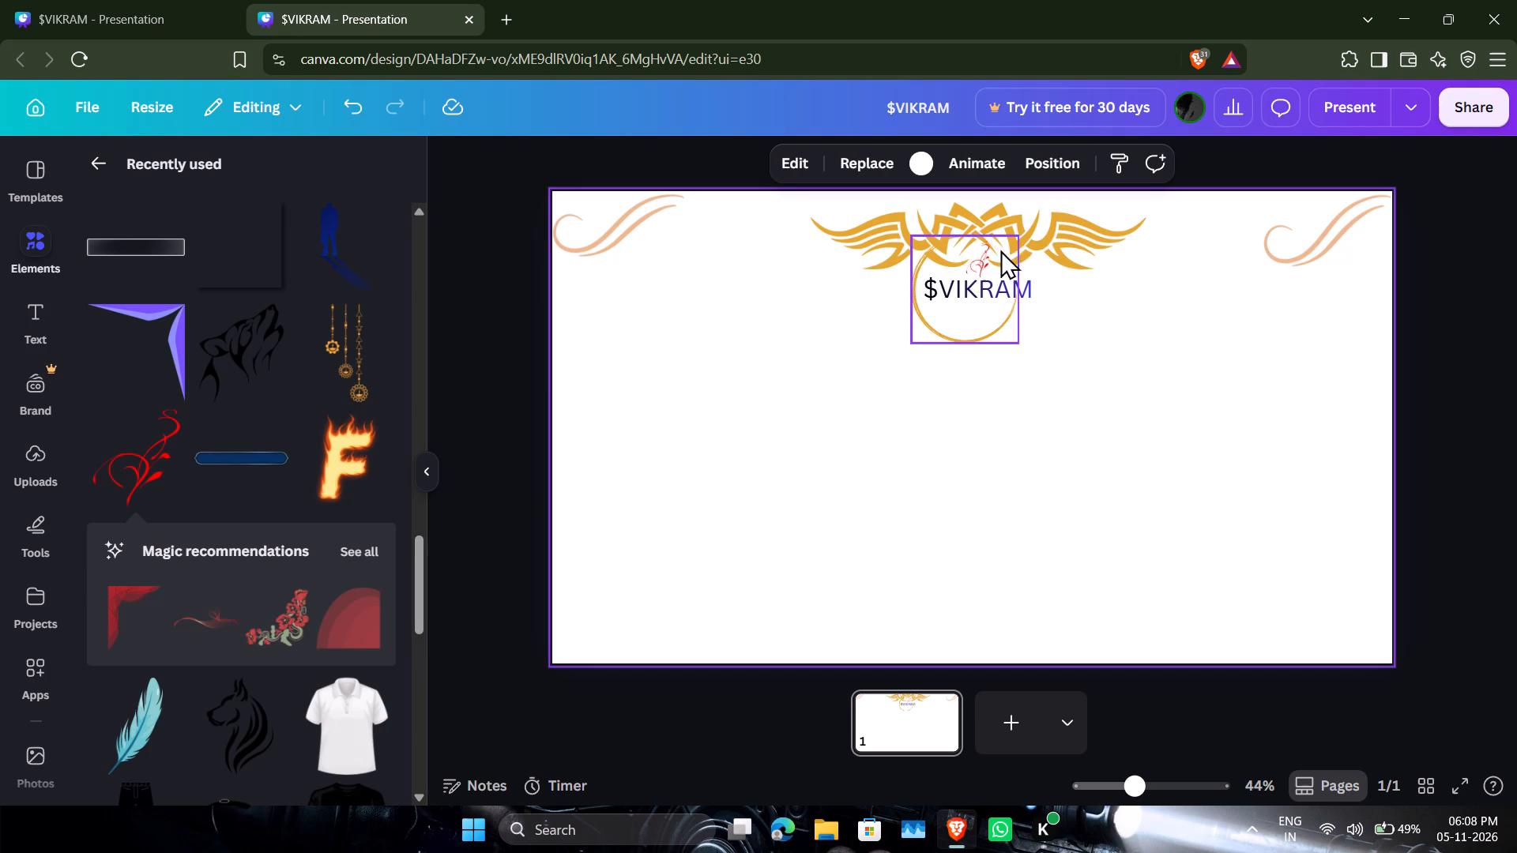
Enlarge the red swirl slightly and centre it between the golden wings, above the $VIKRAM text.
left_click(981, 261)
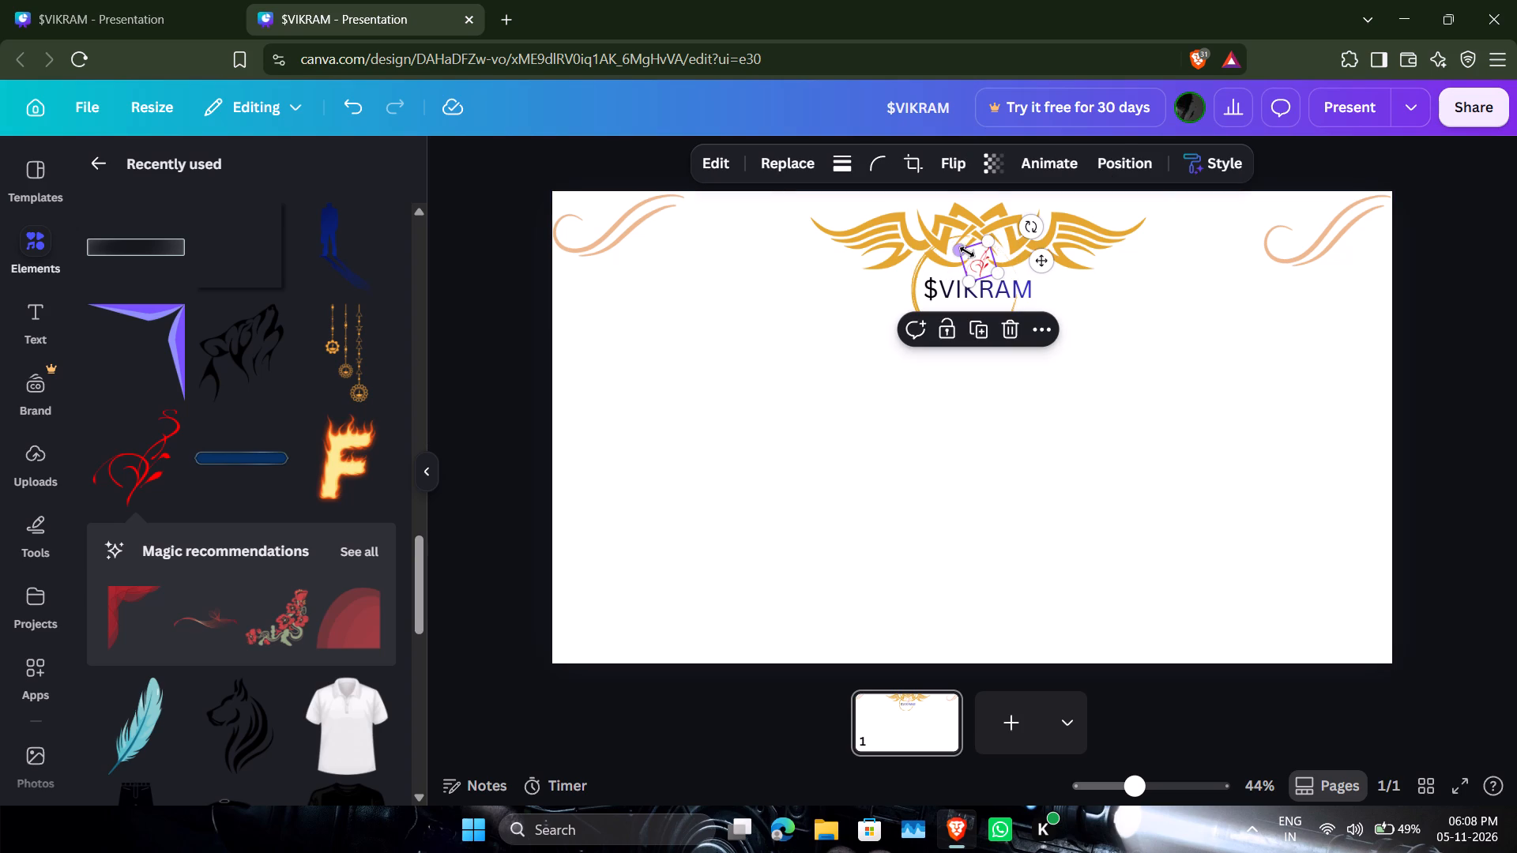
left_click_drag(968, 254, 944, 248)
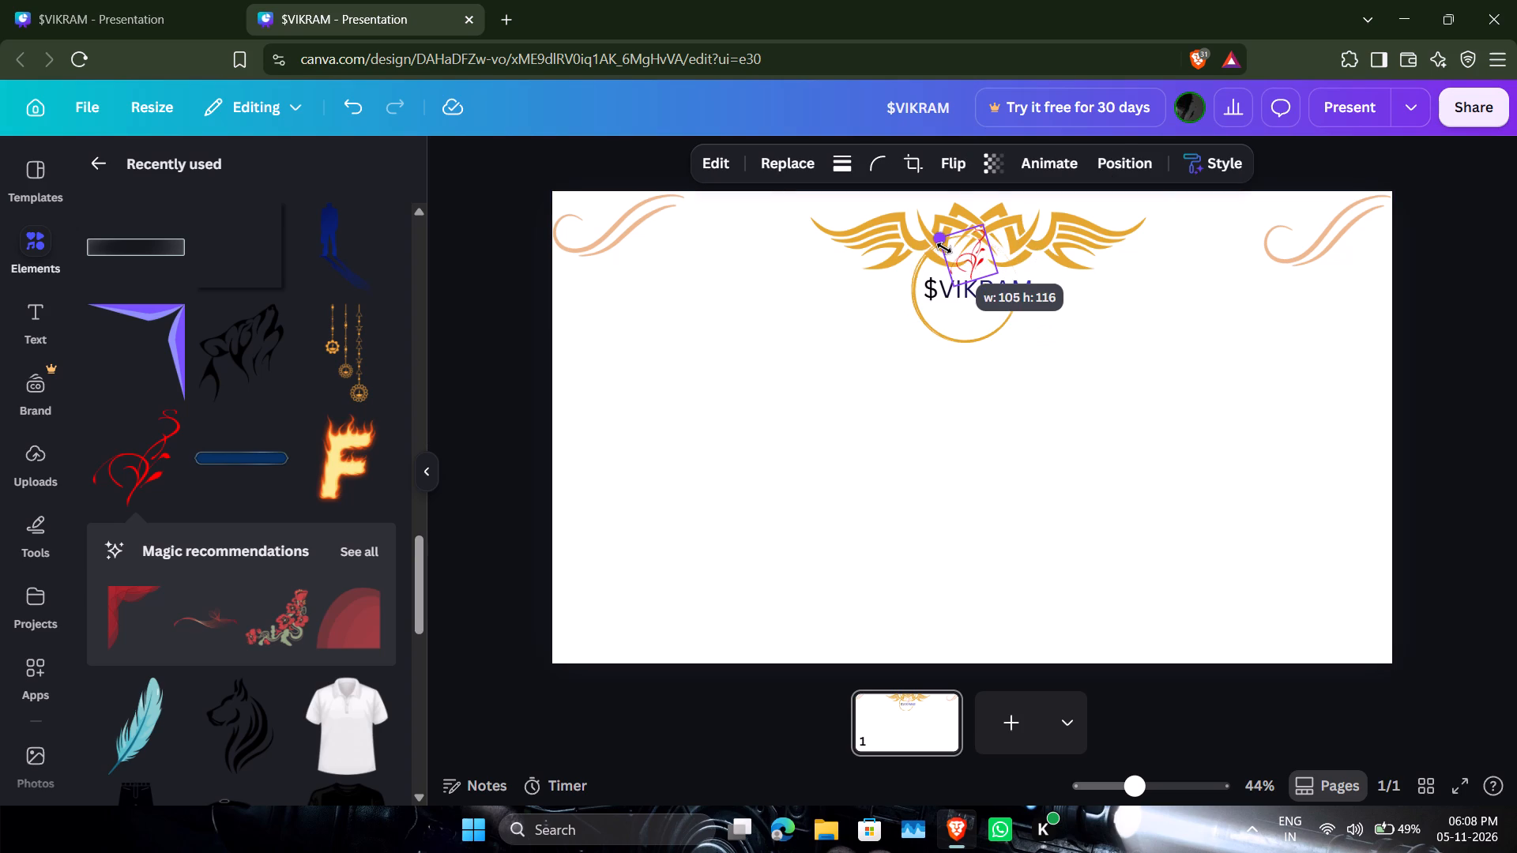
left_click_drag(944, 248, 955, 256)
left_click(1182, 309)
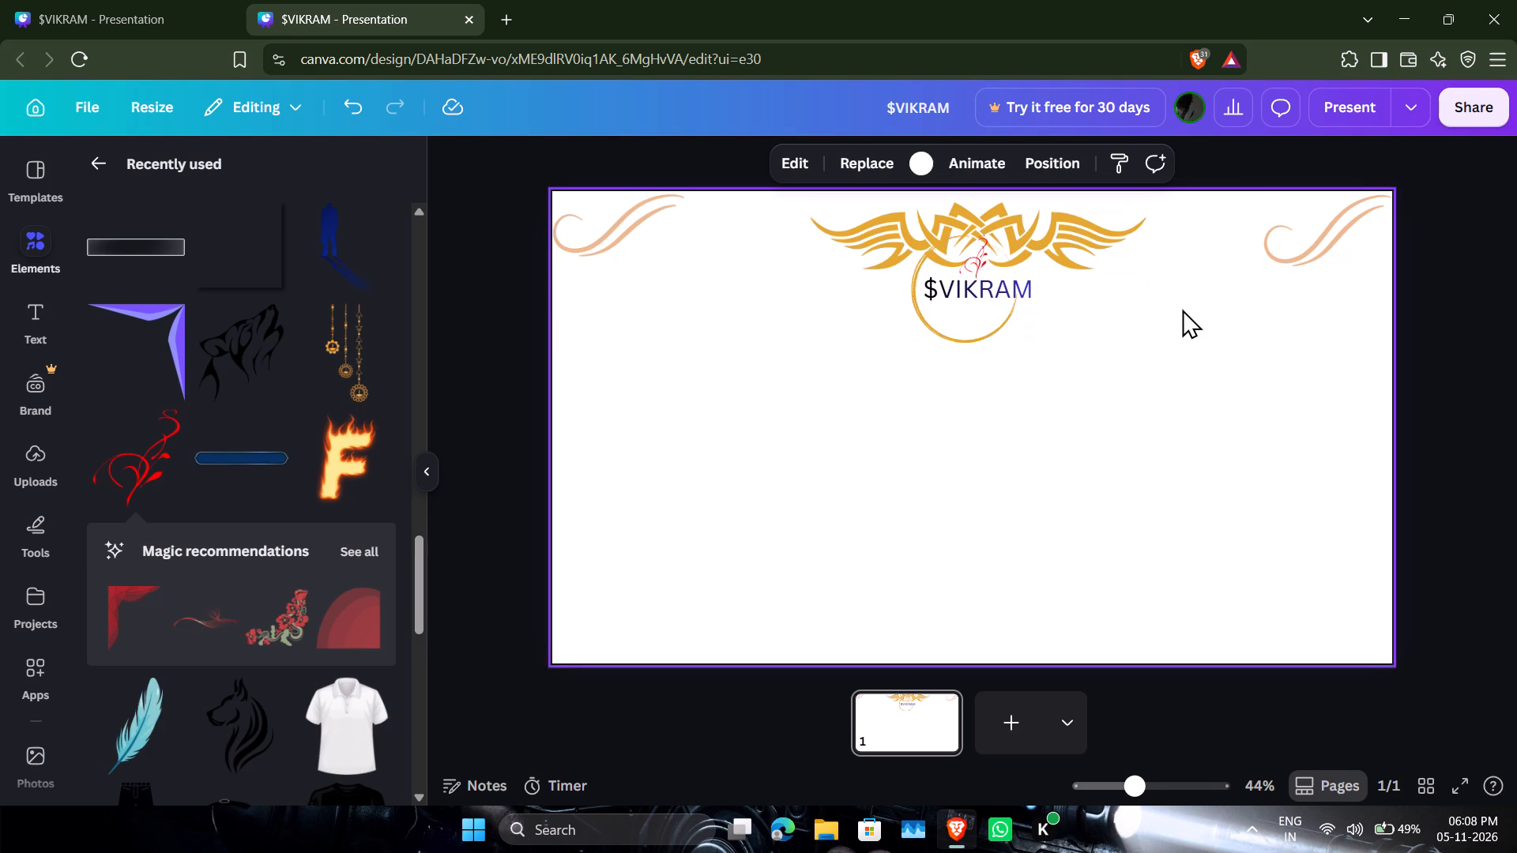
left_click(995, 258)
left_click(964, 254)
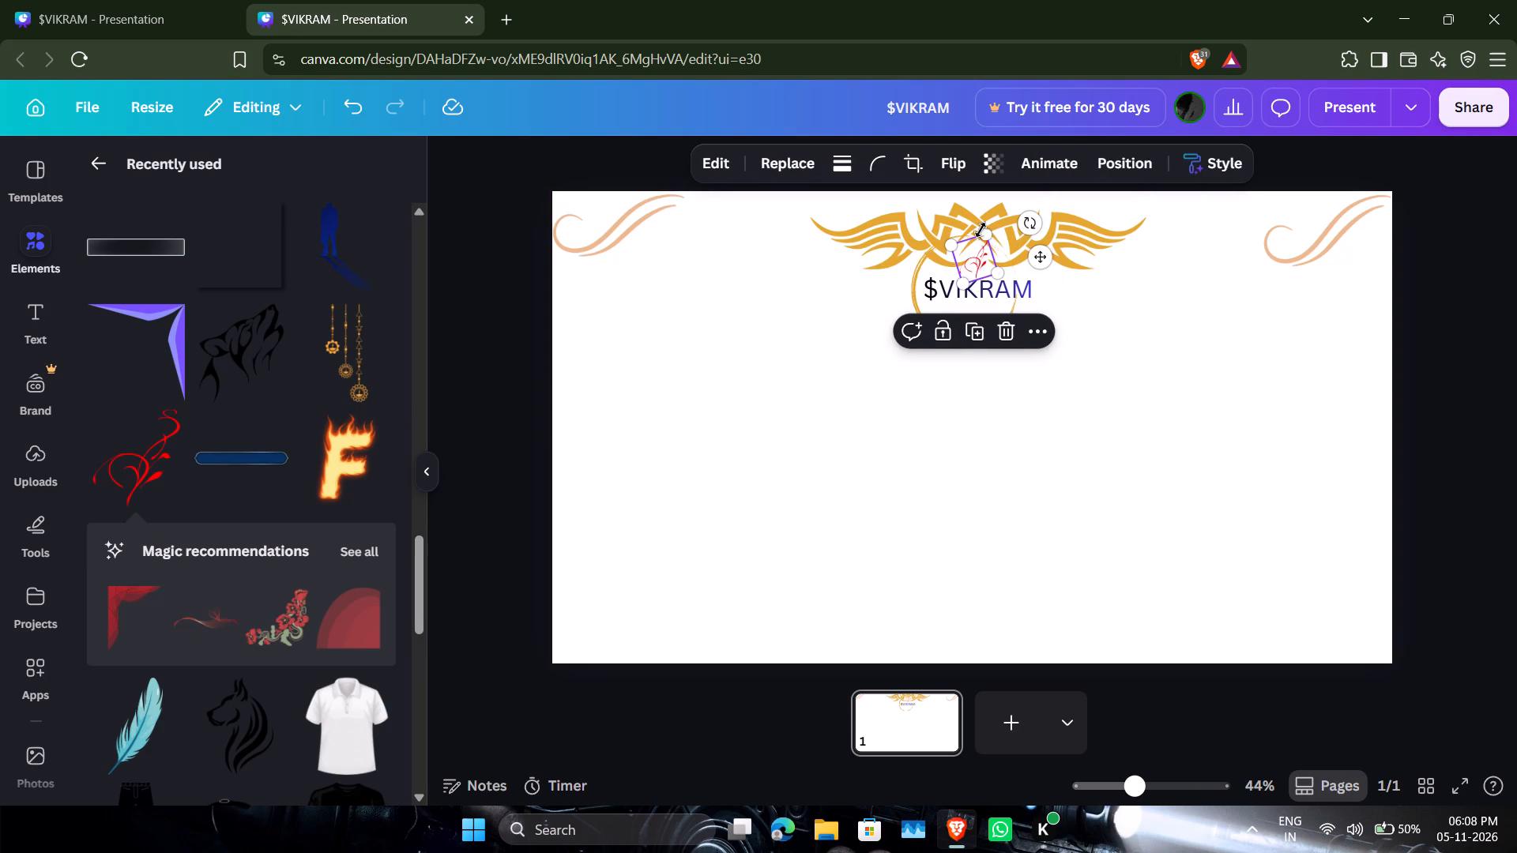
left_click_drag(989, 235, 987, 243)
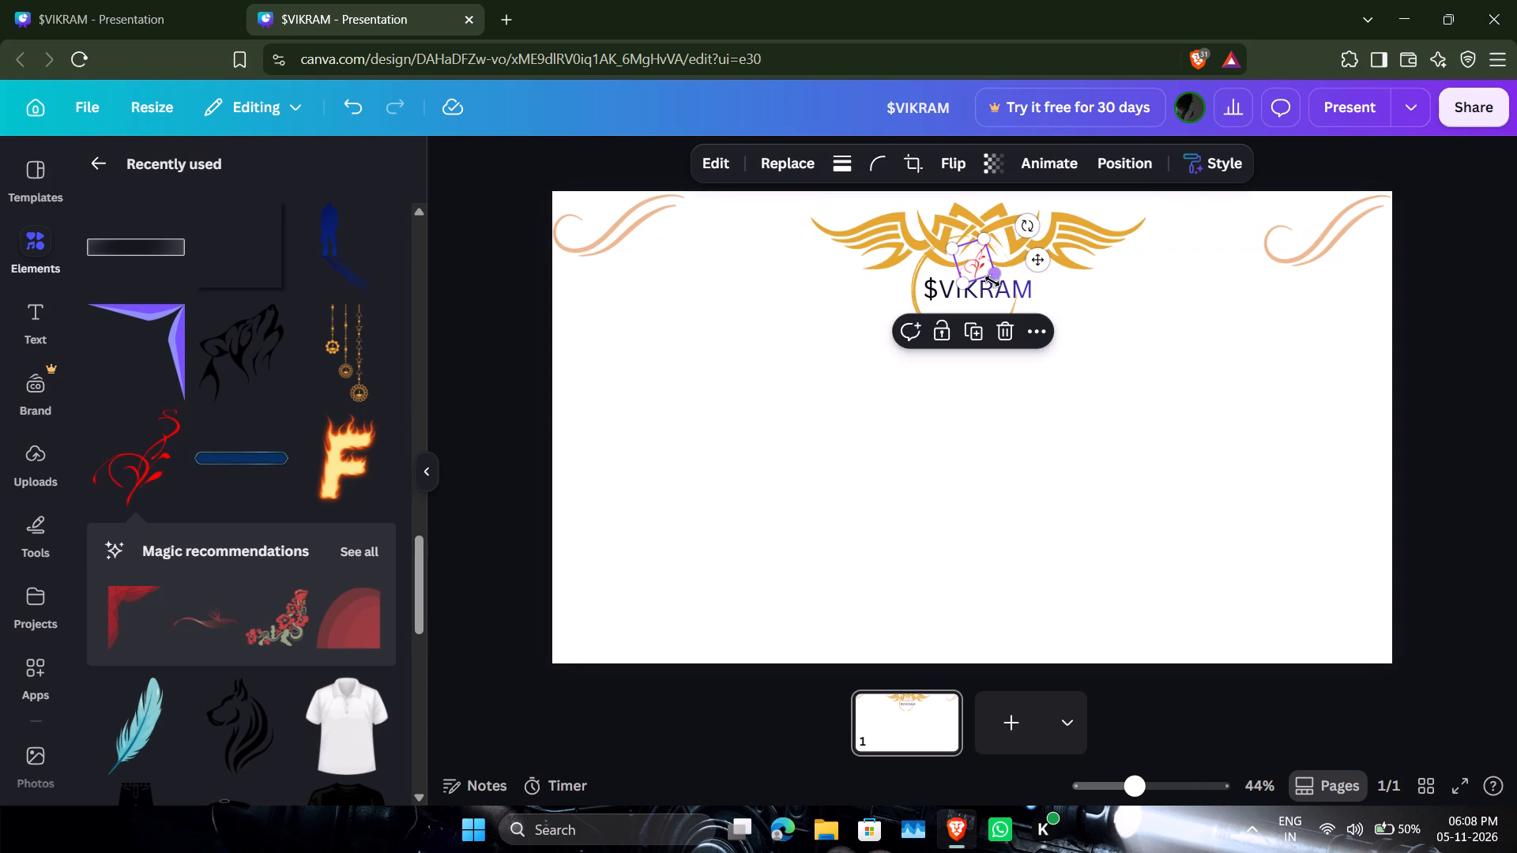
left_click(1028, 262)
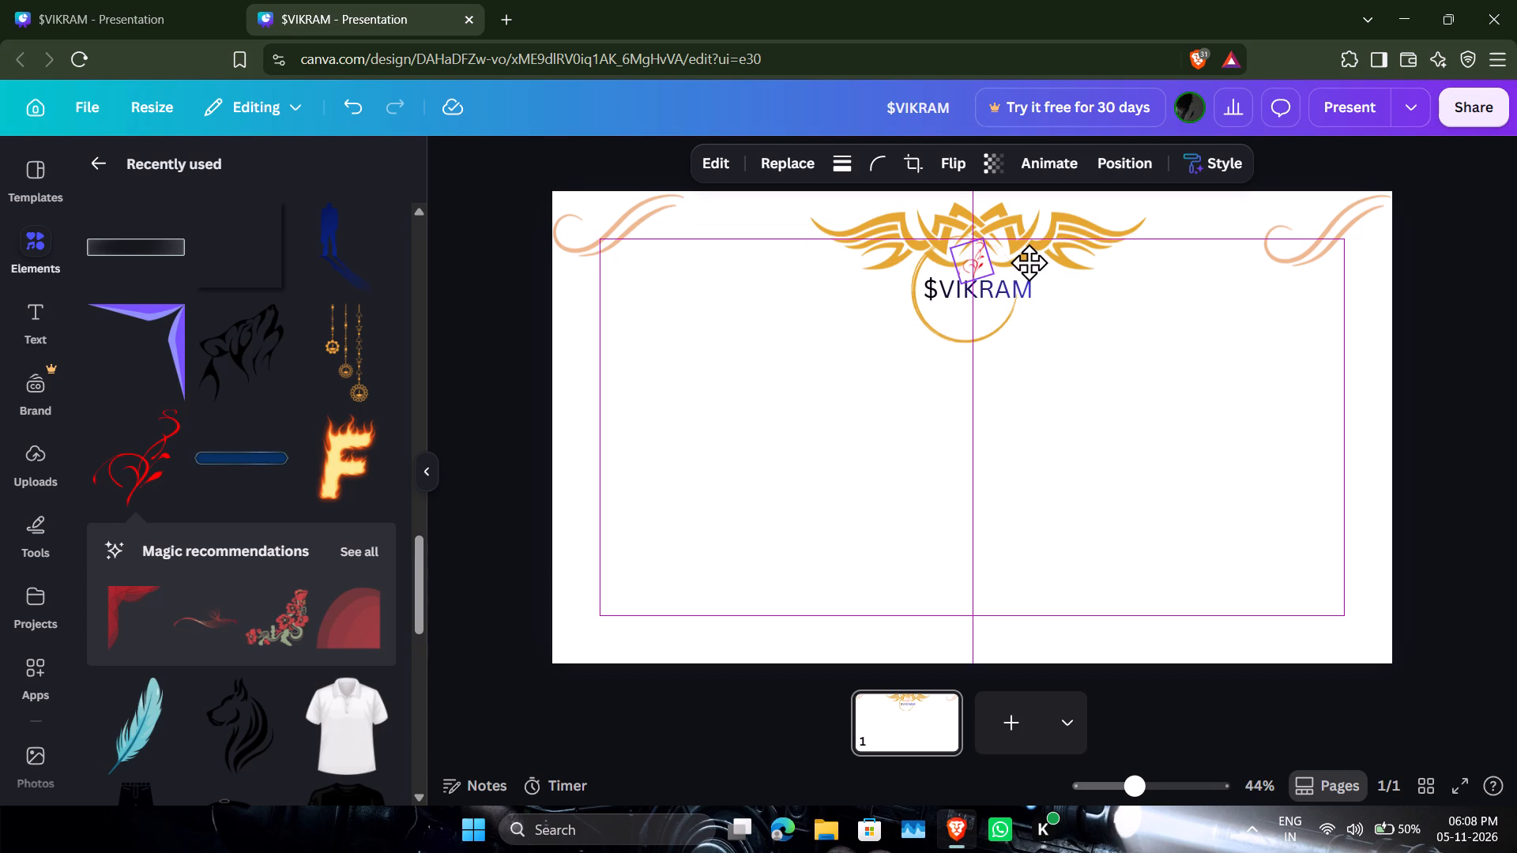
left_click(1135, 409)
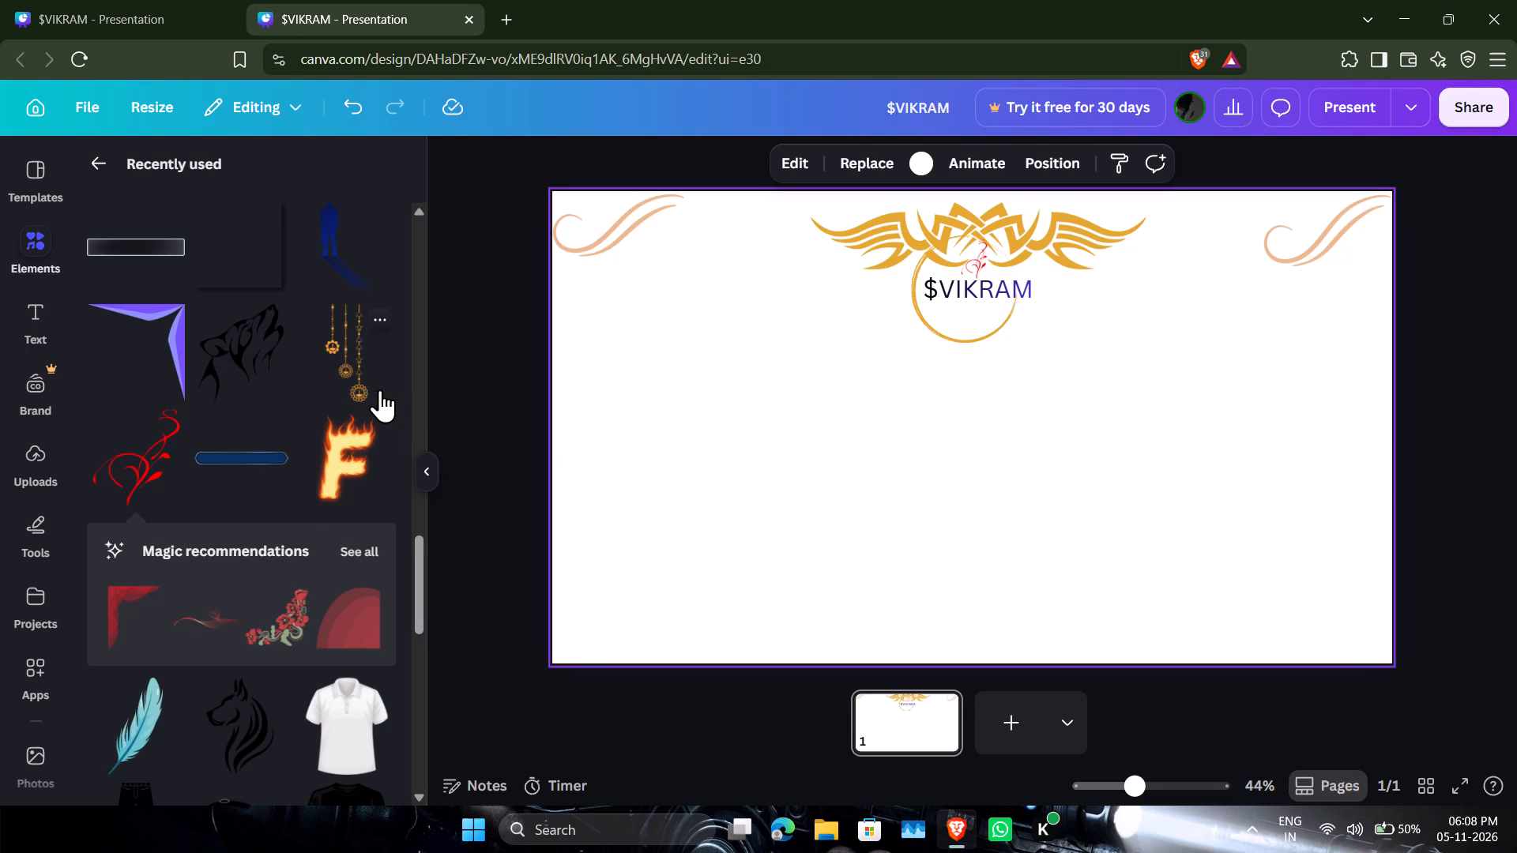
Add the golden hanging chain ornament from the recently used elements to the page's top-left corner, over the corner swirl.
left_click_drag(361, 390, 540, 336)
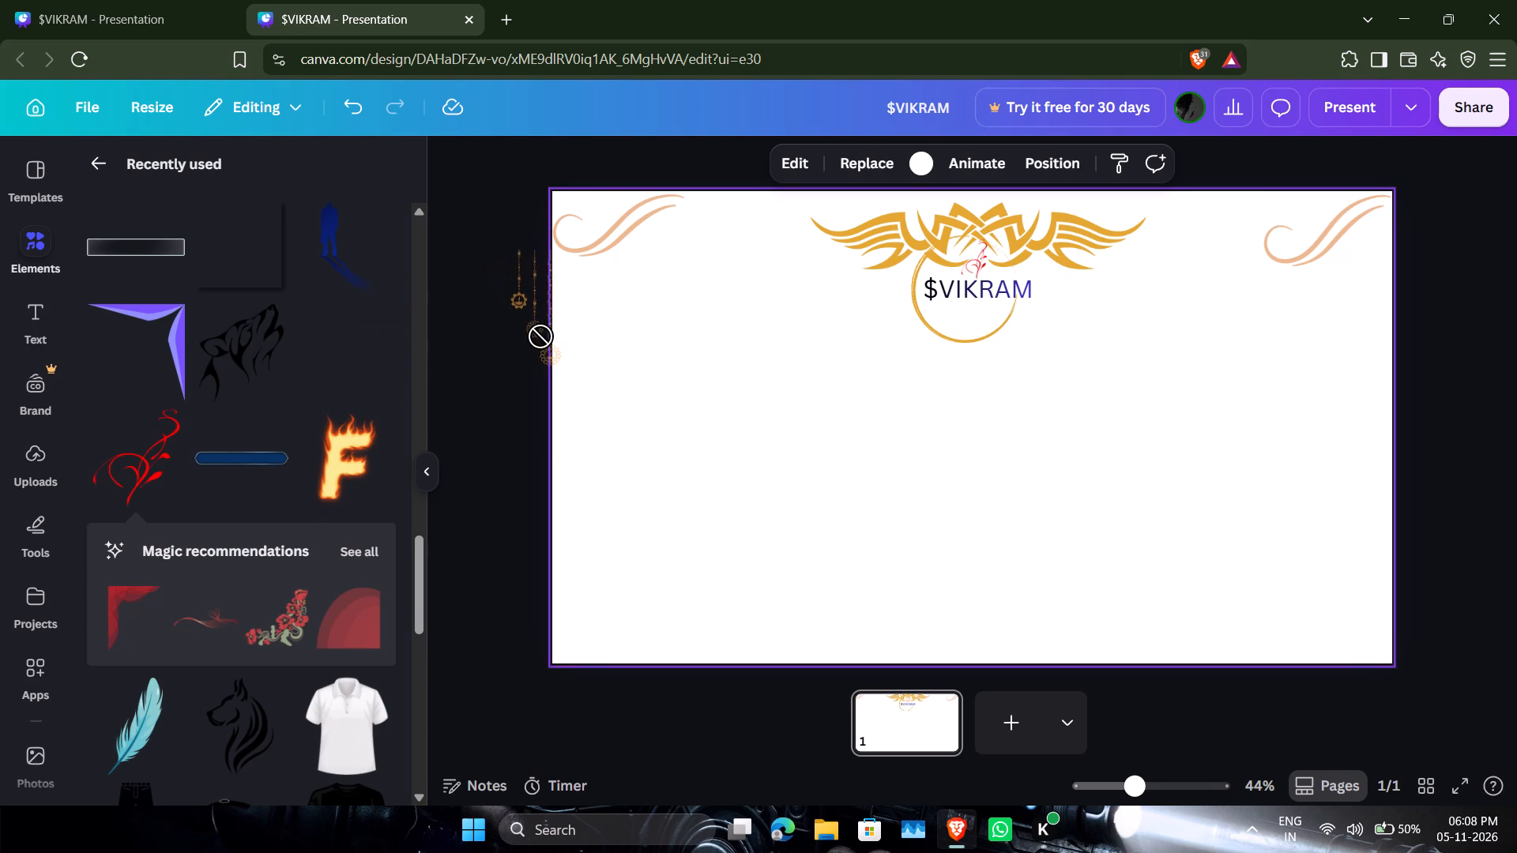
left_click_drag(540, 336, 631, 288)
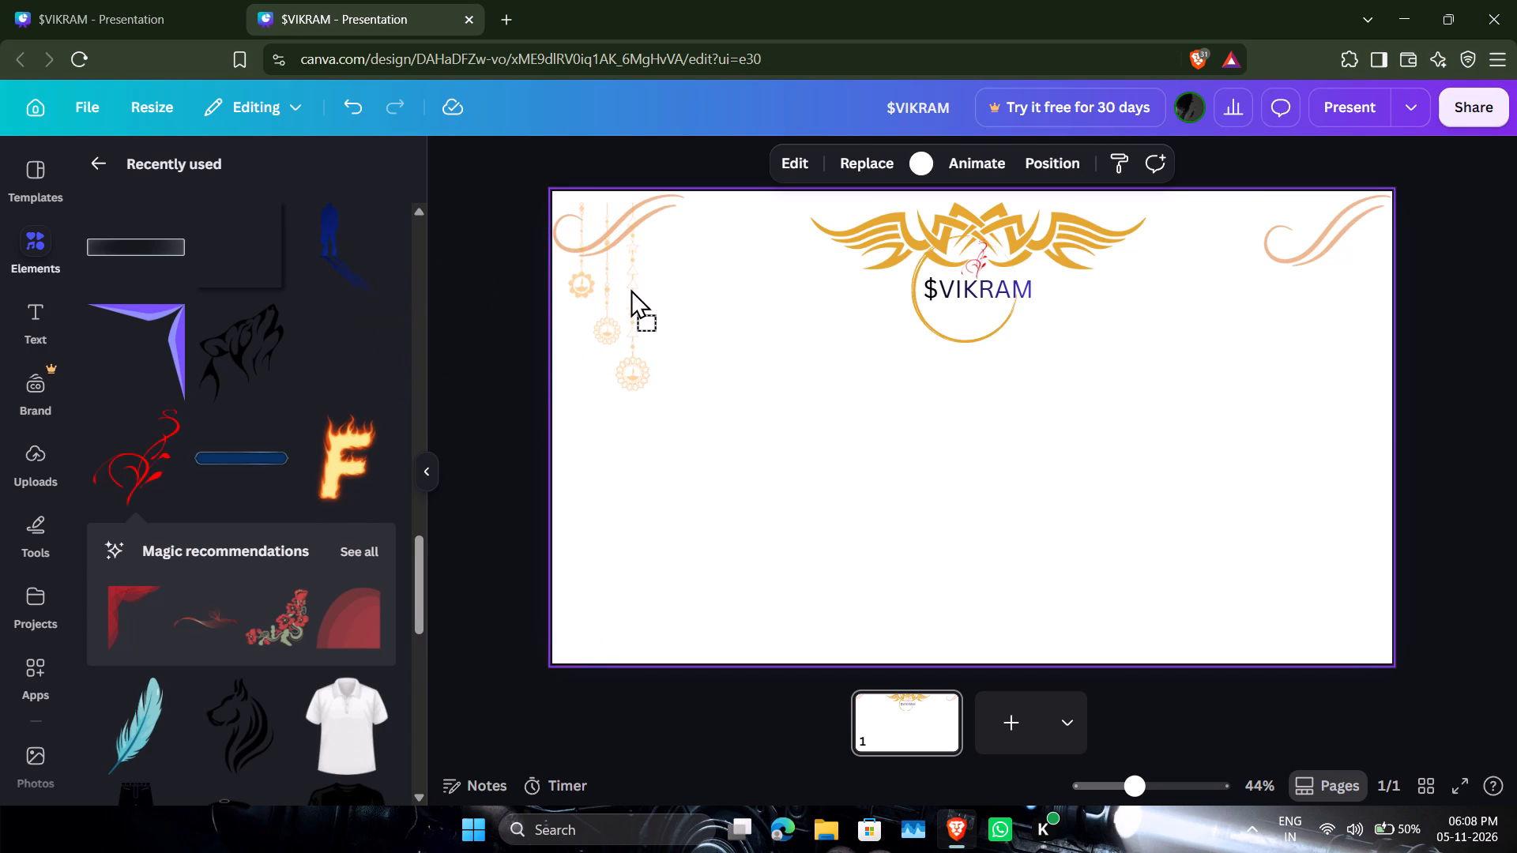
left_click_drag(631, 288, 581, 294)
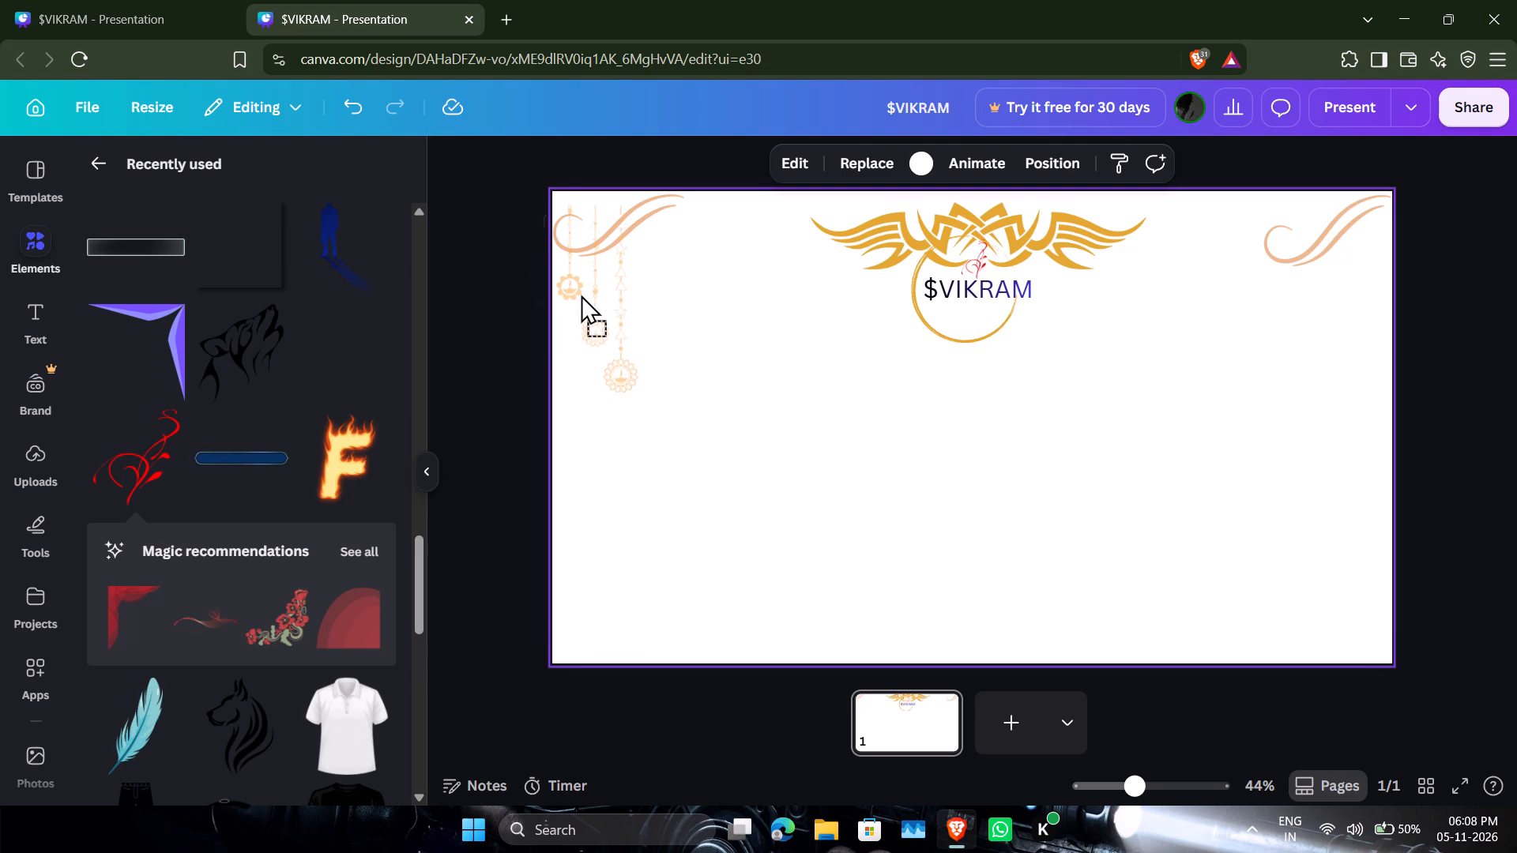
left_click_drag(581, 294, 608, 276)
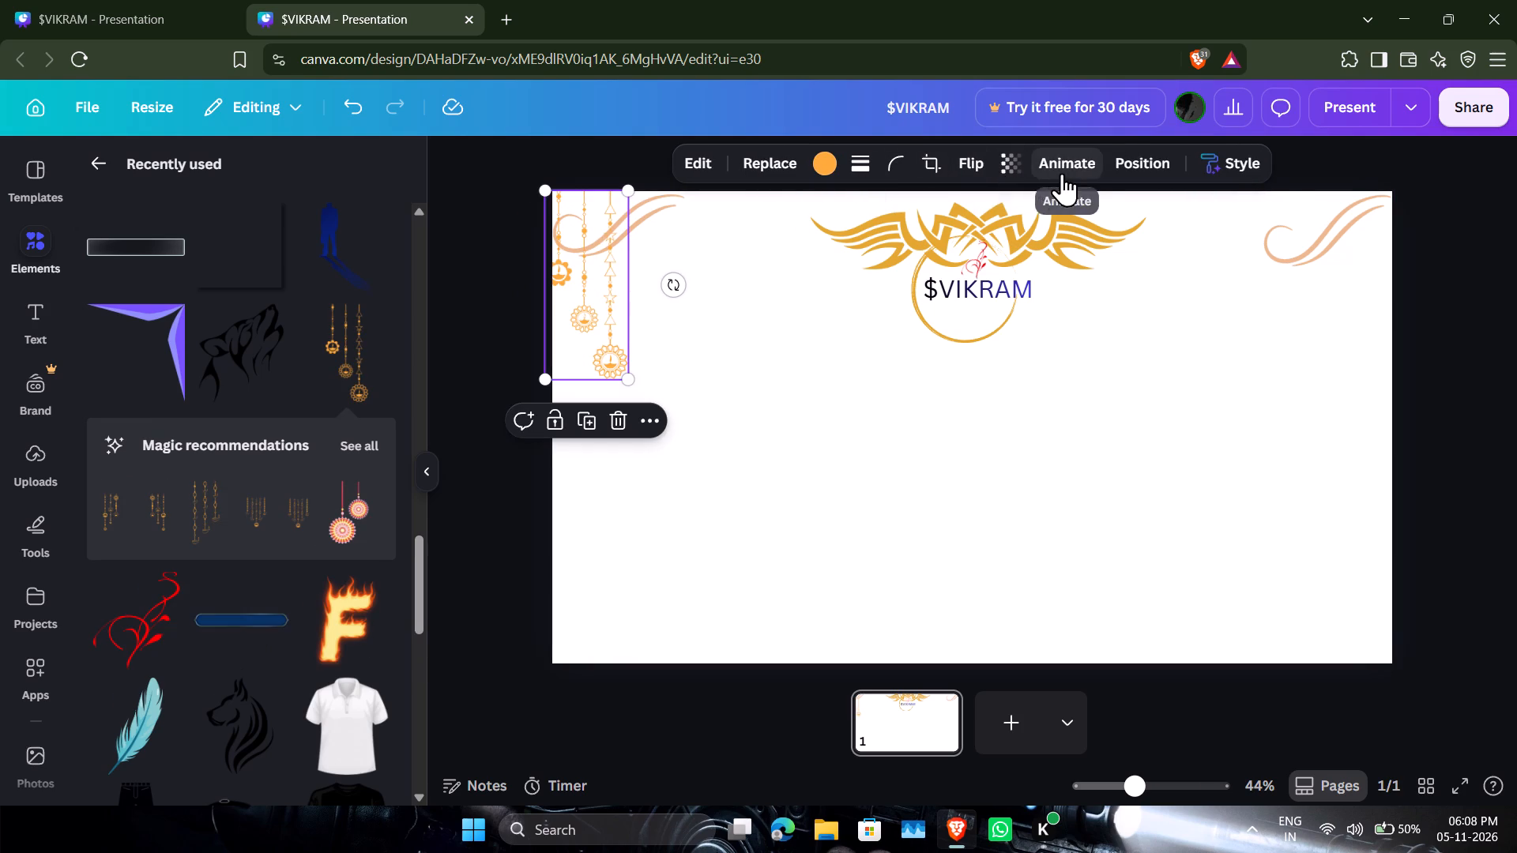
Send the golden hanging ornament backward so it is layered behind the top-left corner swirl.
left_click(660, 418)
left_click(840, 640)
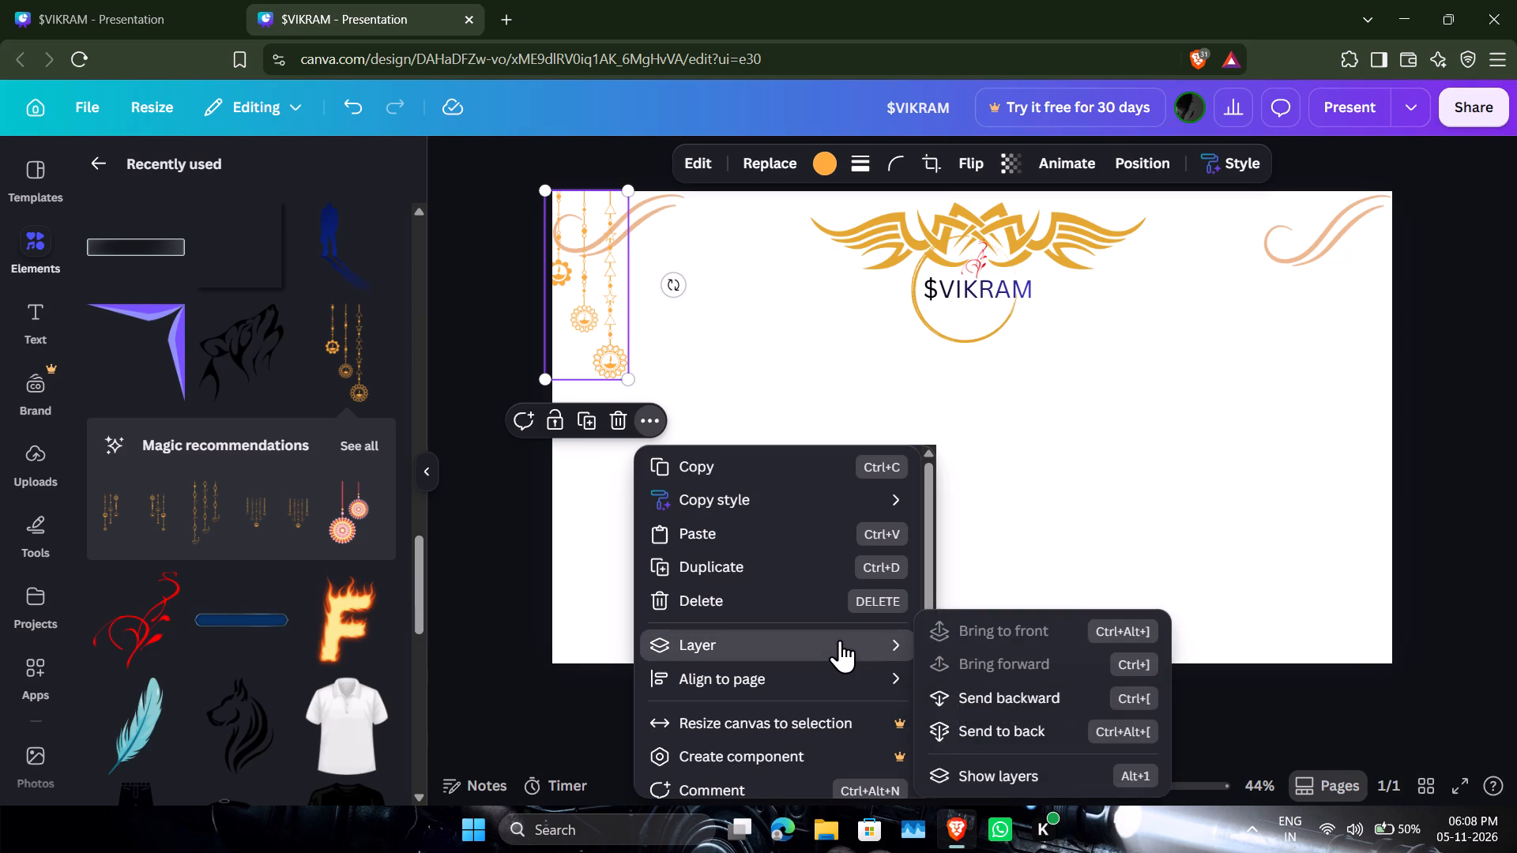
left_click(962, 698)
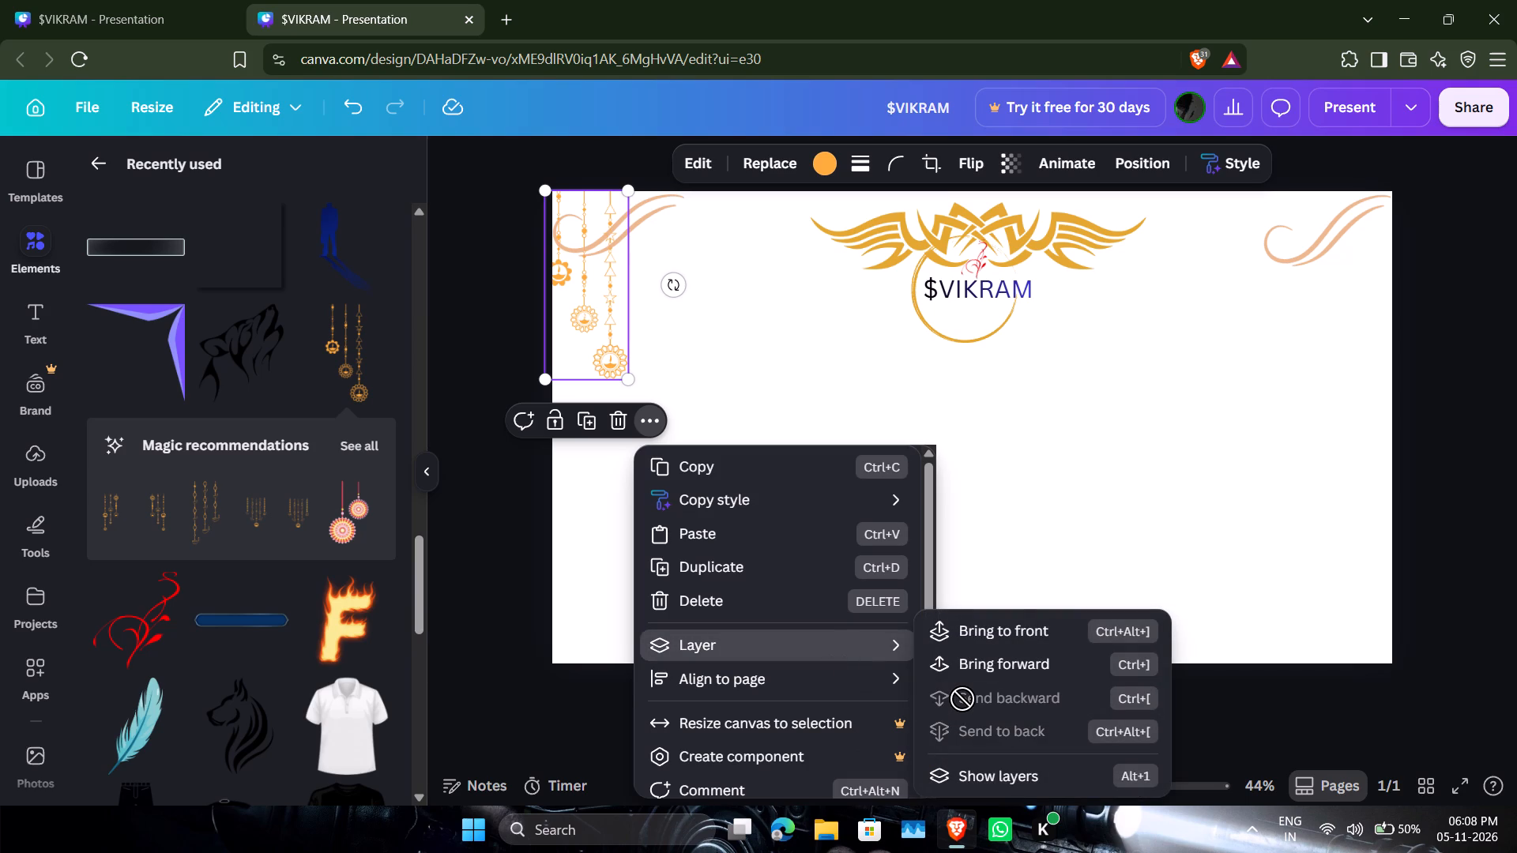
left_click(1041, 702)
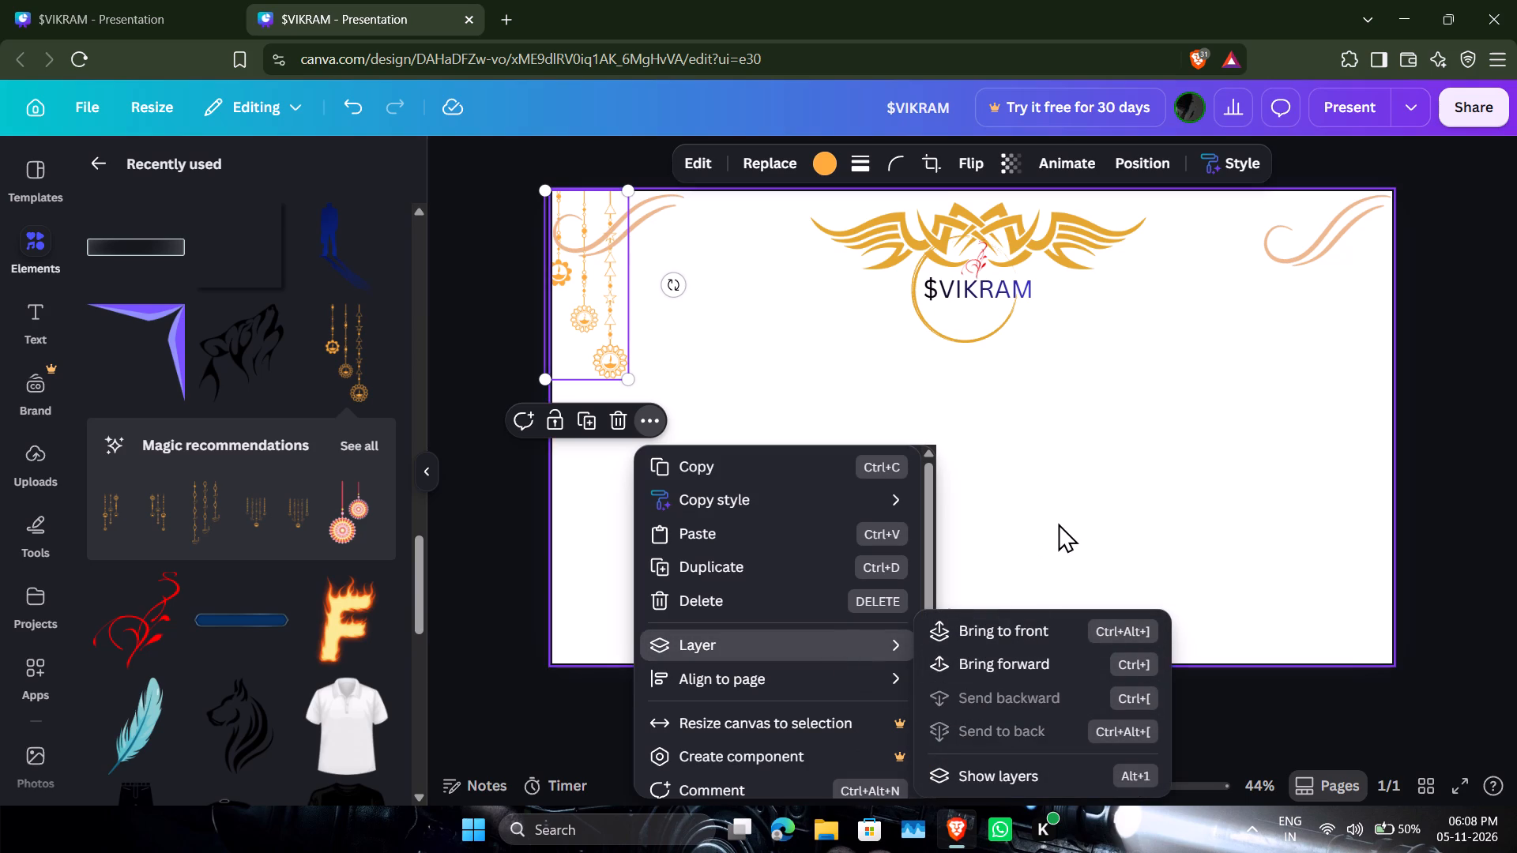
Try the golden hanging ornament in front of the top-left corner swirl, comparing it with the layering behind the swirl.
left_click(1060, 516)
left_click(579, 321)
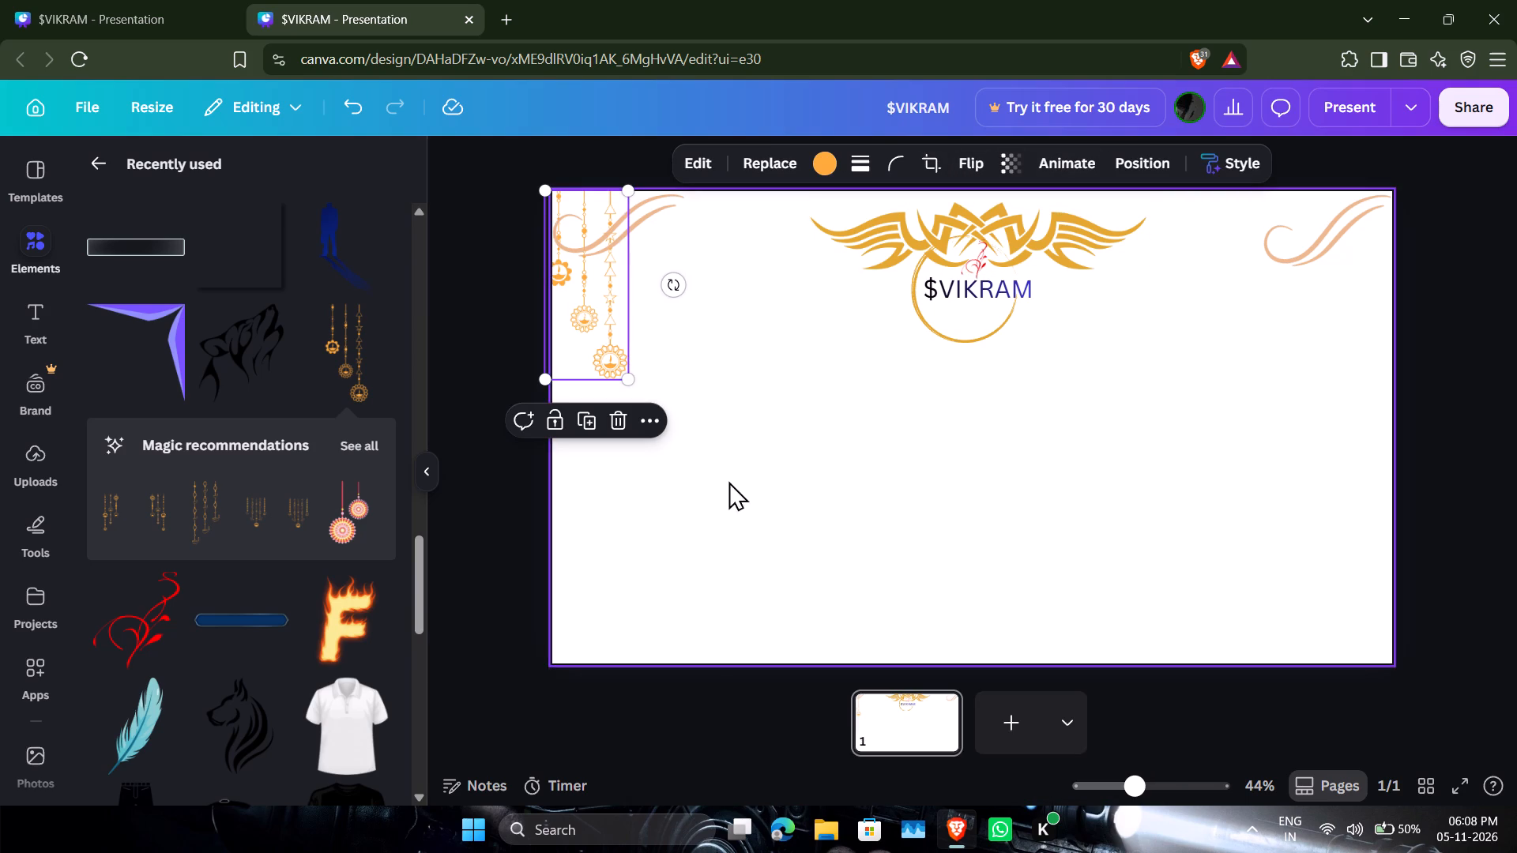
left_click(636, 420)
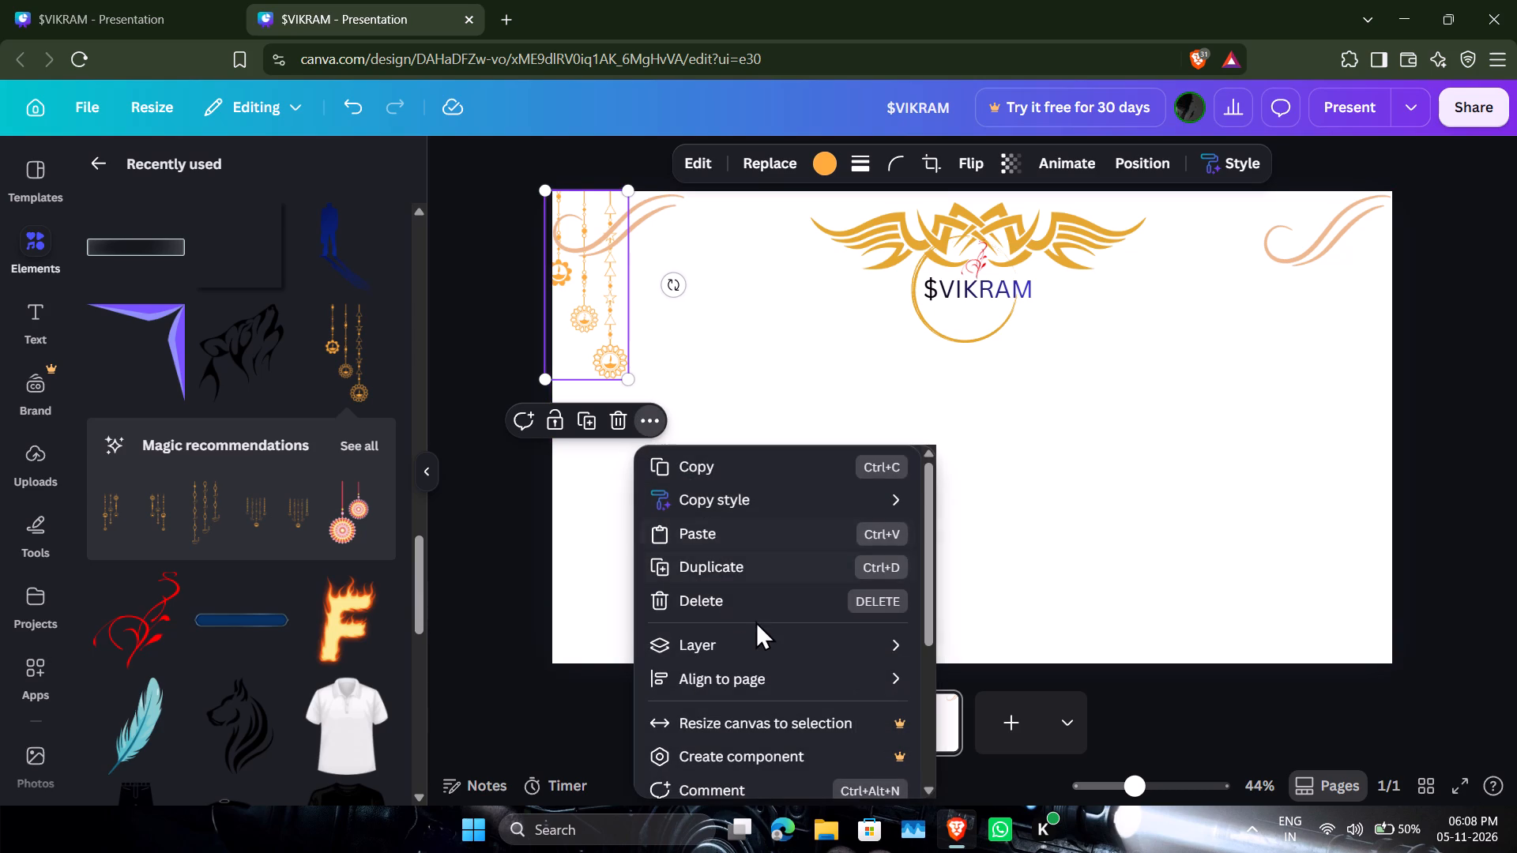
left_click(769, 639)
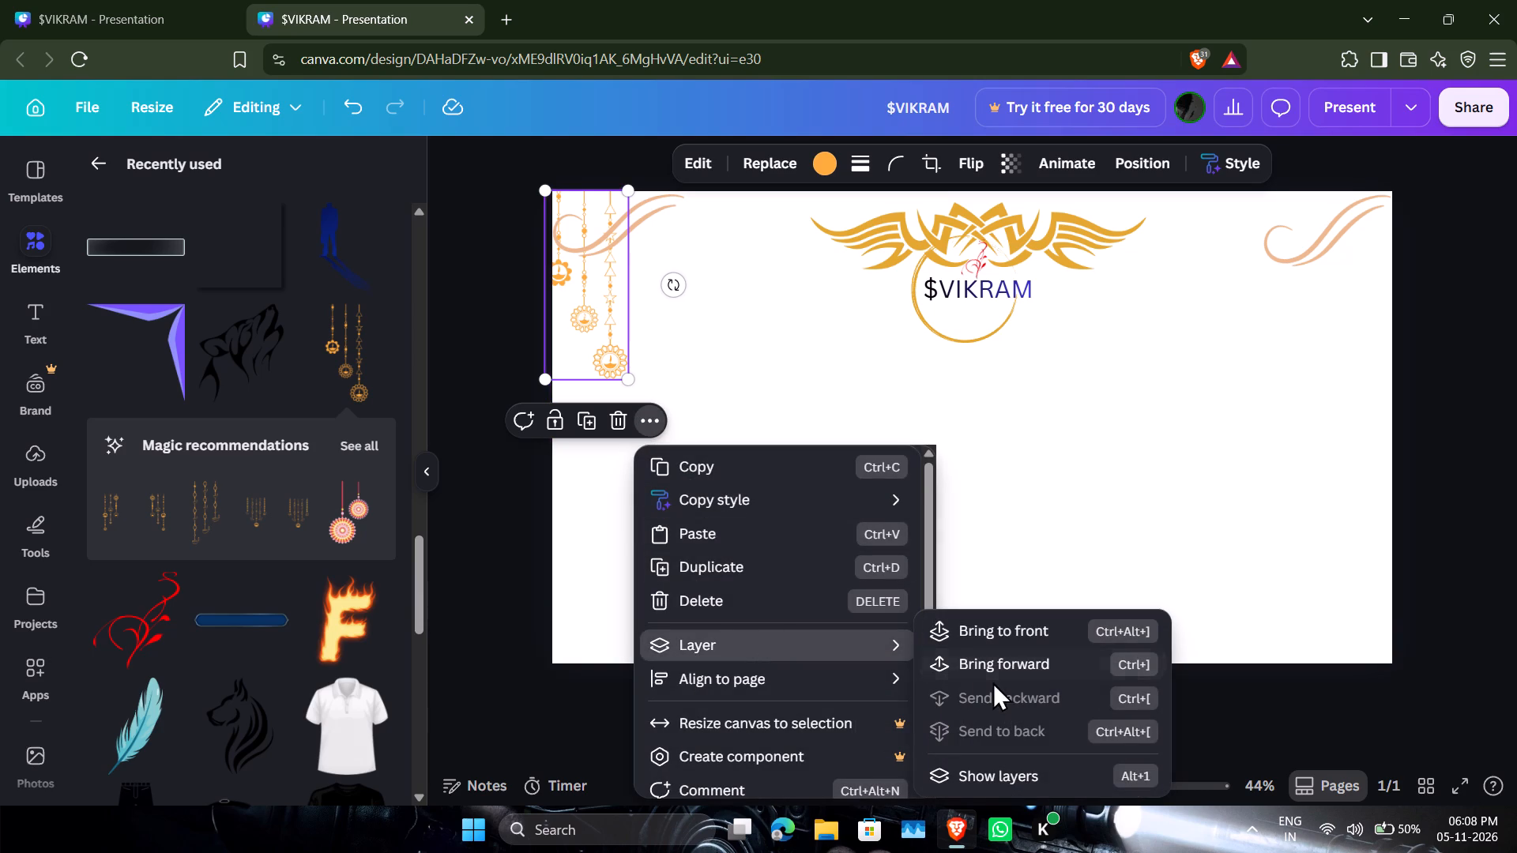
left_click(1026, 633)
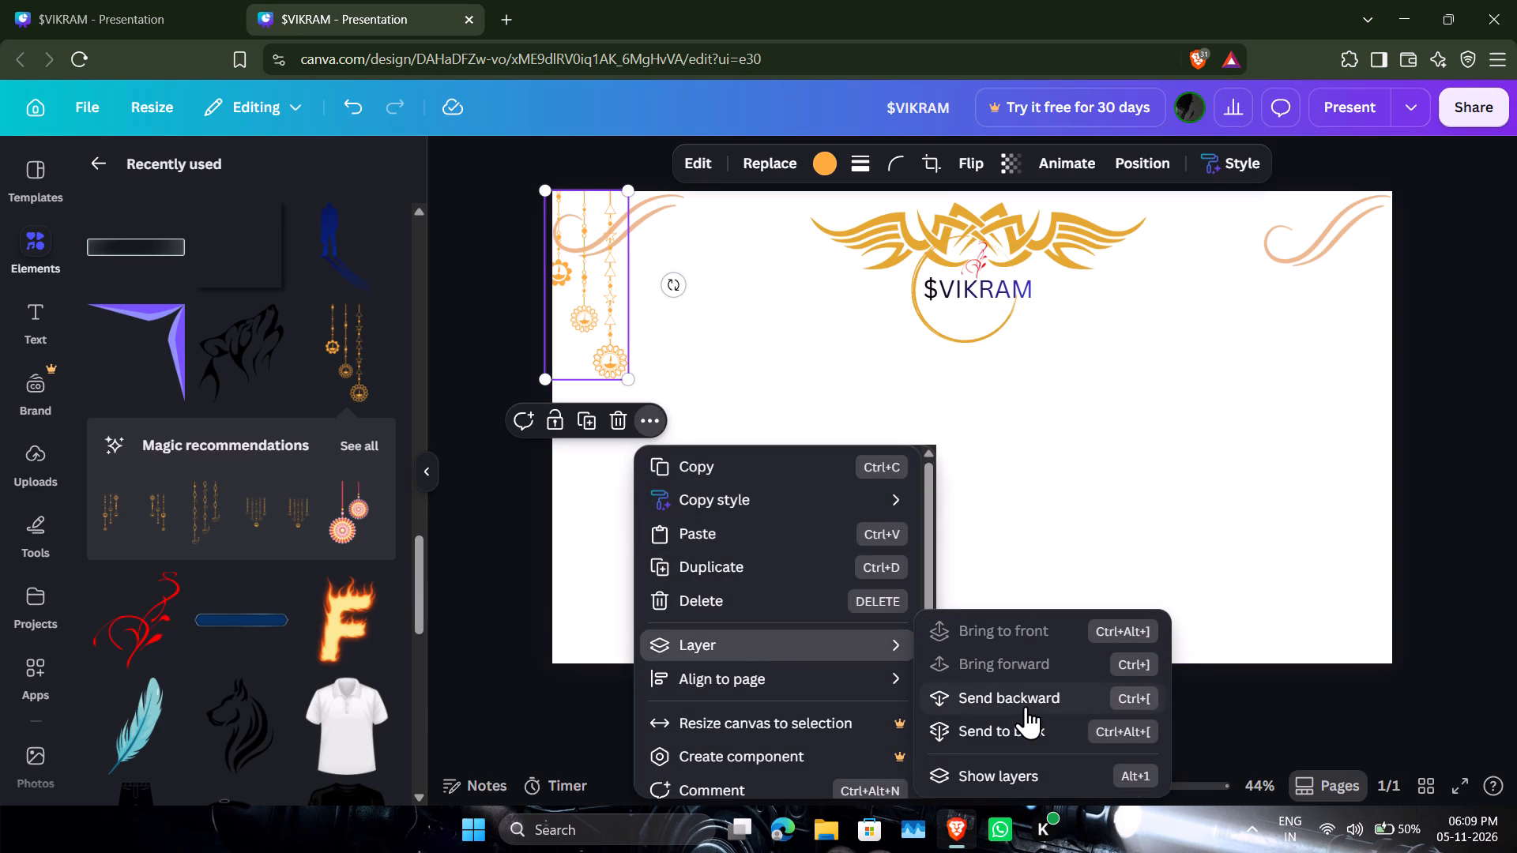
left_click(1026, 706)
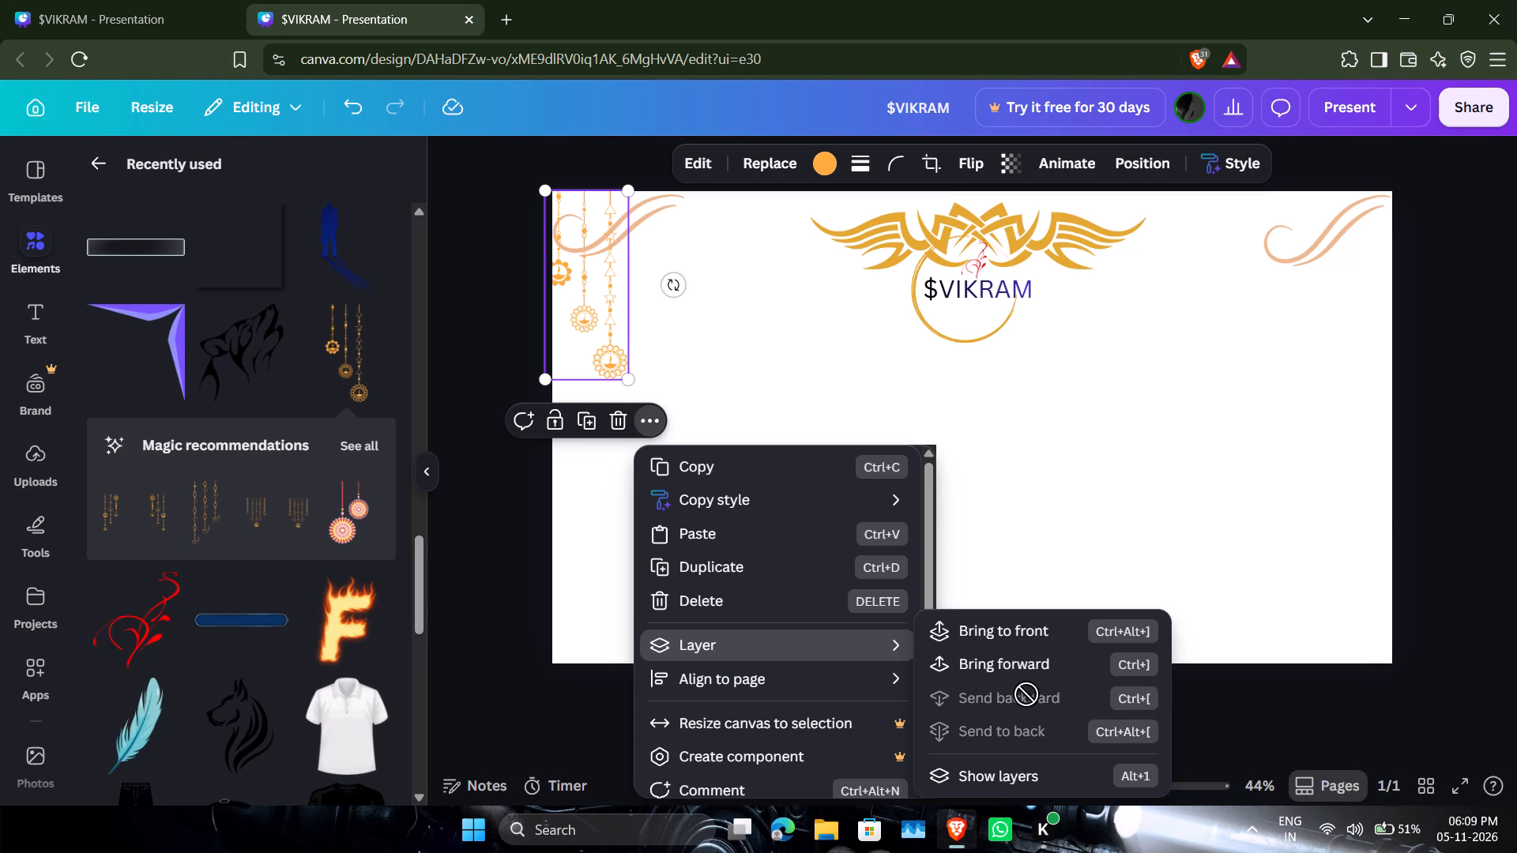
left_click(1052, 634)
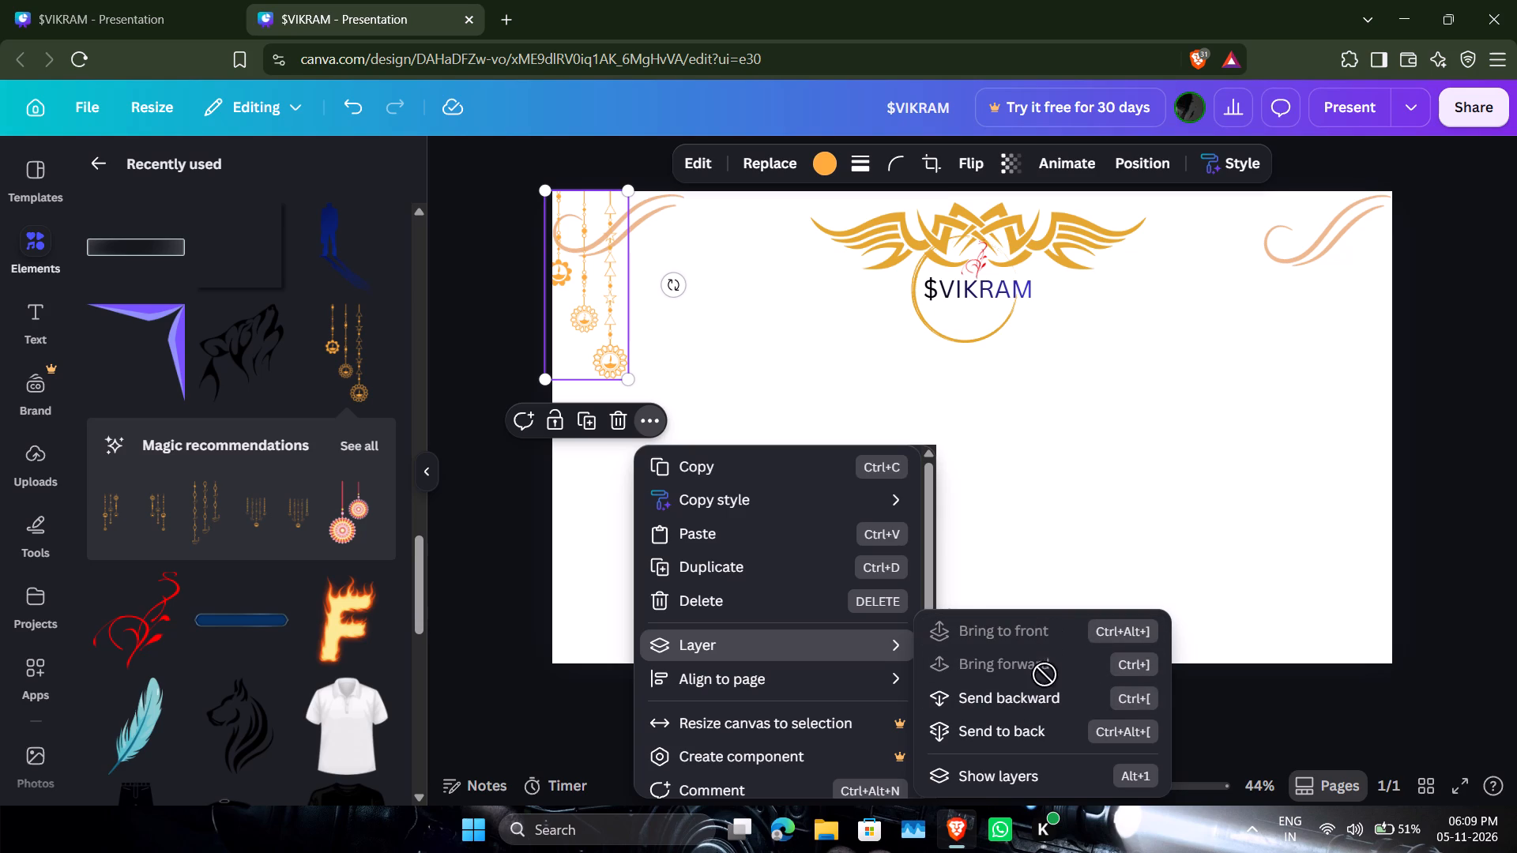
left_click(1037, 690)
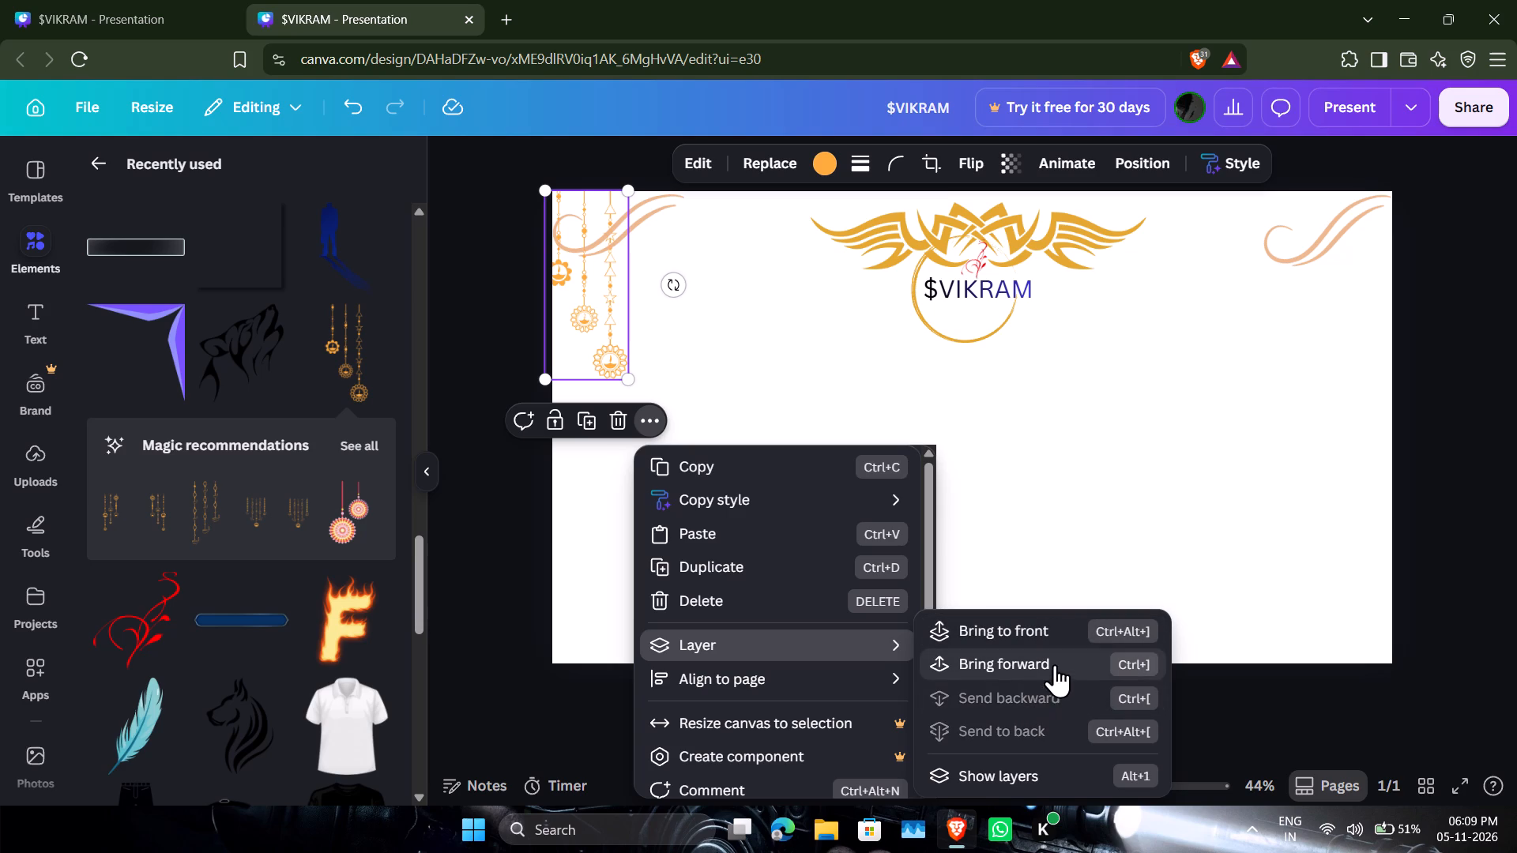
Select the peach swirl in the page's top-left corner, over the golden hanging ornament.
left_click(656, 243)
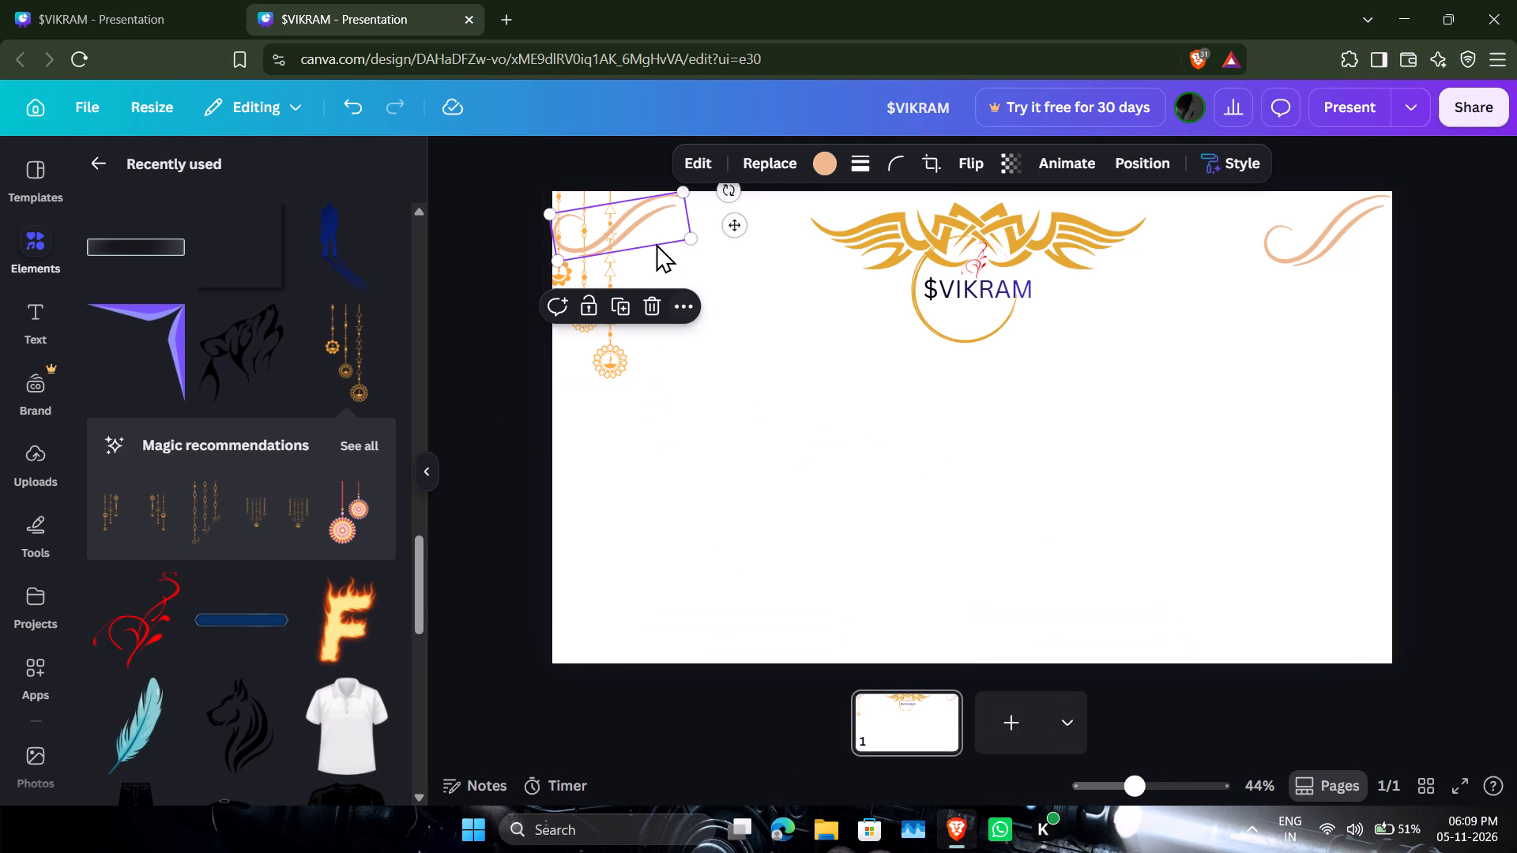
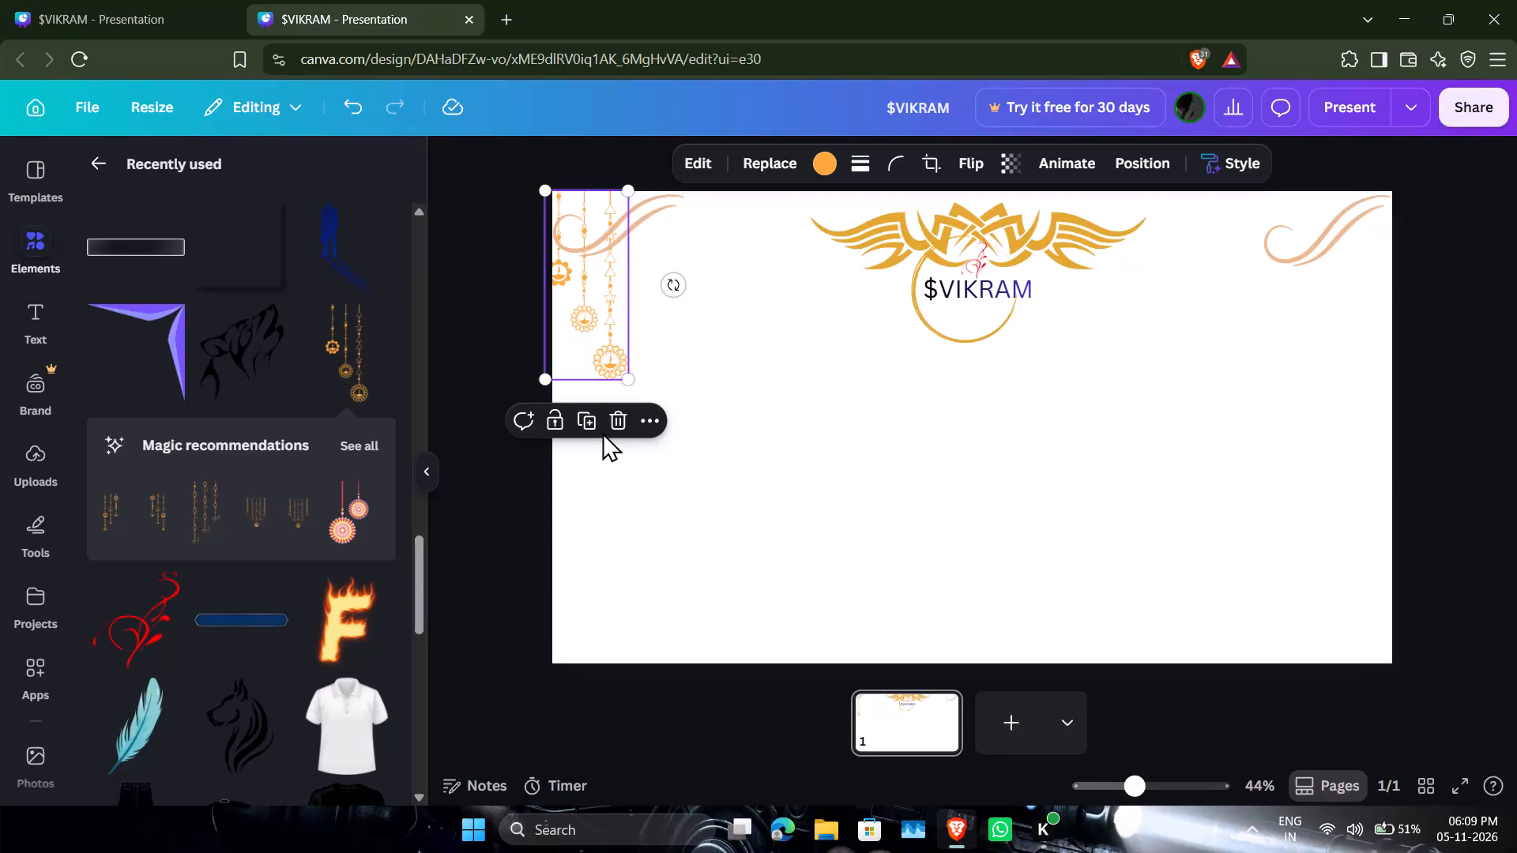
Duplicate the golden hanging ornament and place the copy in the page's top-right corner, over the peach swirl.
left_click(597, 432)
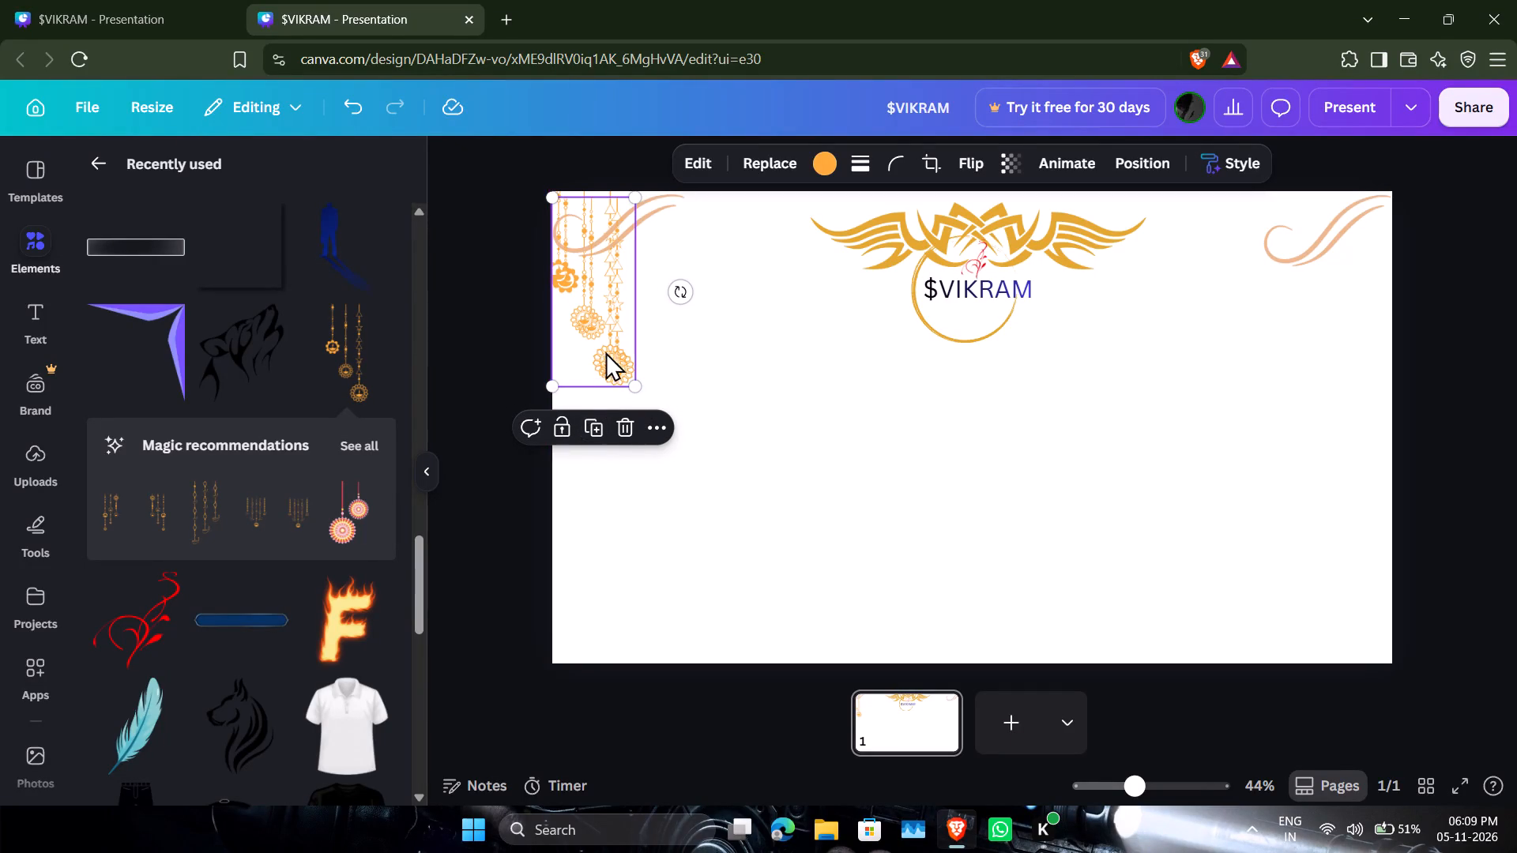
left_click_drag(613, 332, 1228, 332)
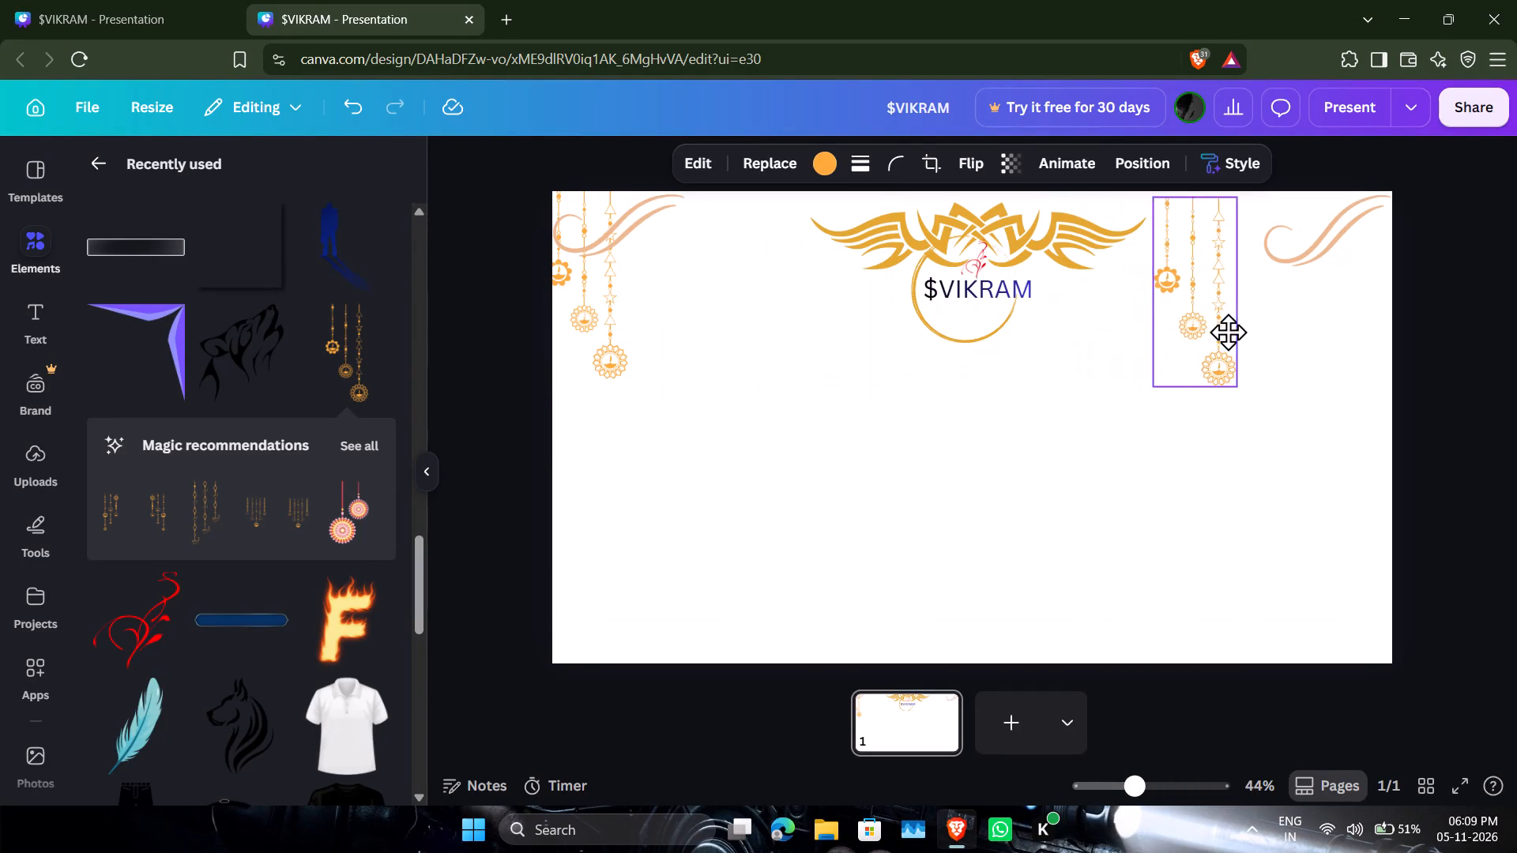
left_click_drag(1228, 332, 1363, 331)
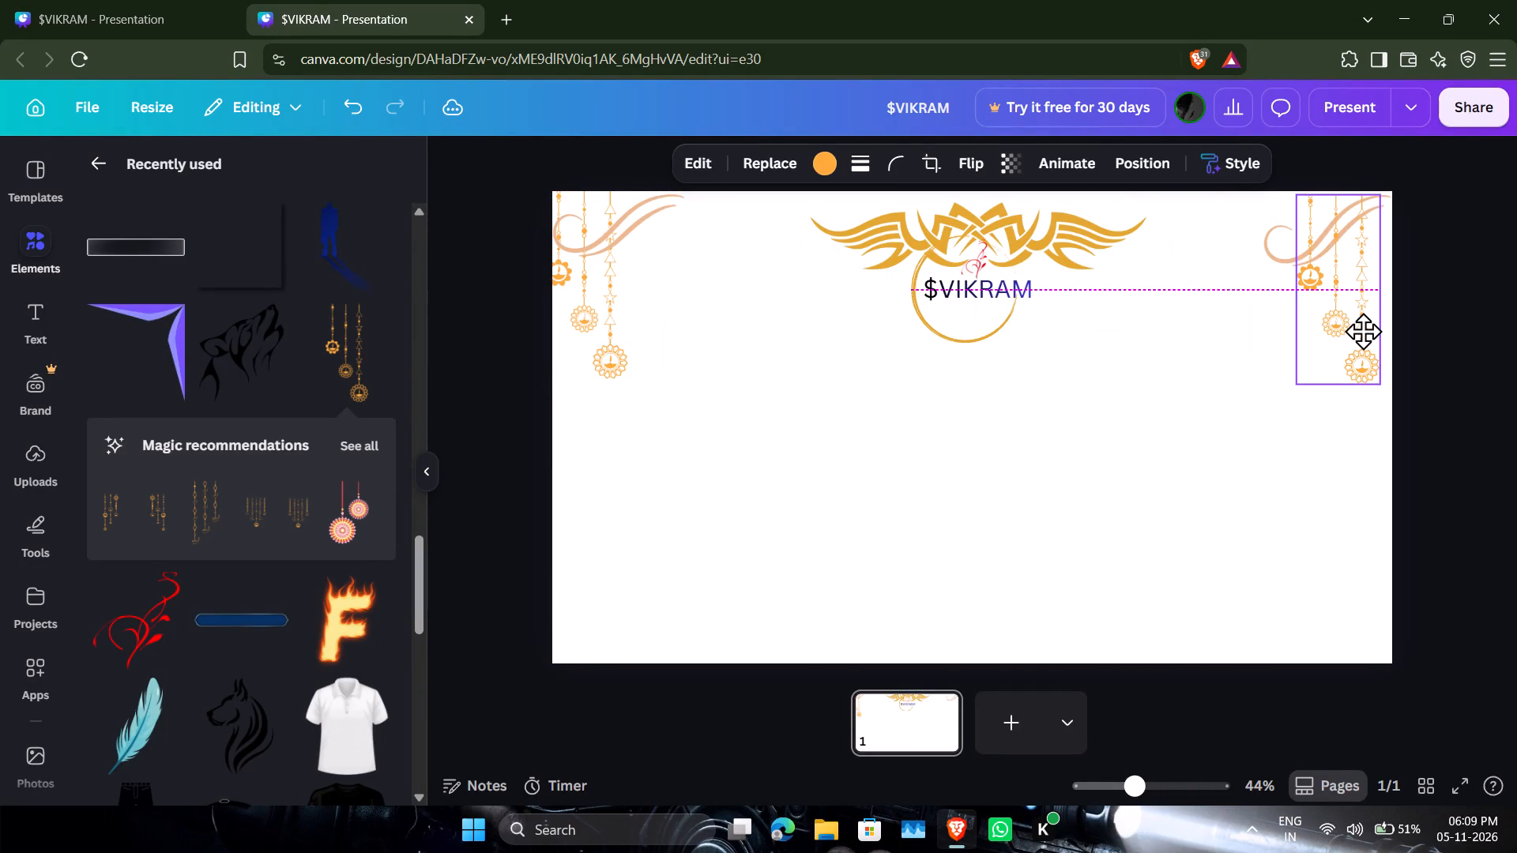
left_click_drag(1363, 331, 1372, 329)
left_click(1057, 429)
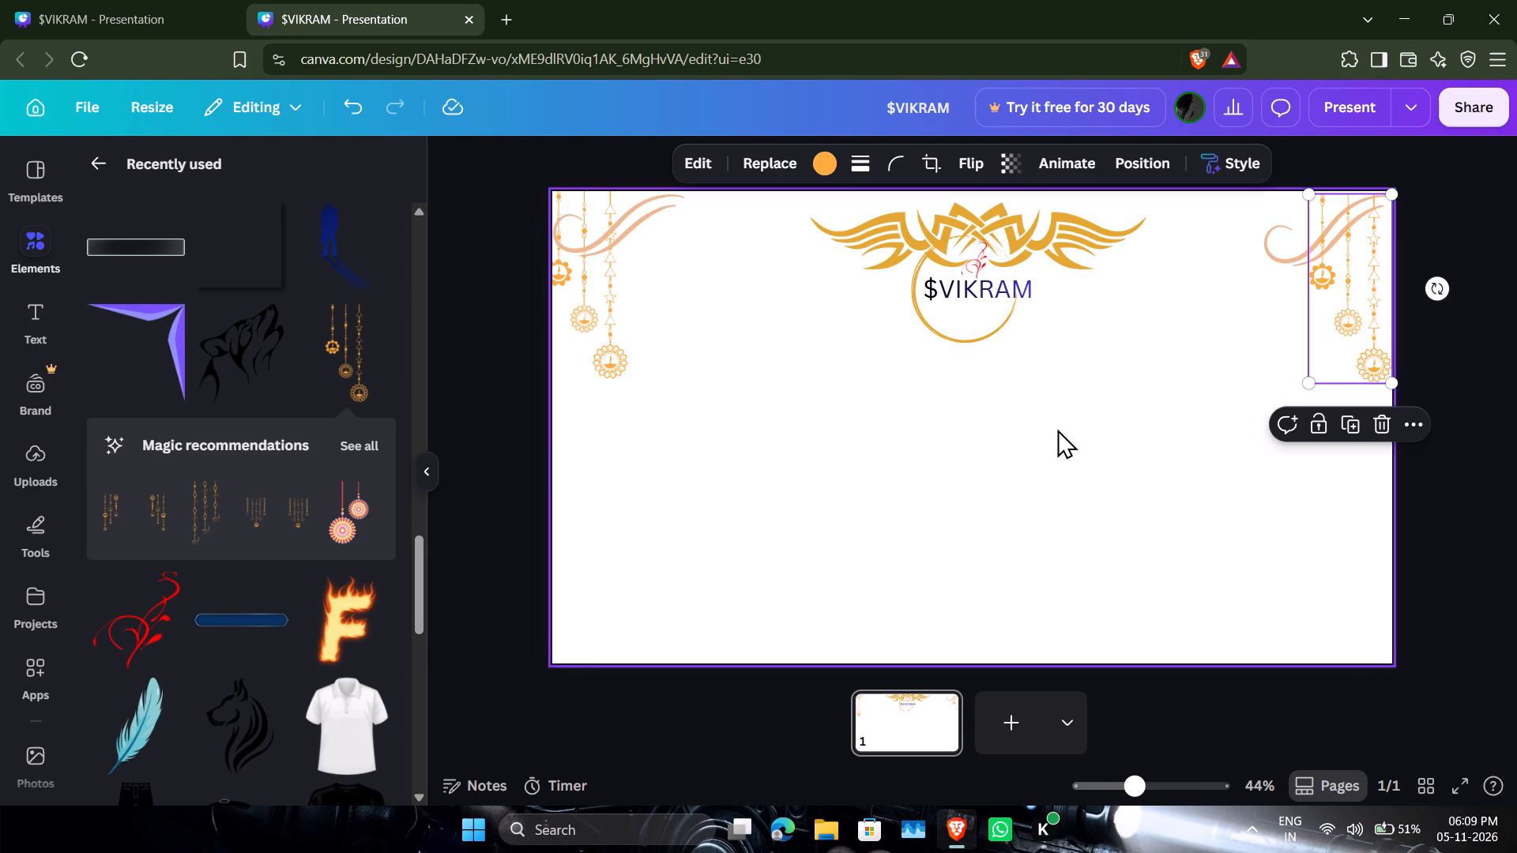
left_click(1331, 291)
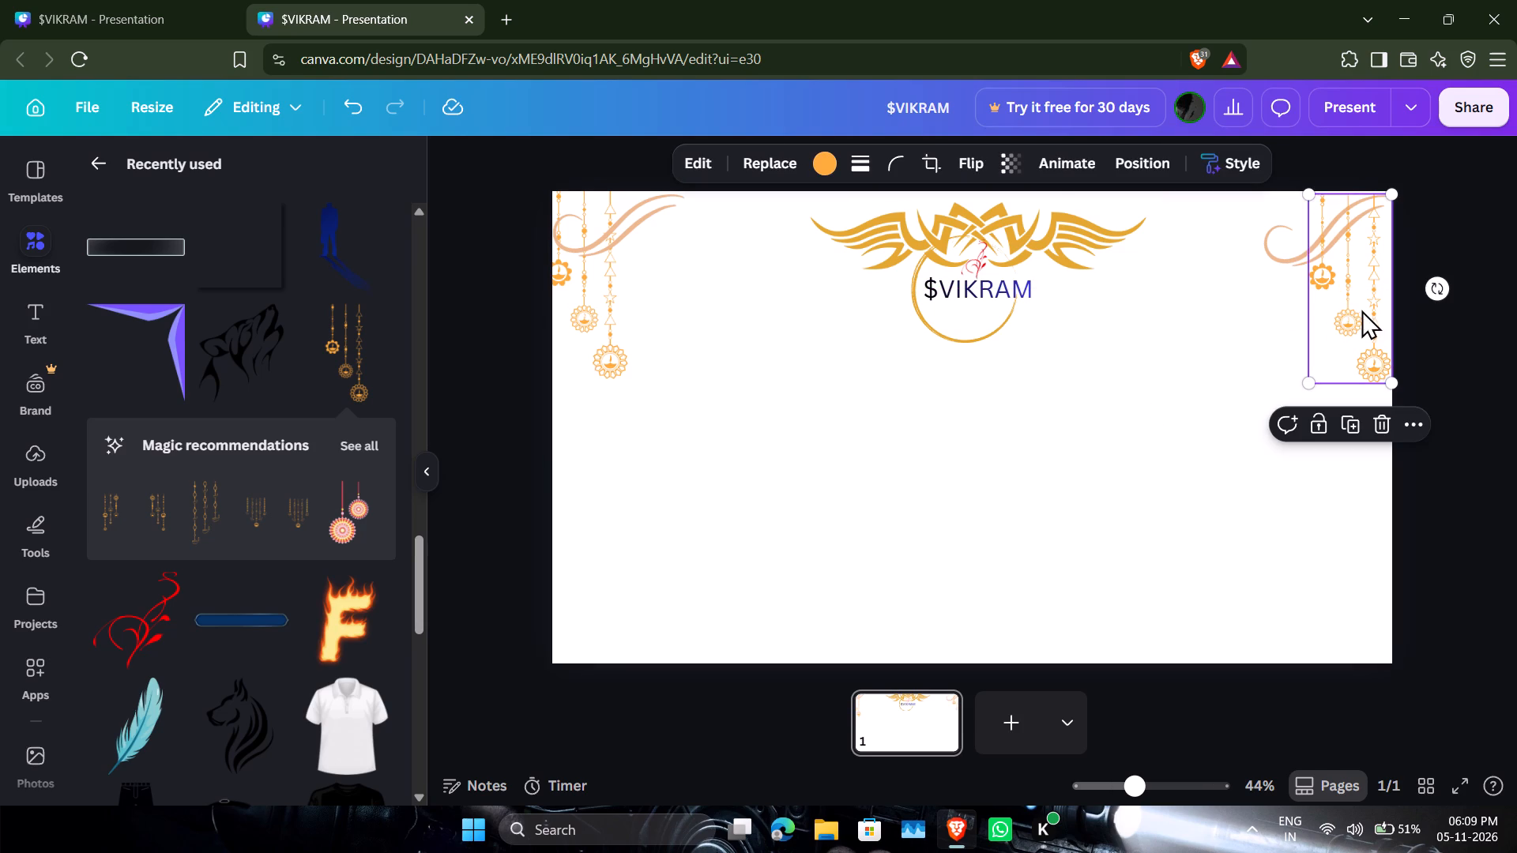
left_click(1357, 318)
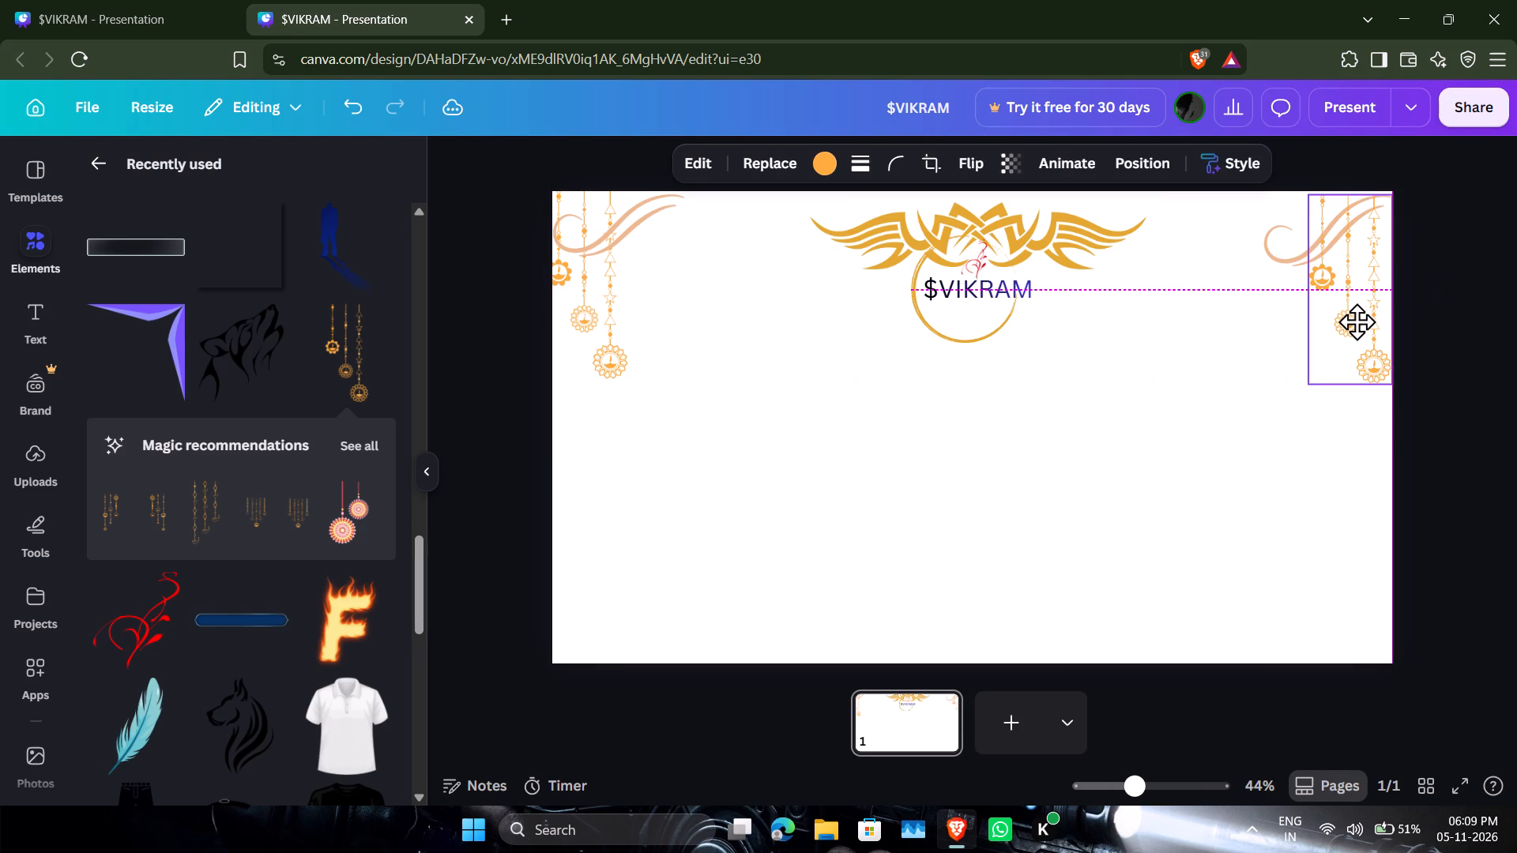
left_click(1208, 373)
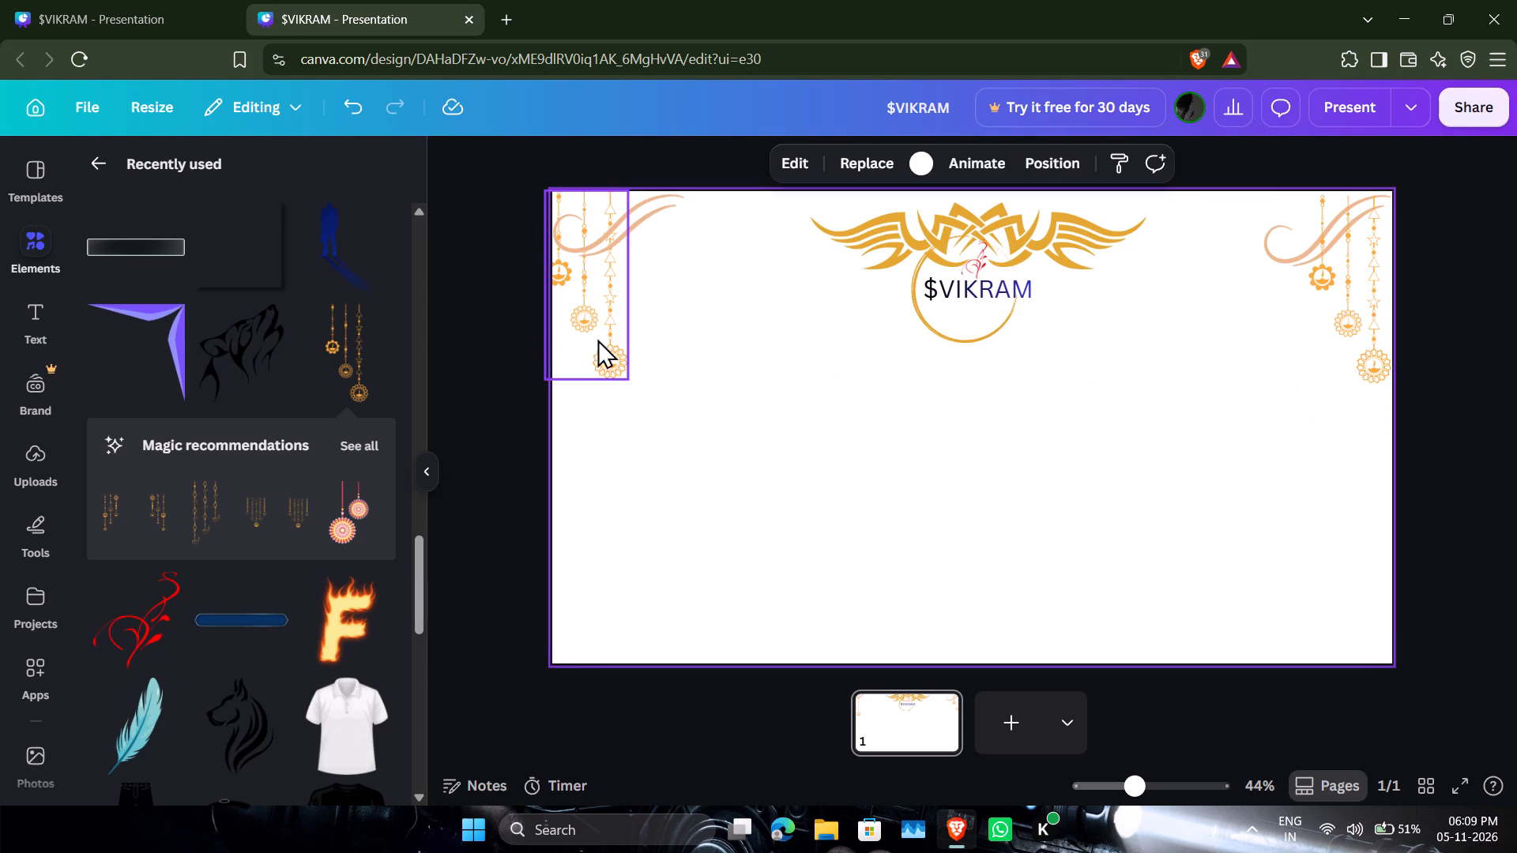
Align both golden hanging ornaments flush with the page's top edge and their respective side edges.
left_click(604, 340)
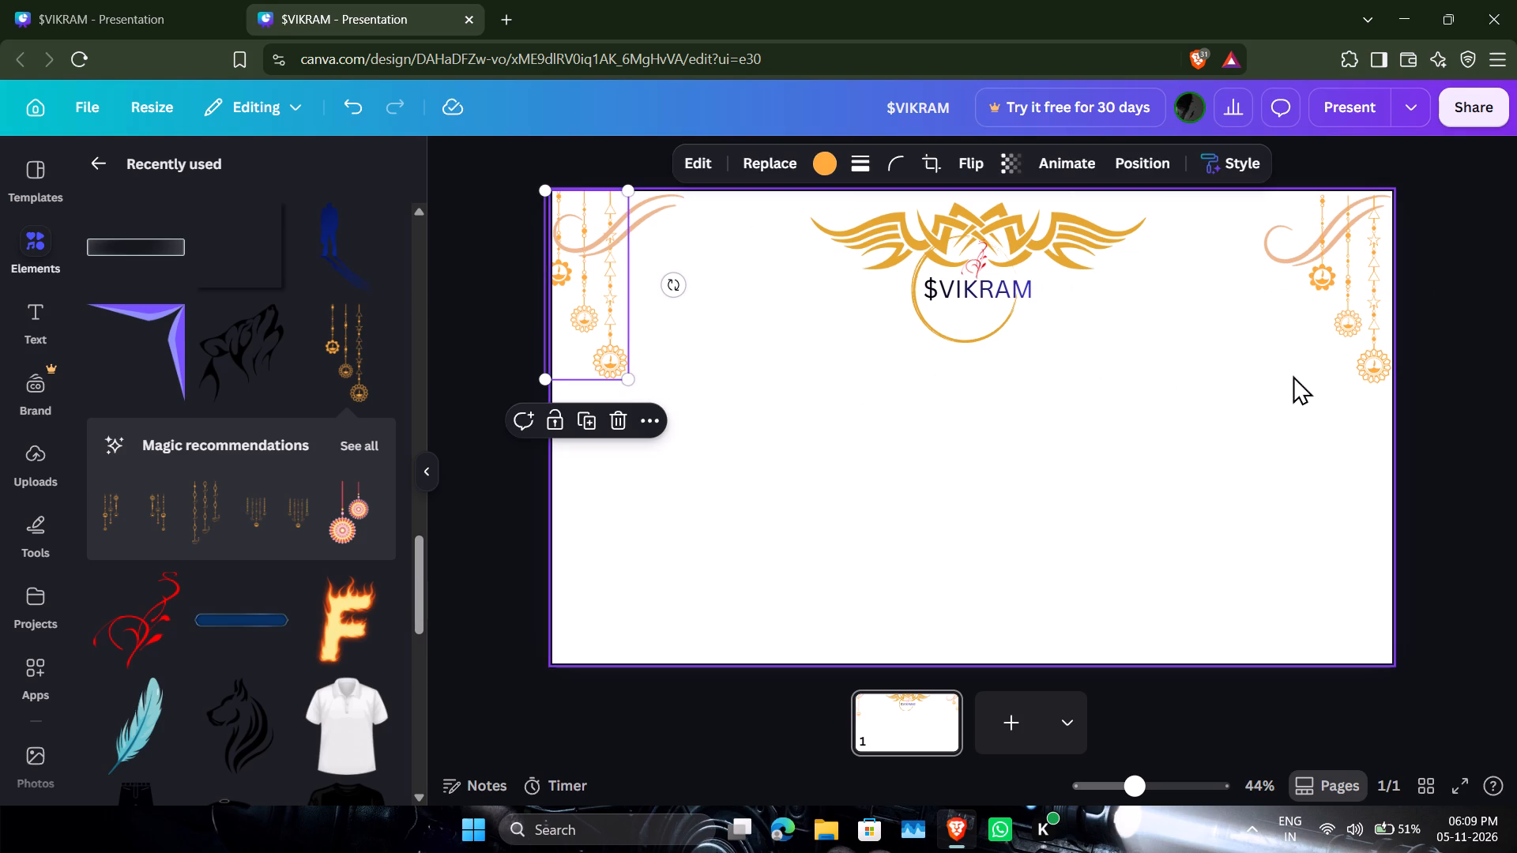
left_click(1361, 378)
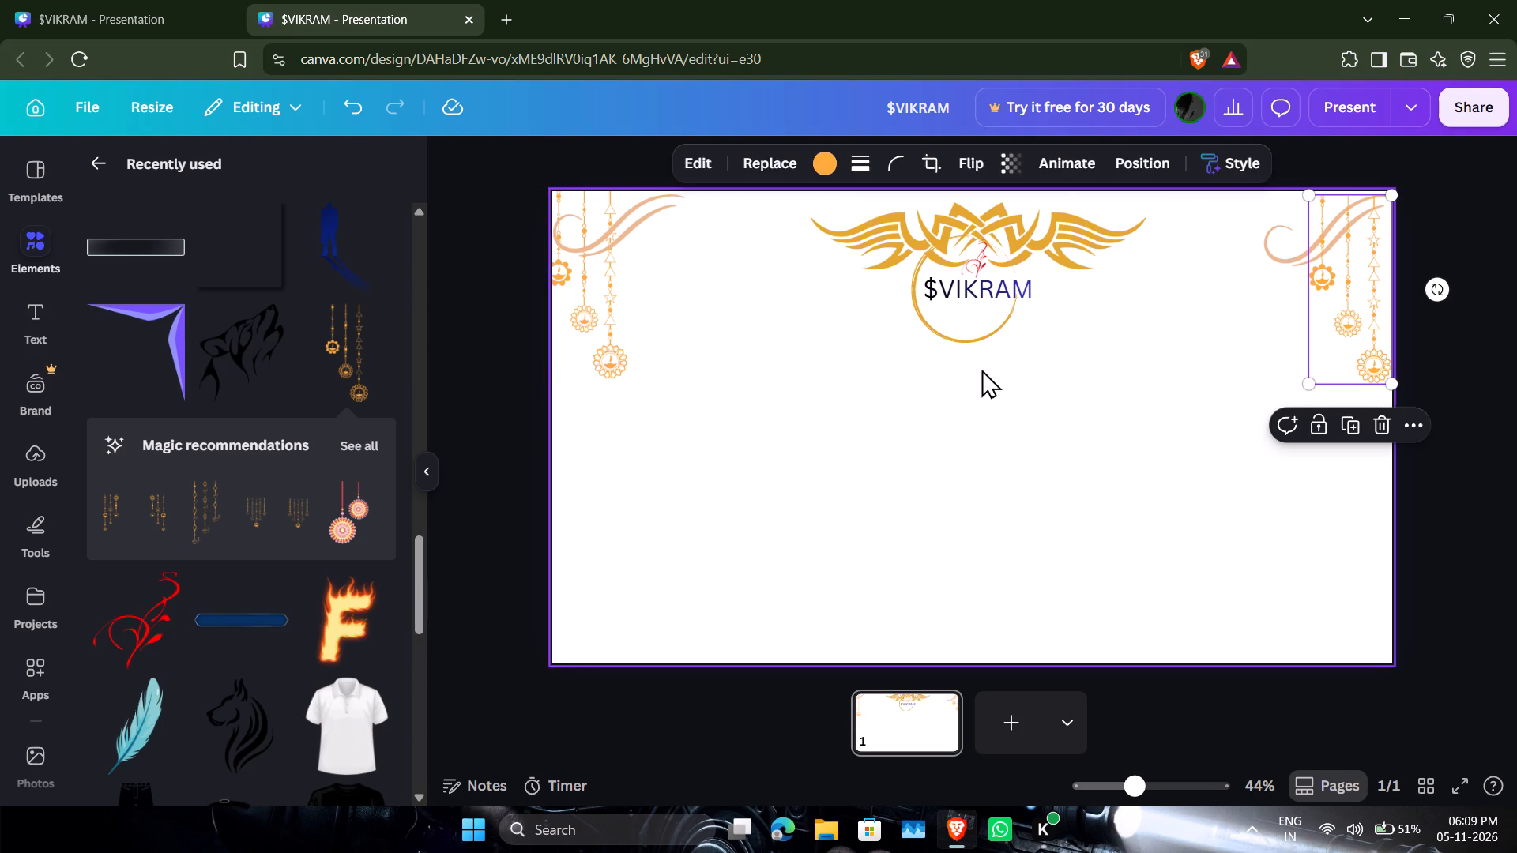
left_click_drag(608, 353, 604, 353)
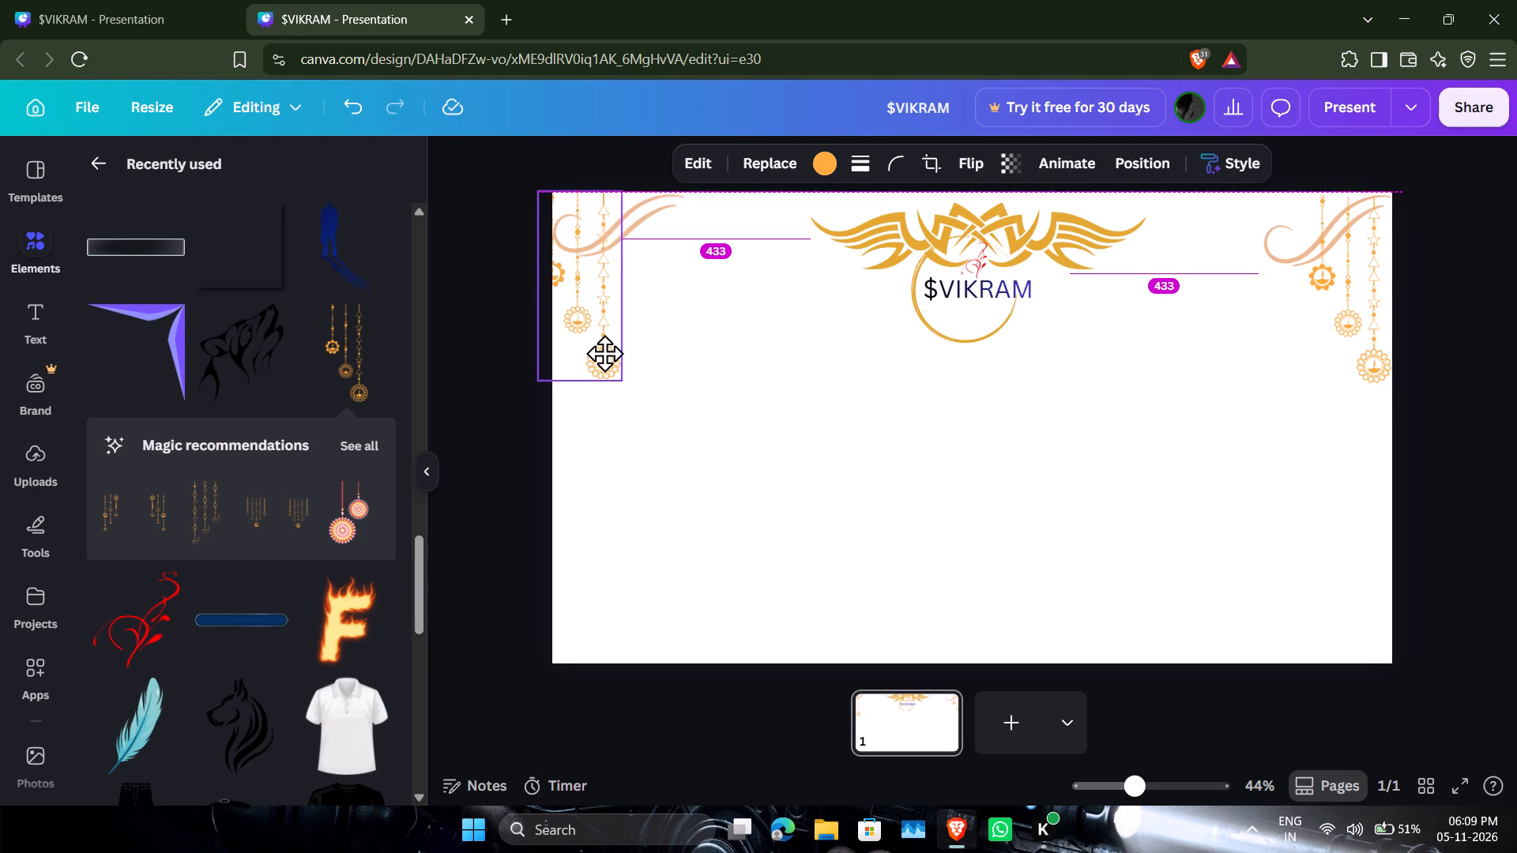
left_click_drag(604, 353, 622, 345)
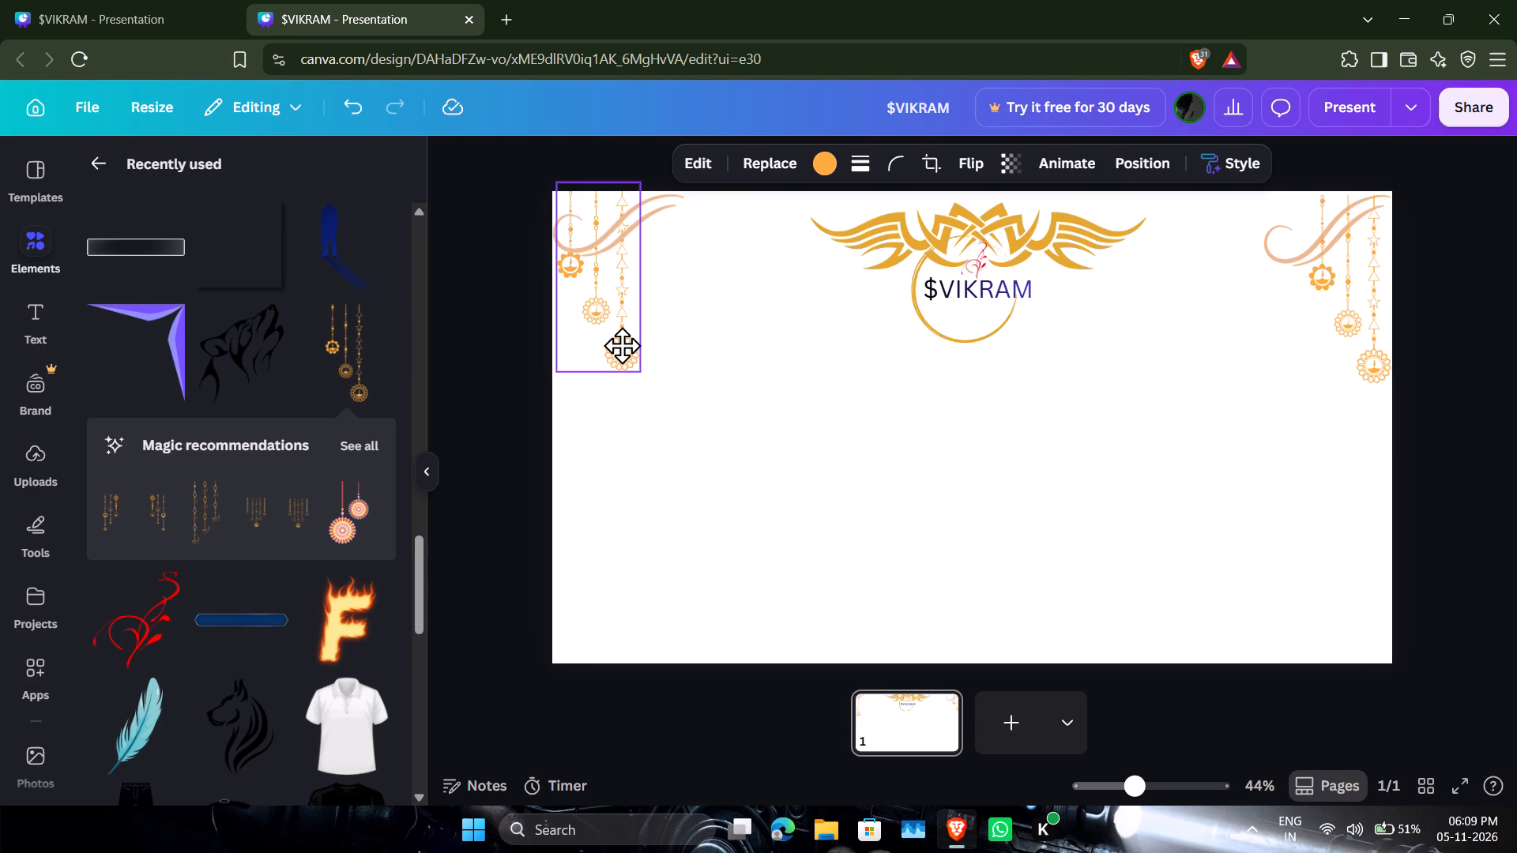
left_click_drag(622, 345, 617, 350)
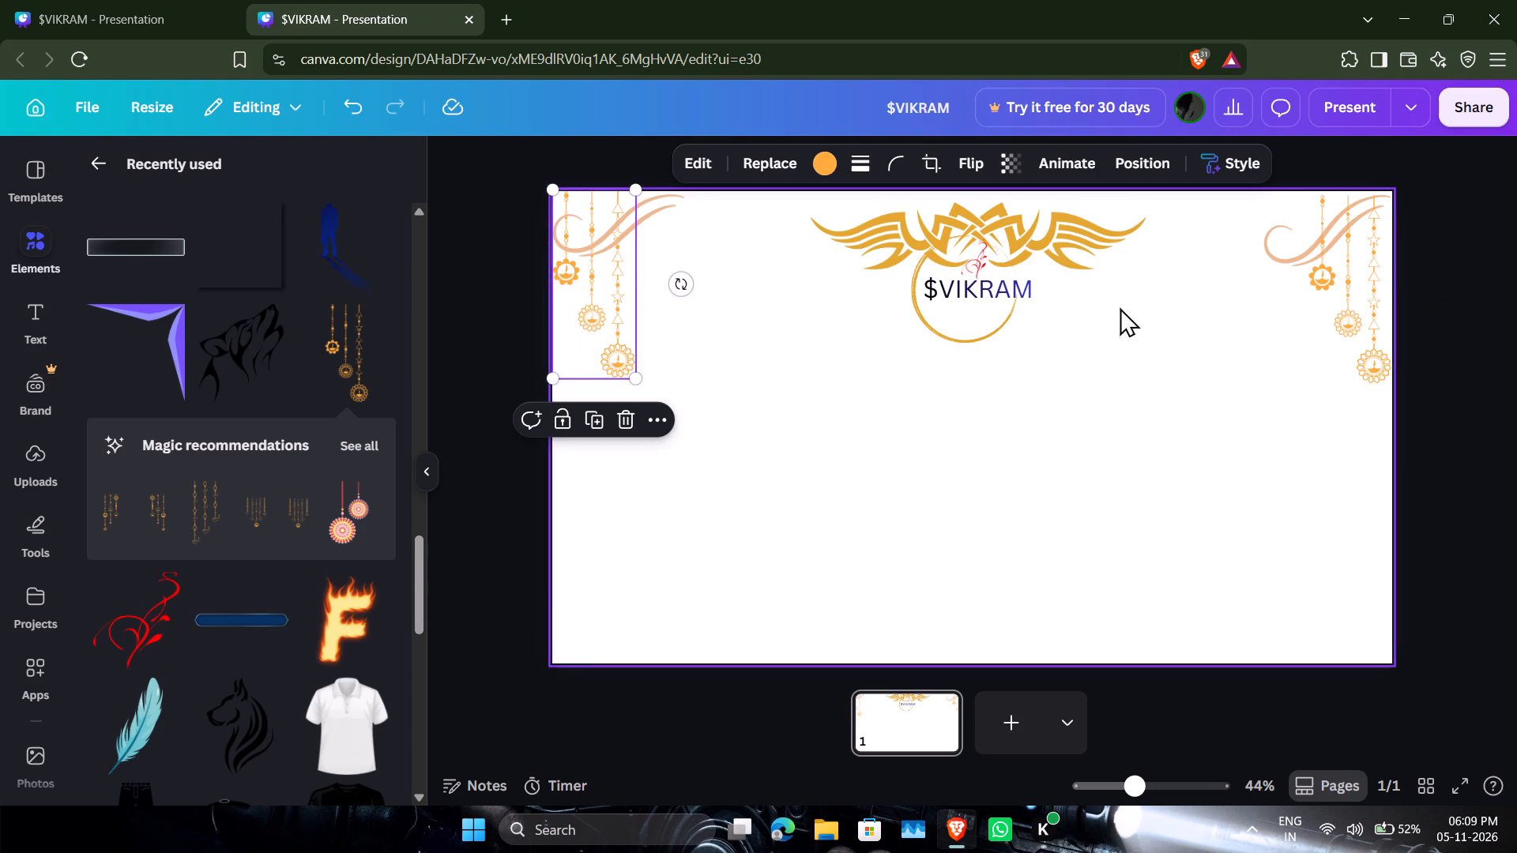
left_click(1338, 287)
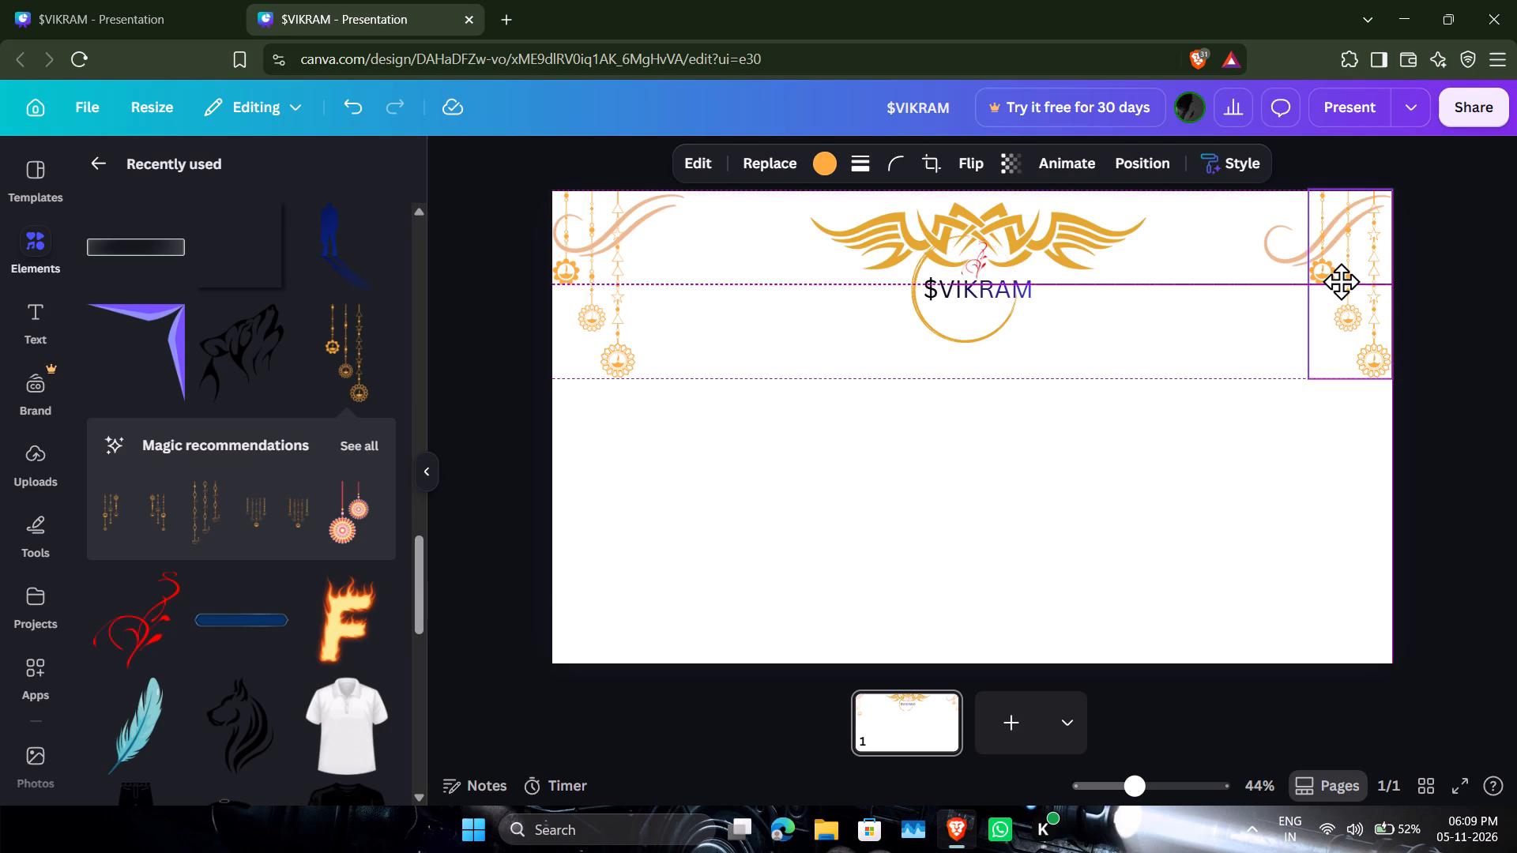
left_click(928, 528)
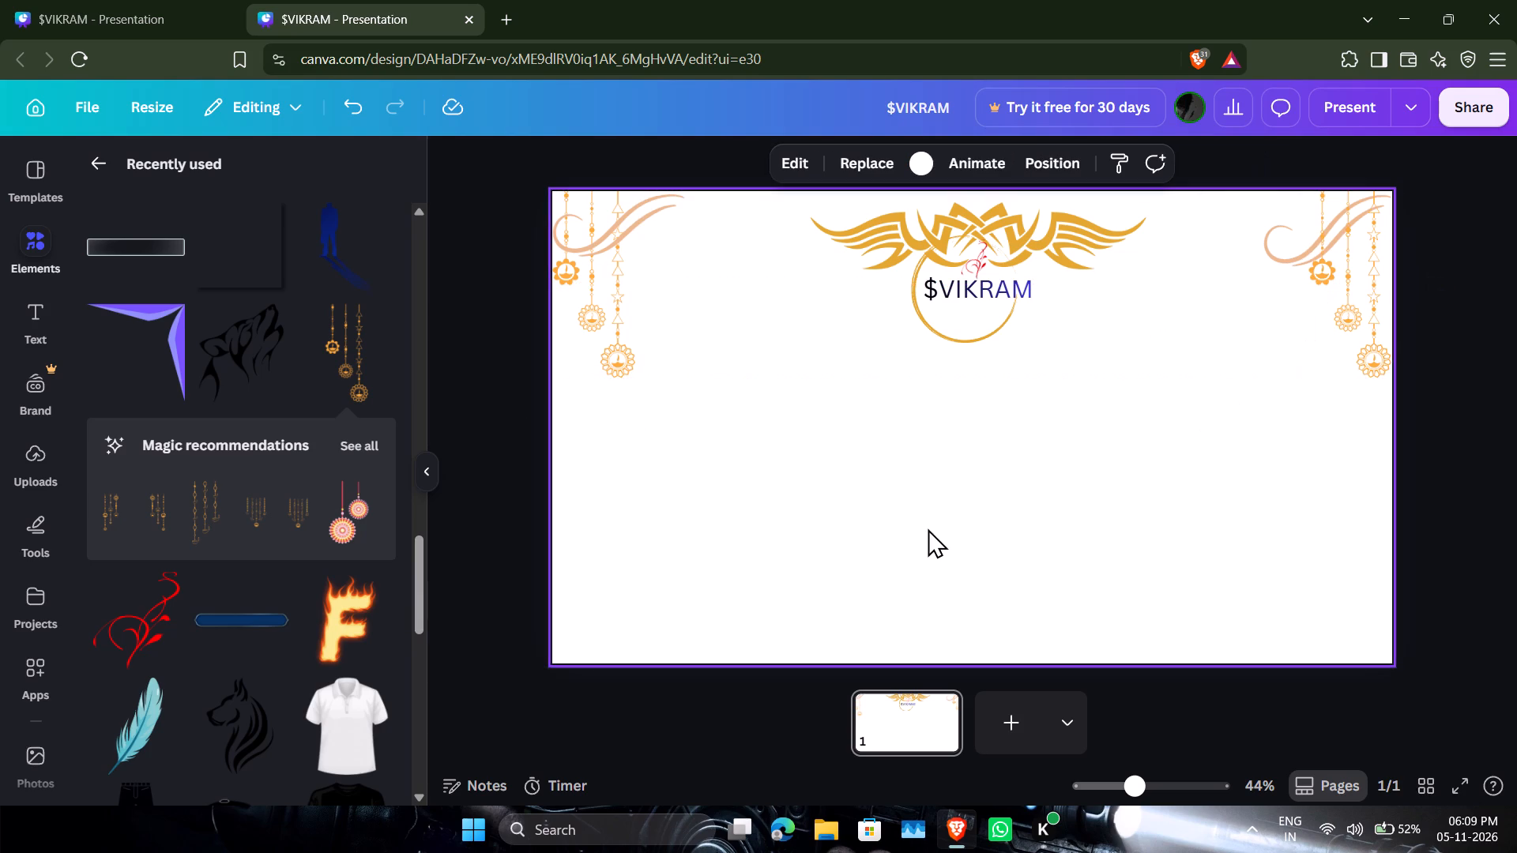
Add the red lace-edged circular frame from the hanging ornament's full recommendations, centred around the $VIKRAM text and touching the page's top edge.
scroll(299, 489, "down", 3)
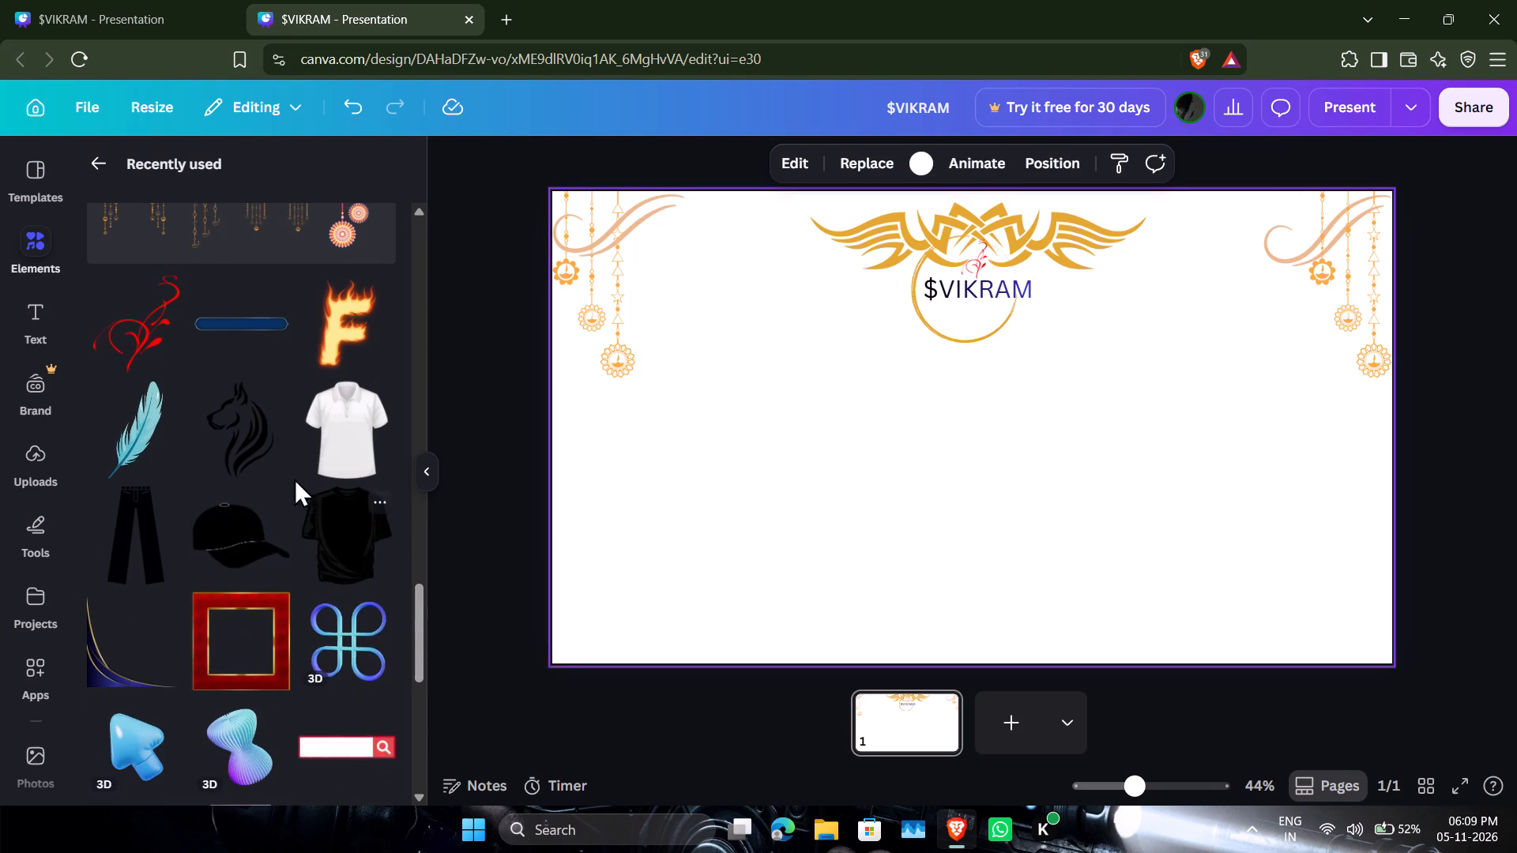
scroll(257, 366, "up", 2)
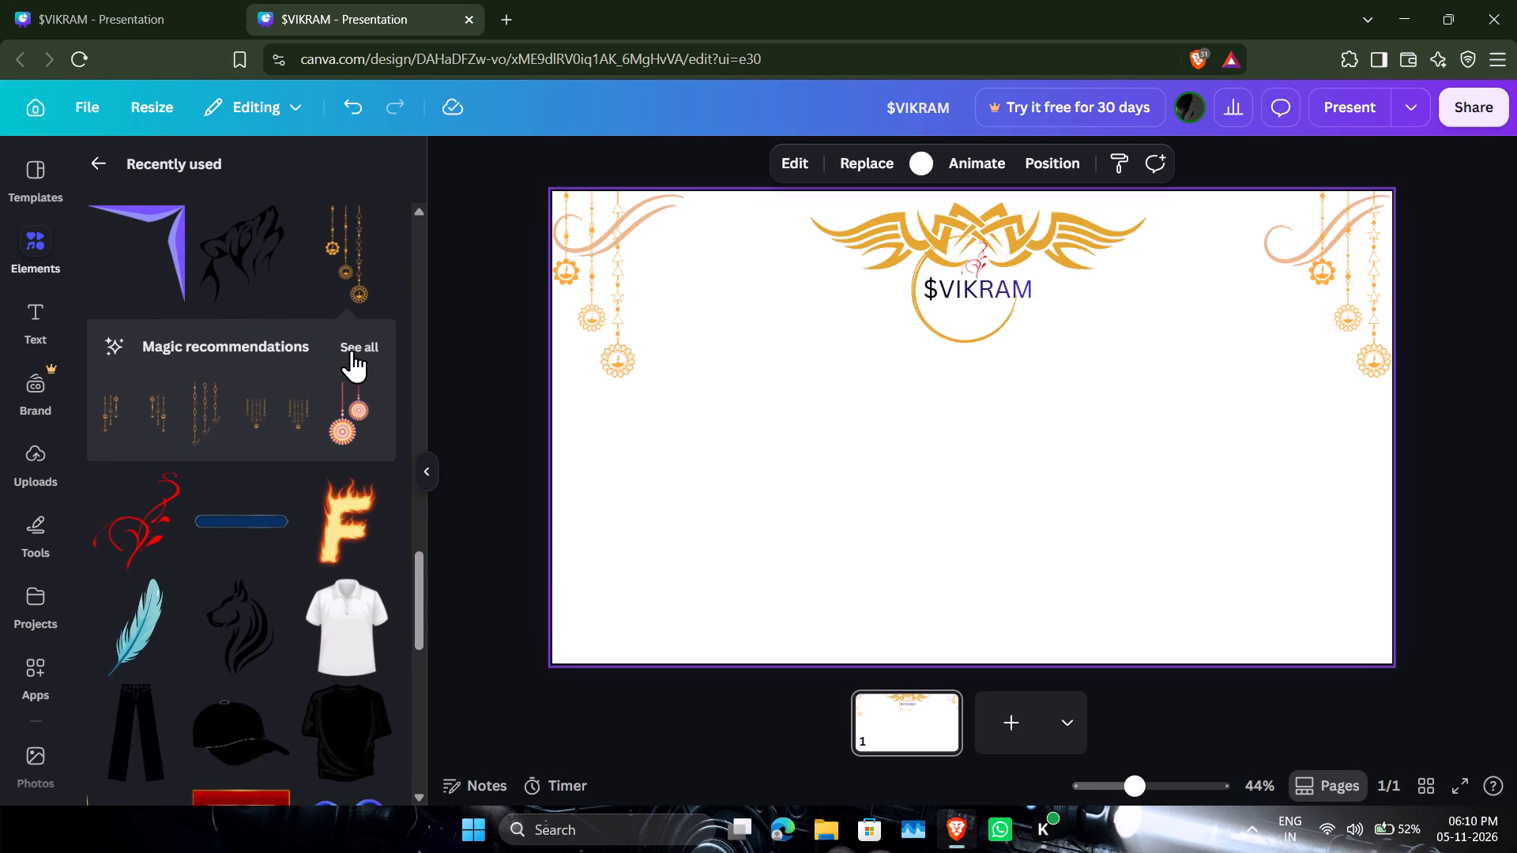
left_click(374, 338)
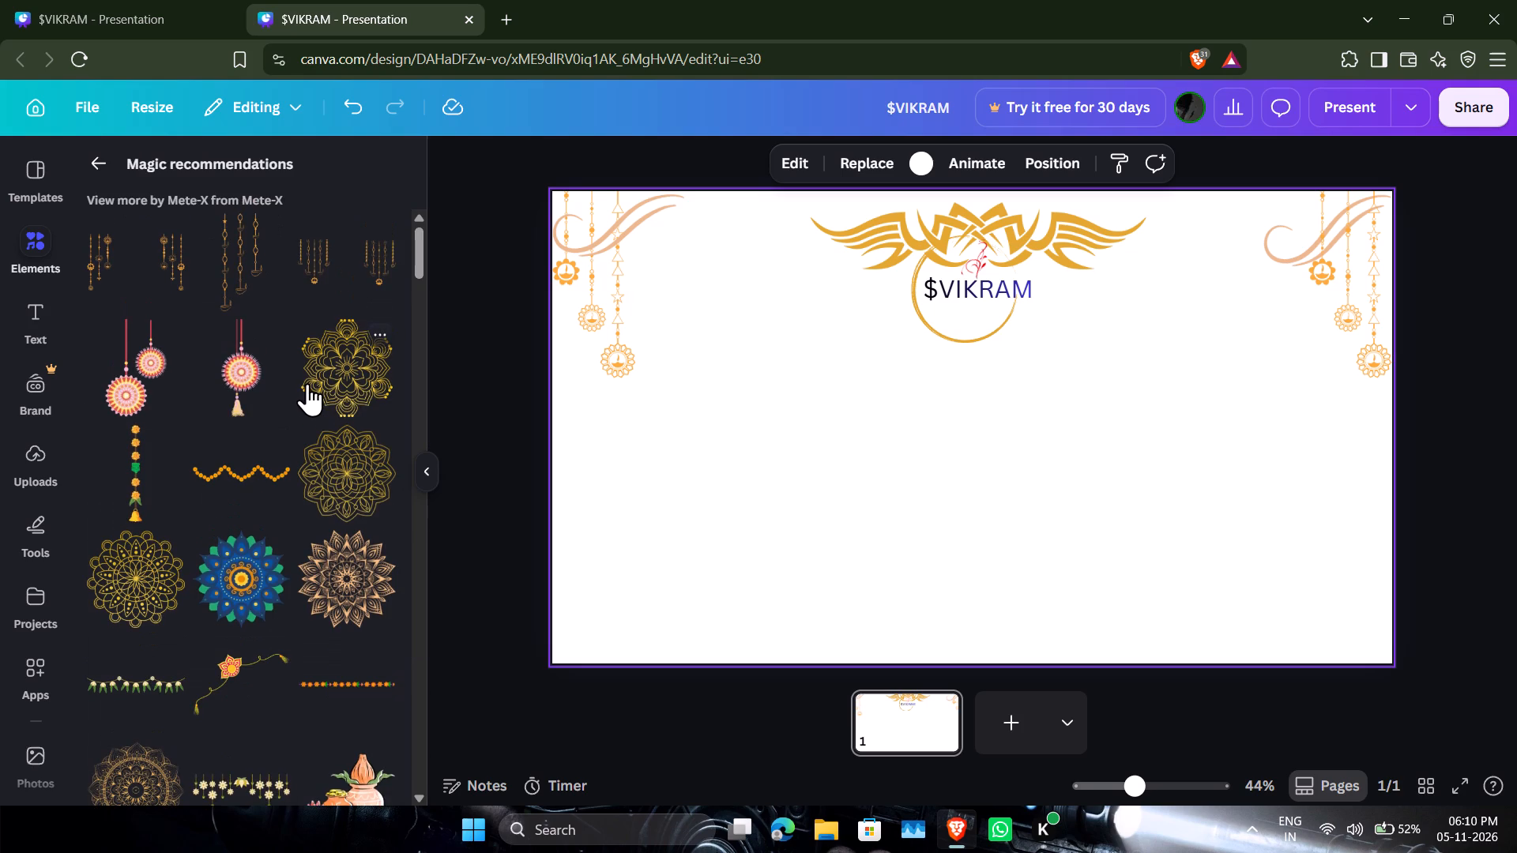
scroll(307, 383, "down", 3)
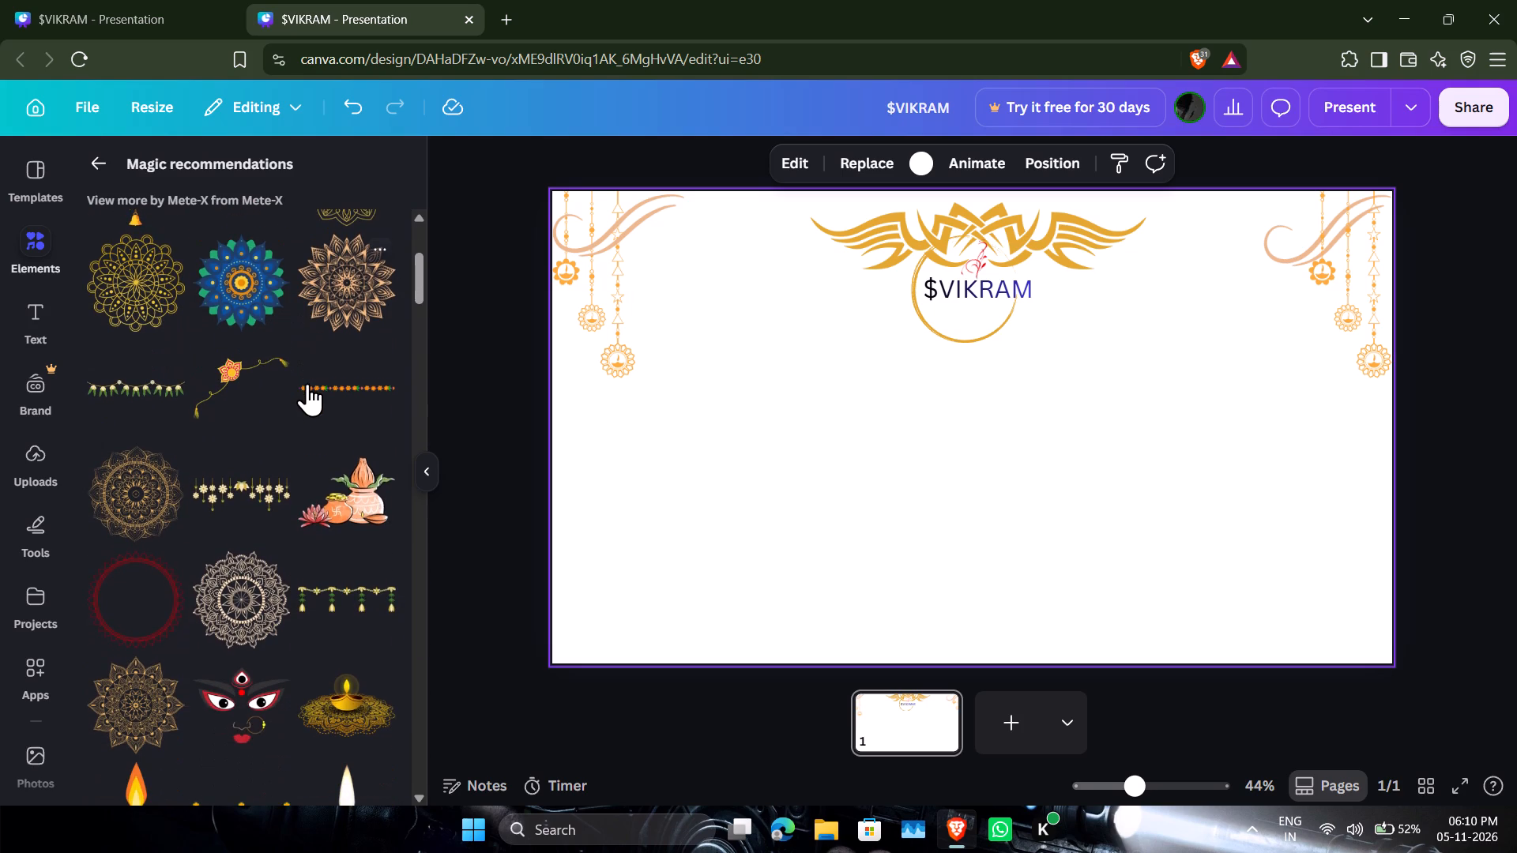
scroll(307, 383, "down", 2)
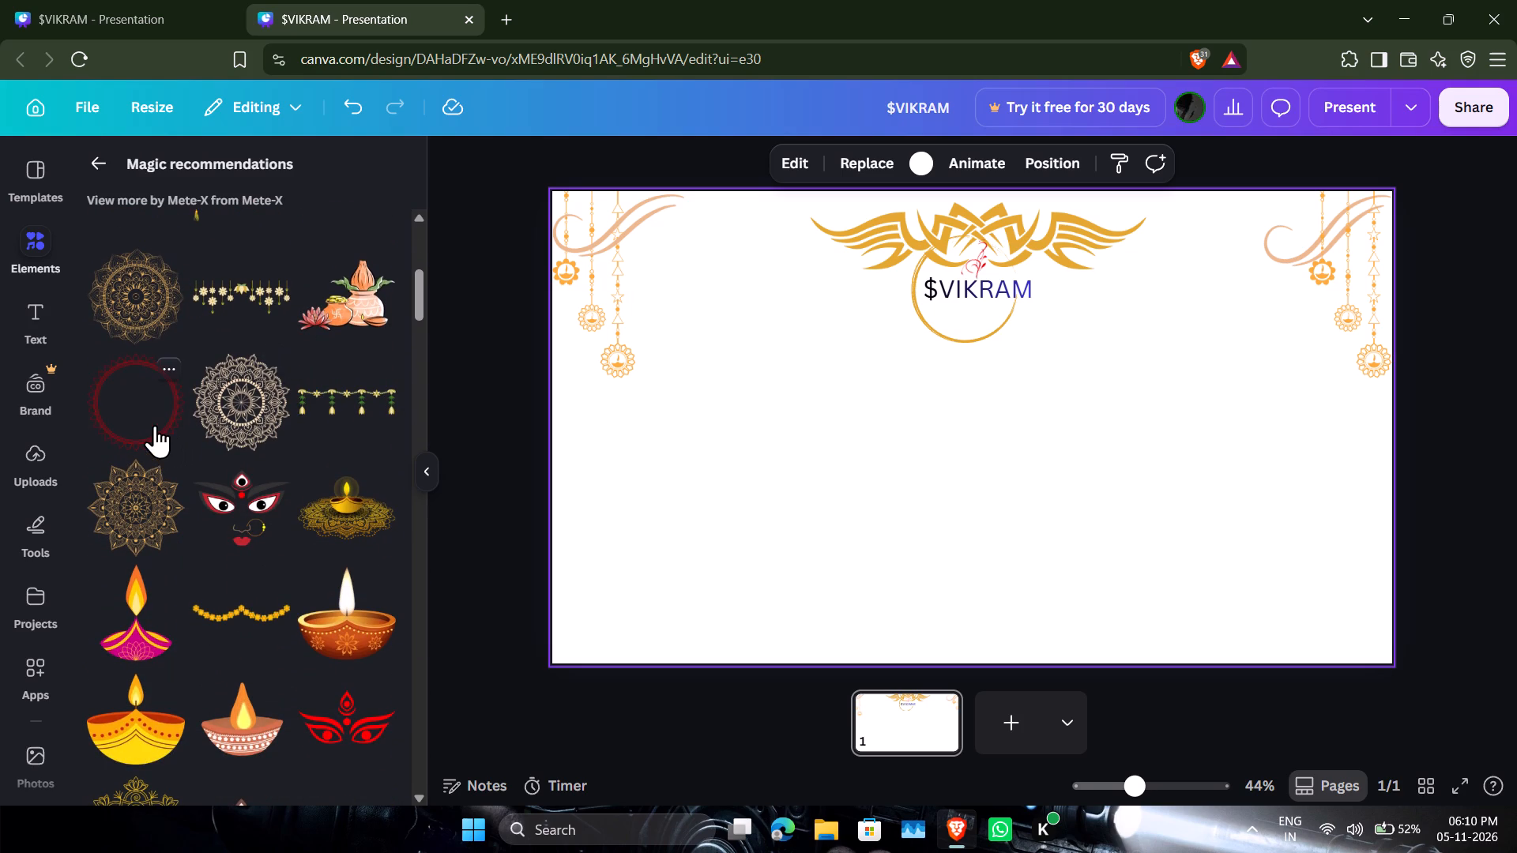
left_click_drag(155, 425, 947, 231)
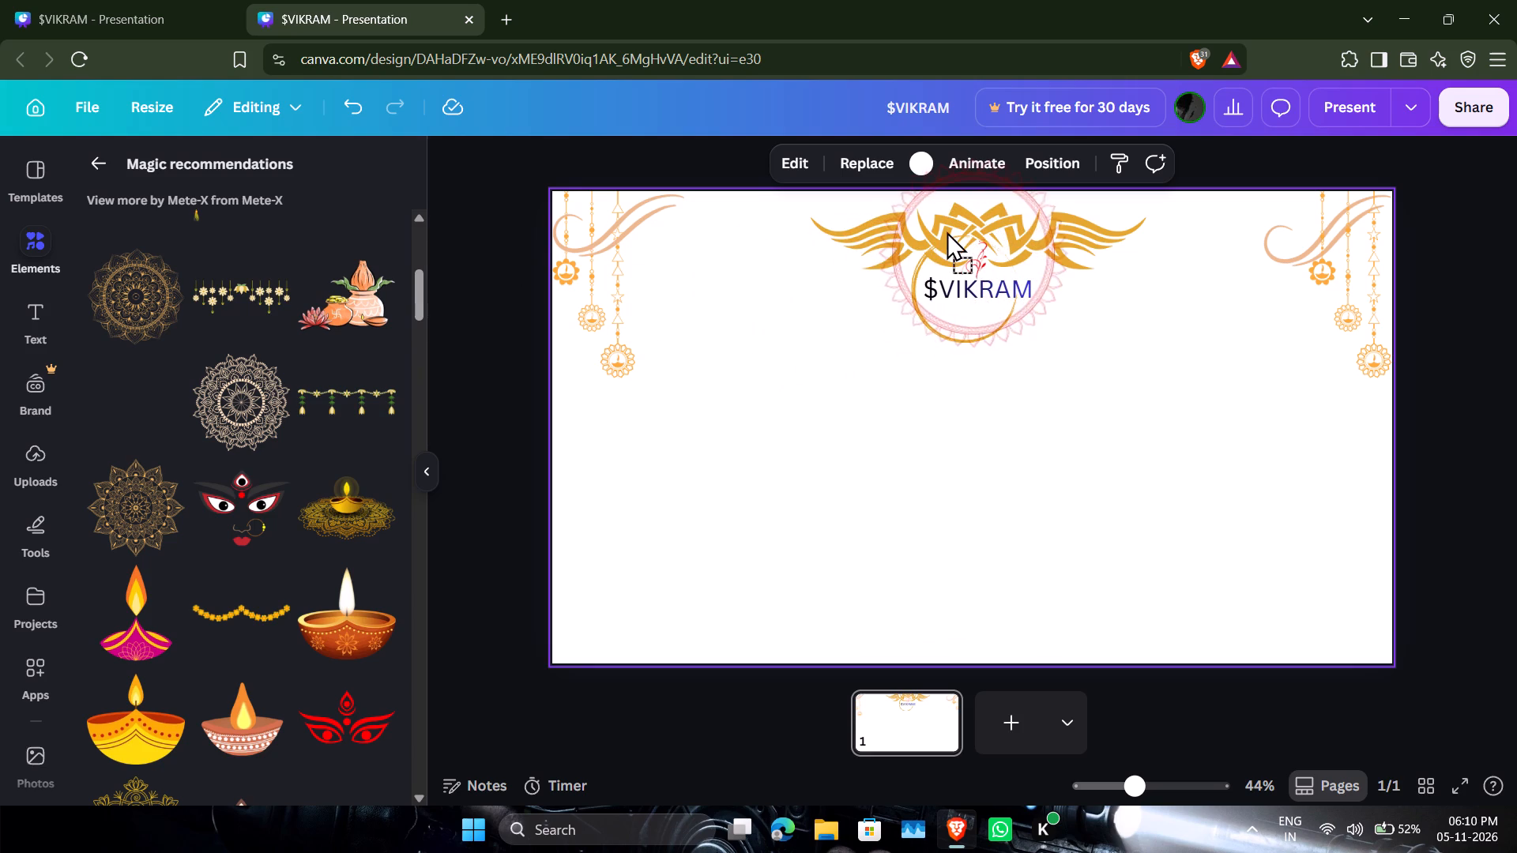
left_click_drag(947, 231, 939, 261)
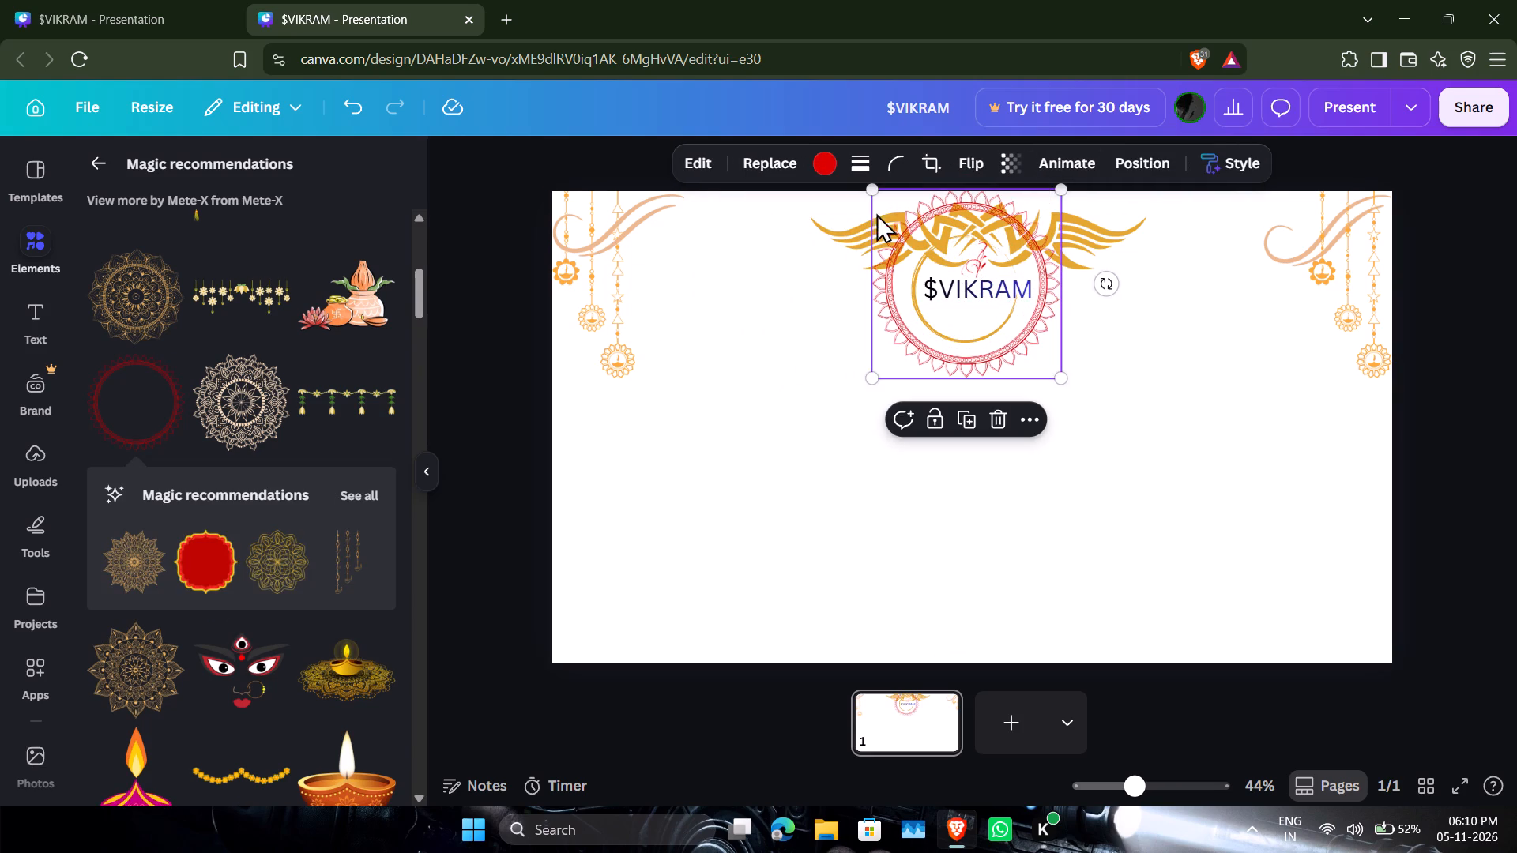
Send the red circular frame backward until it sits behind the golden wings, circle outline and $VIKRAM text.
left_click(1019, 426)
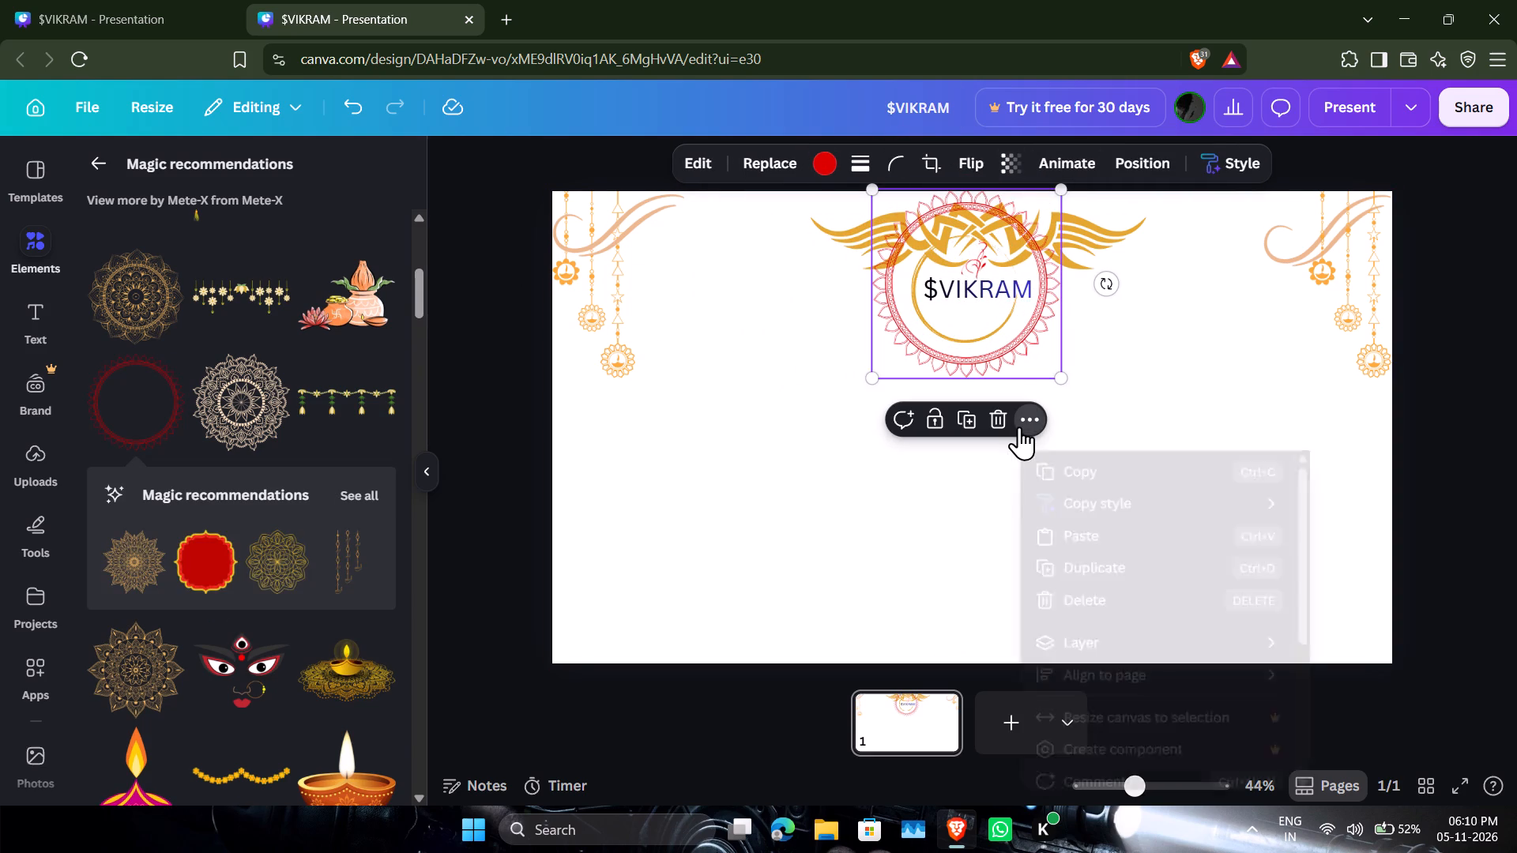
left_click(1122, 637)
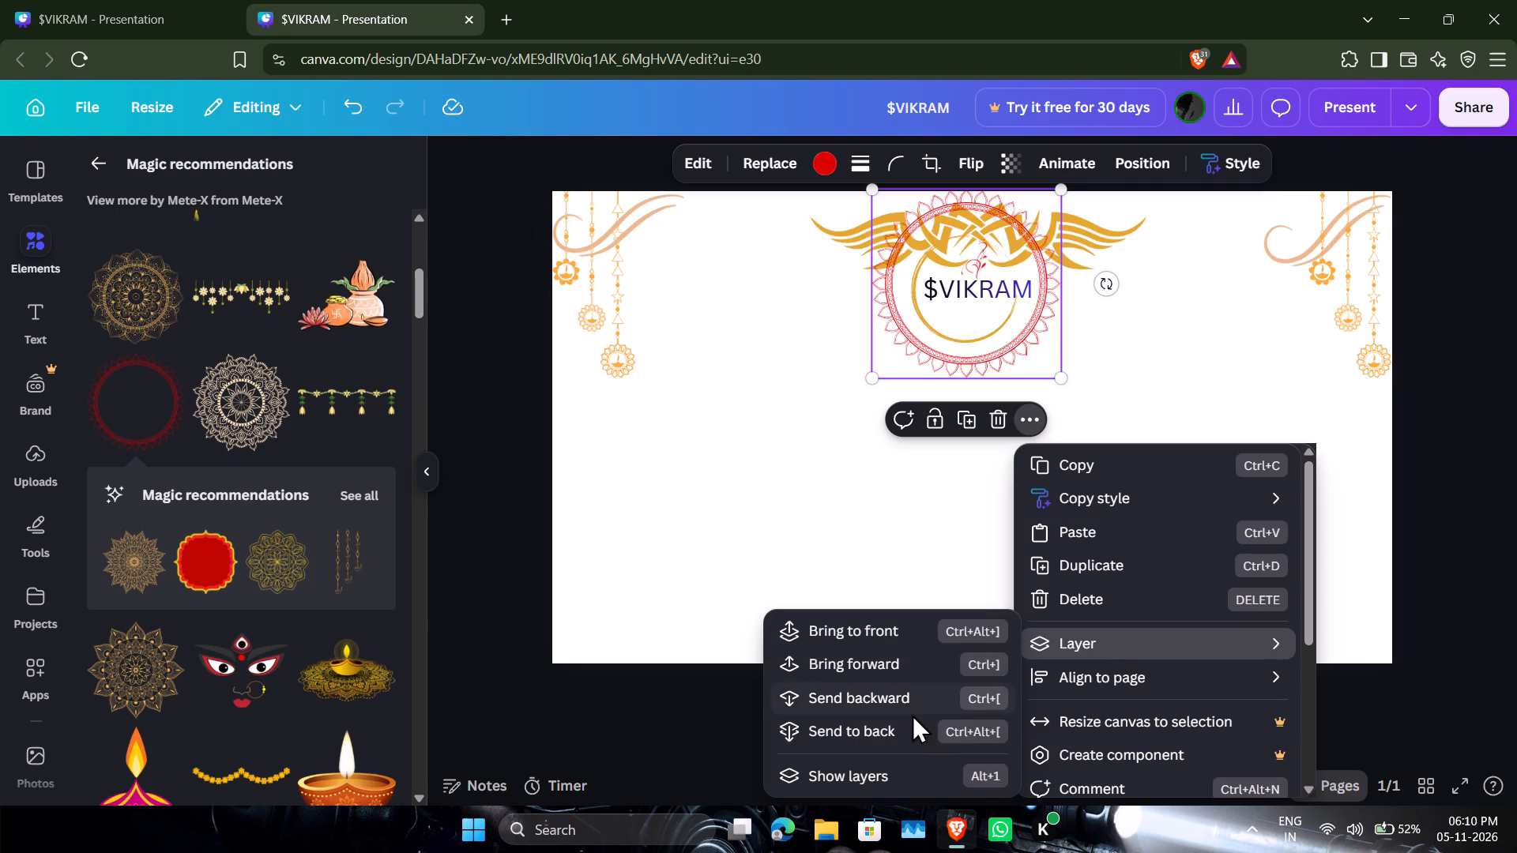
left_click(939, 705)
left_click(939, 705)
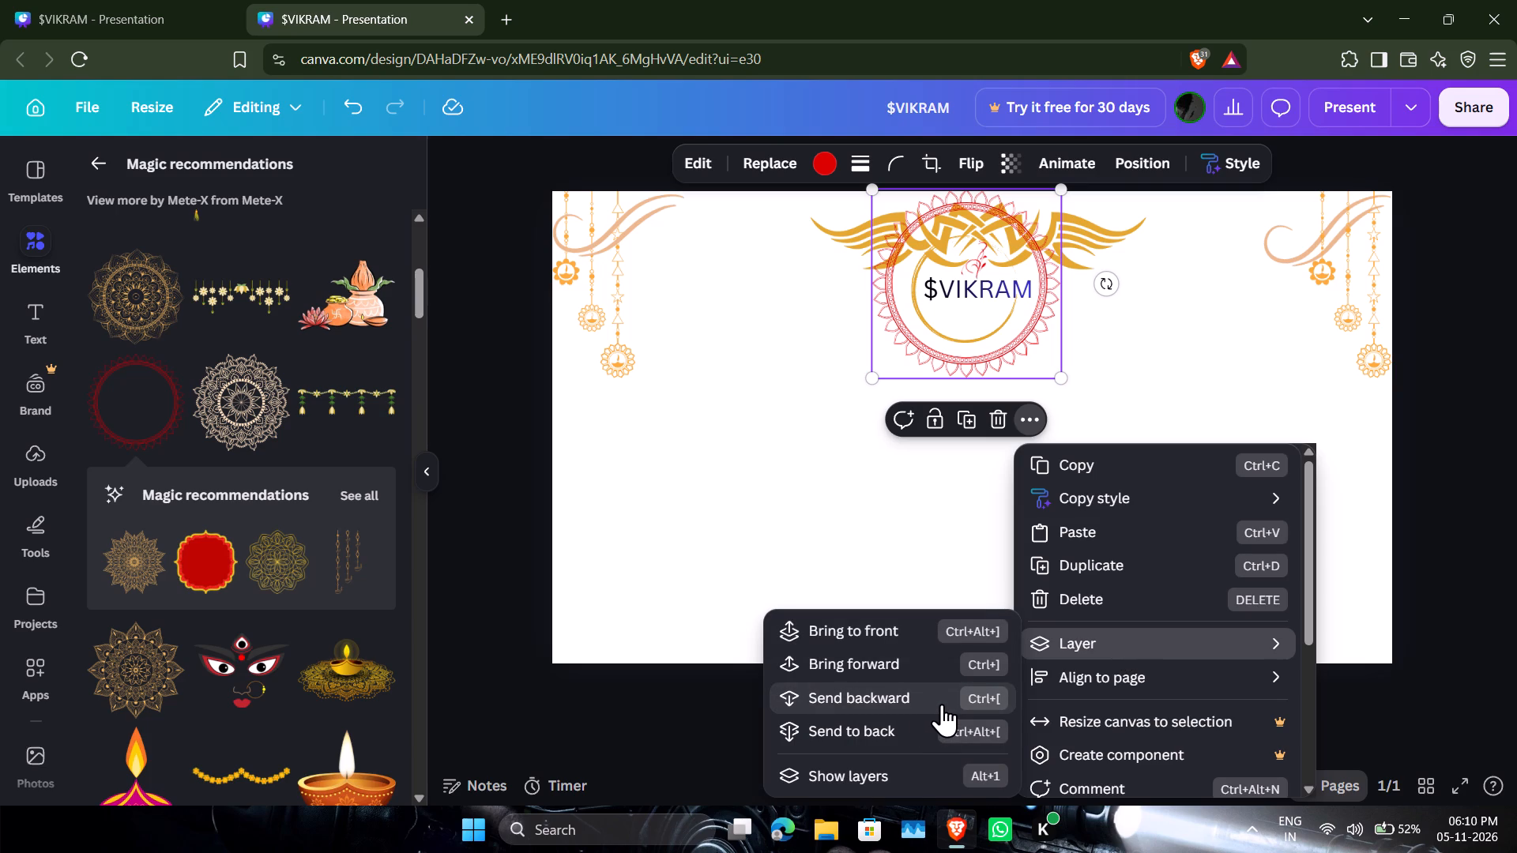
left_click(942, 704)
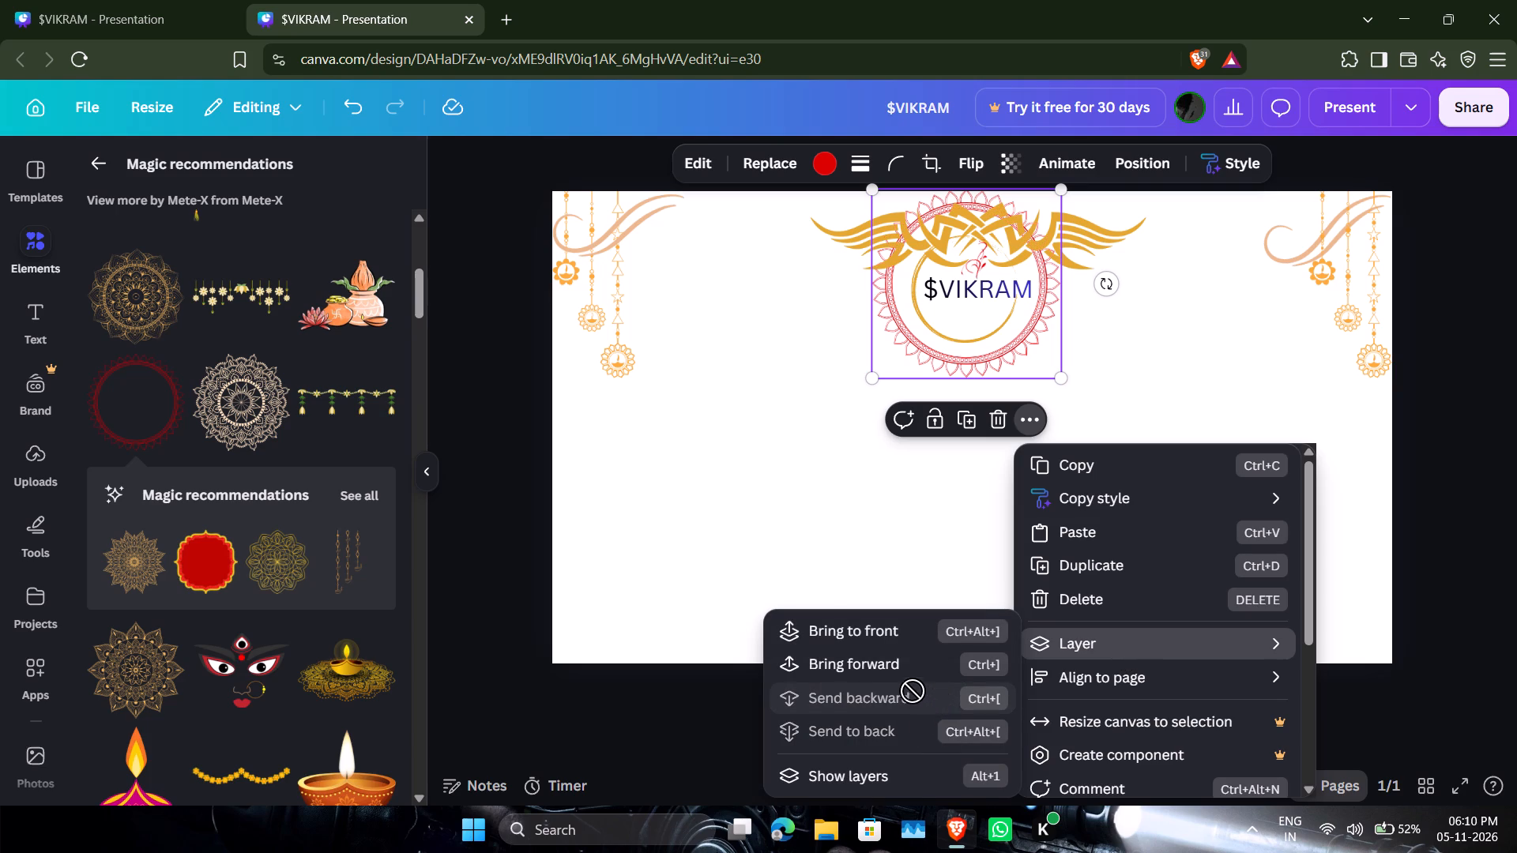
left_click(749, 488)
Lower the red circular frame's opacity in two stages so it forms a faint pink background for the emblem.
left_click(946, 369)
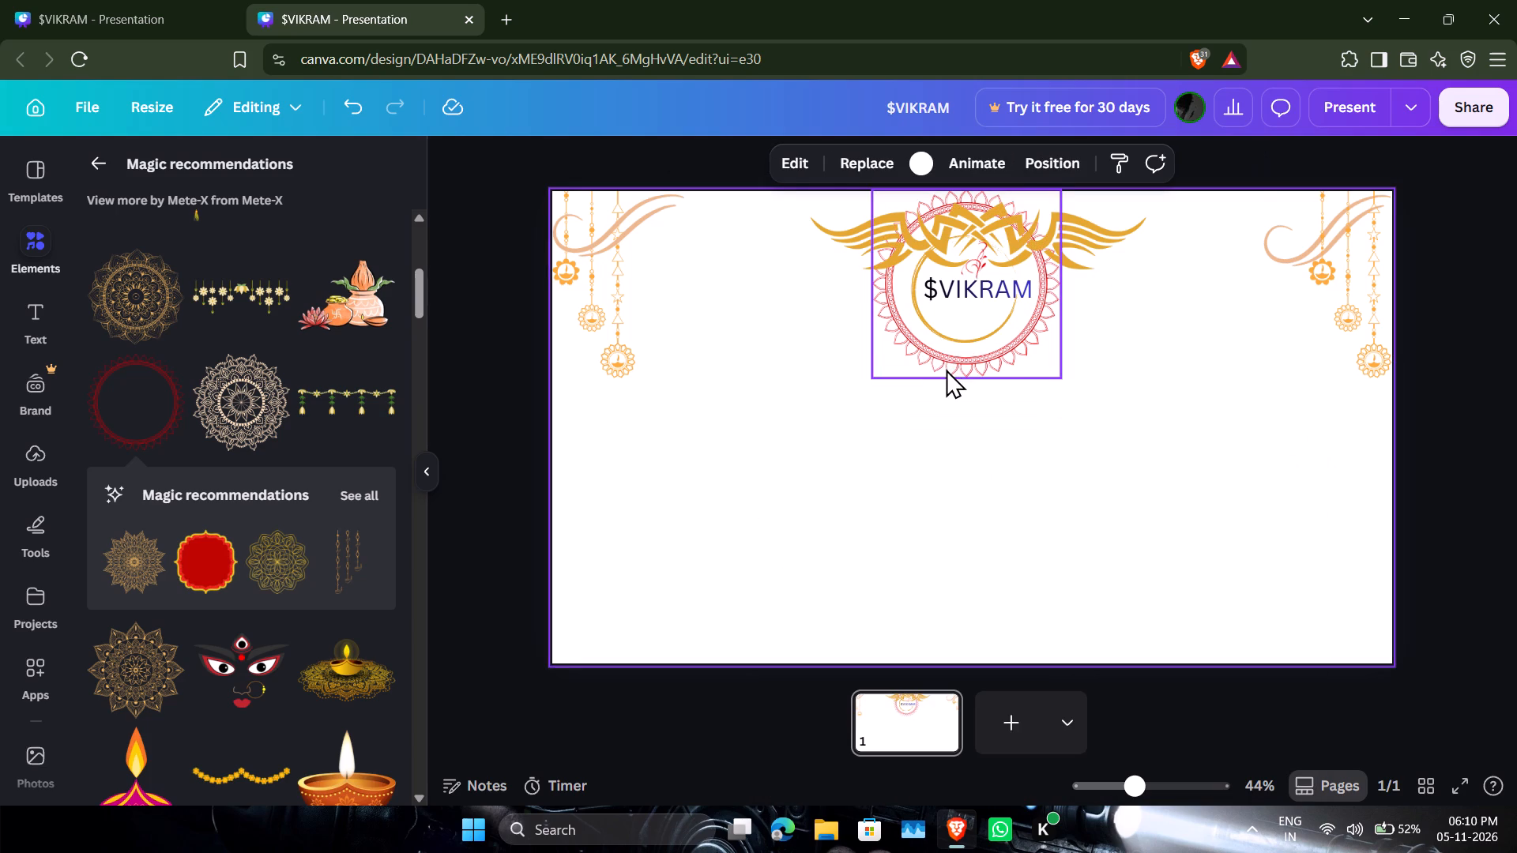
left_click(1007, 176)
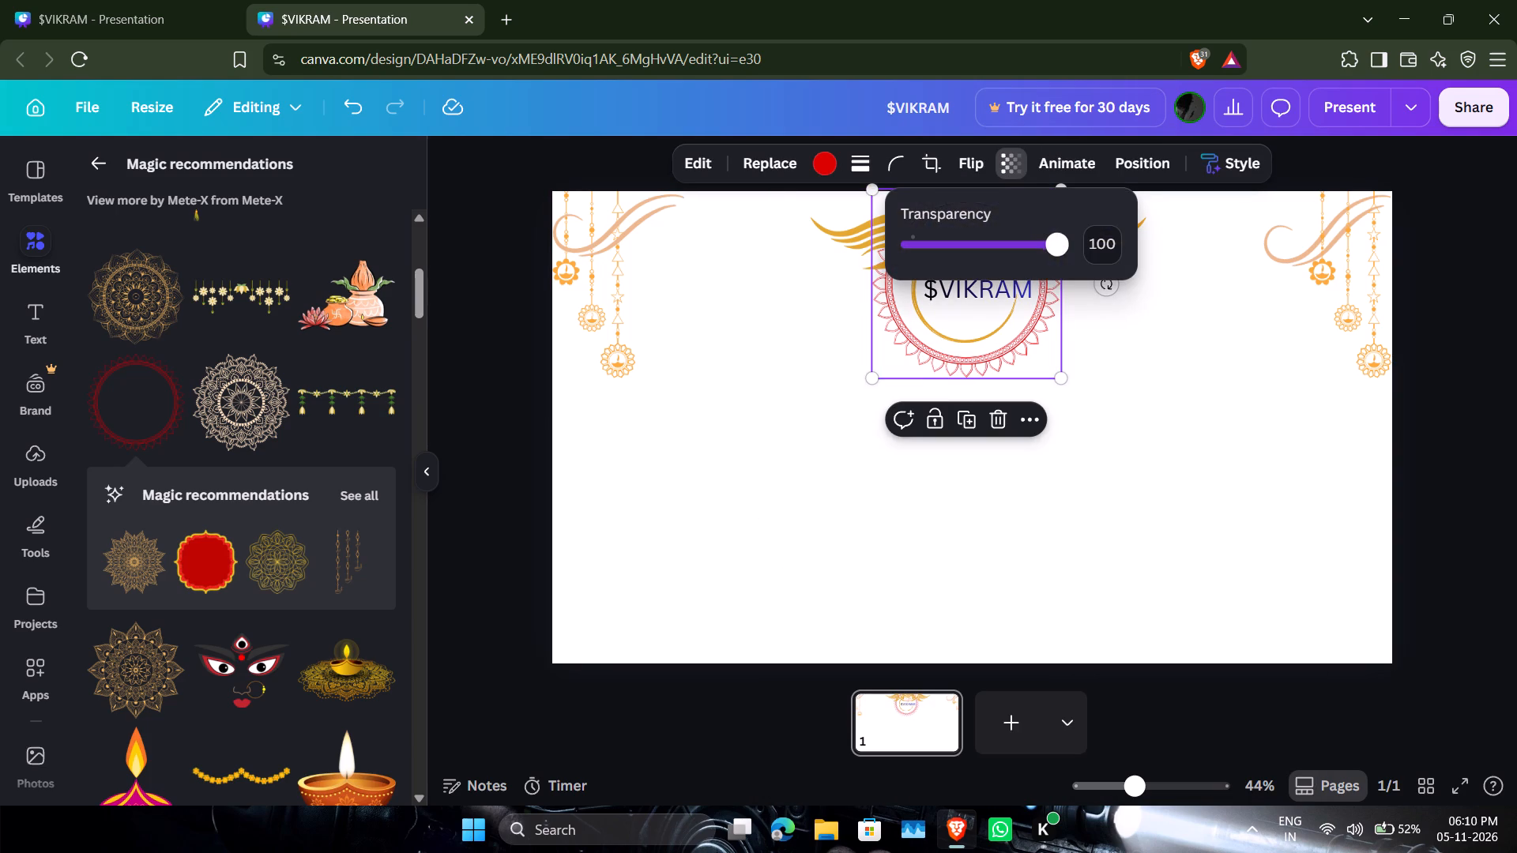
left_click_drag(1061, 252, 1022, 275)
left_click(808, 359)
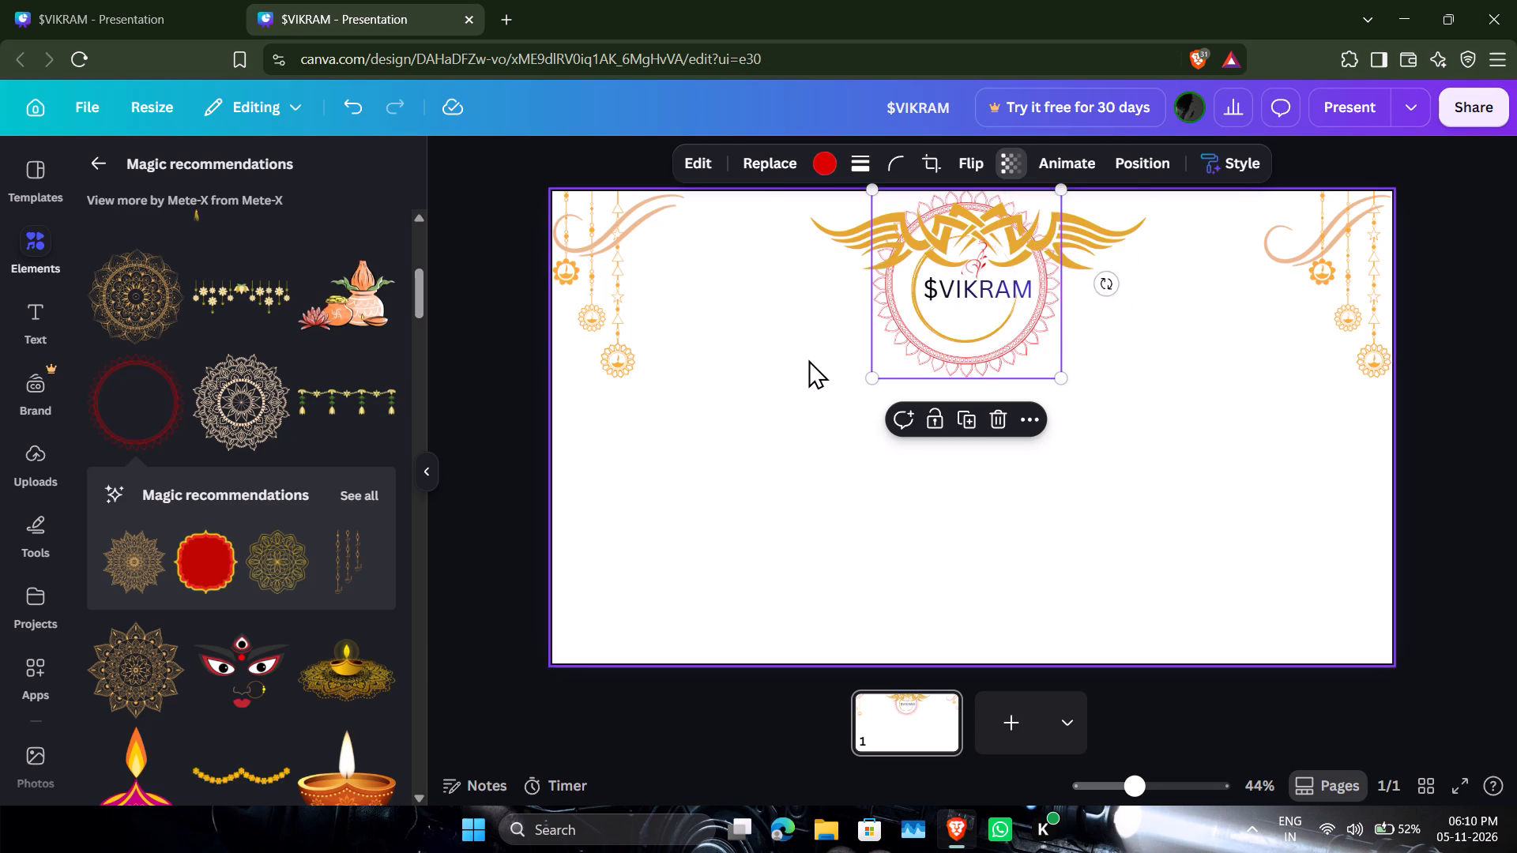
left_click(992, 357)
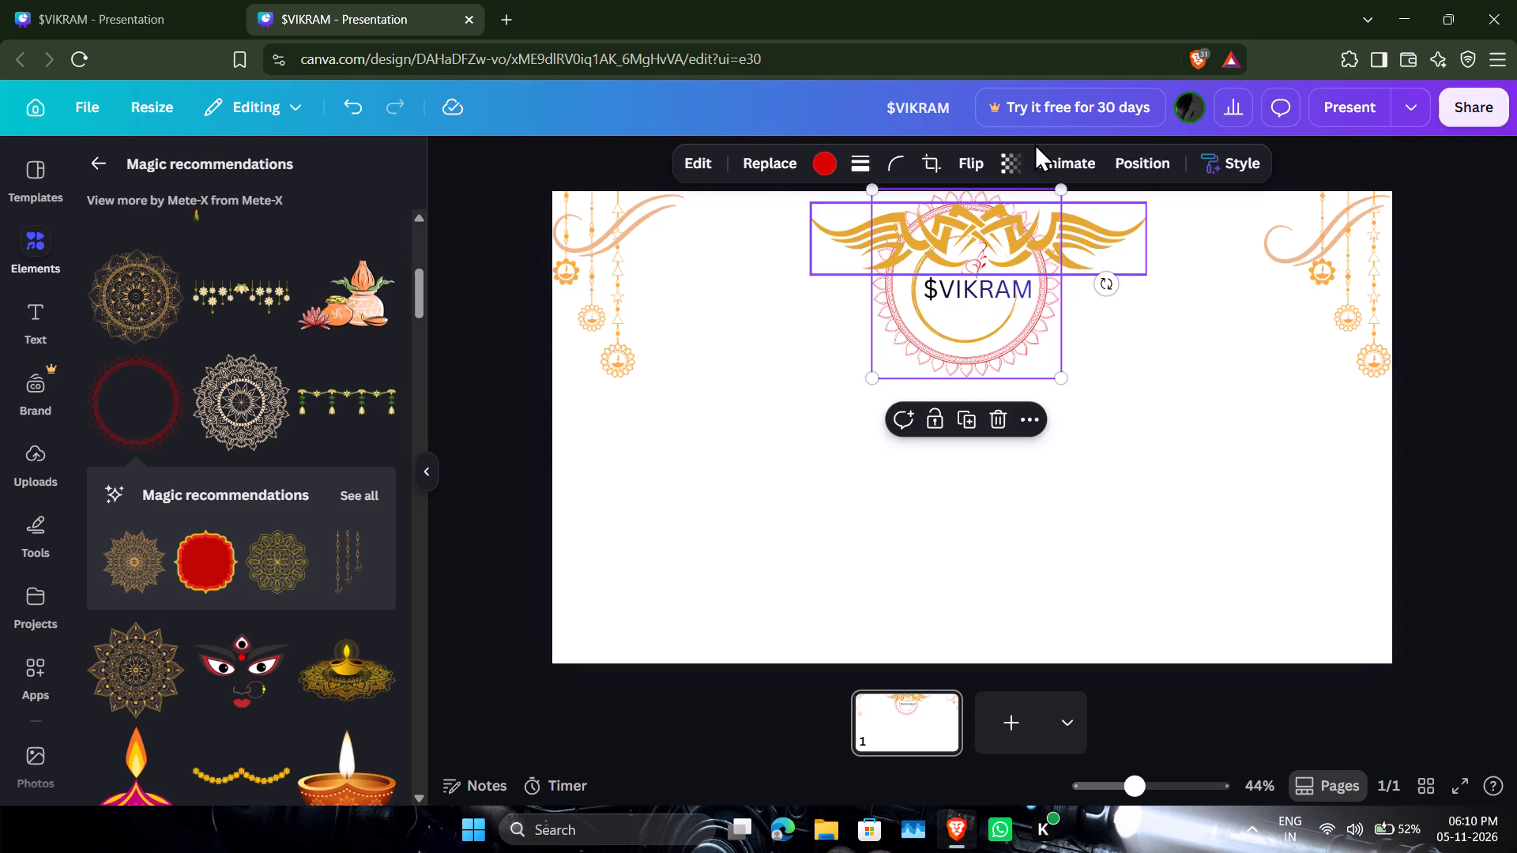
left_click(1003, 172)
left_click_drag(1033, 250, 1012, 263)
left_click(723, 386)
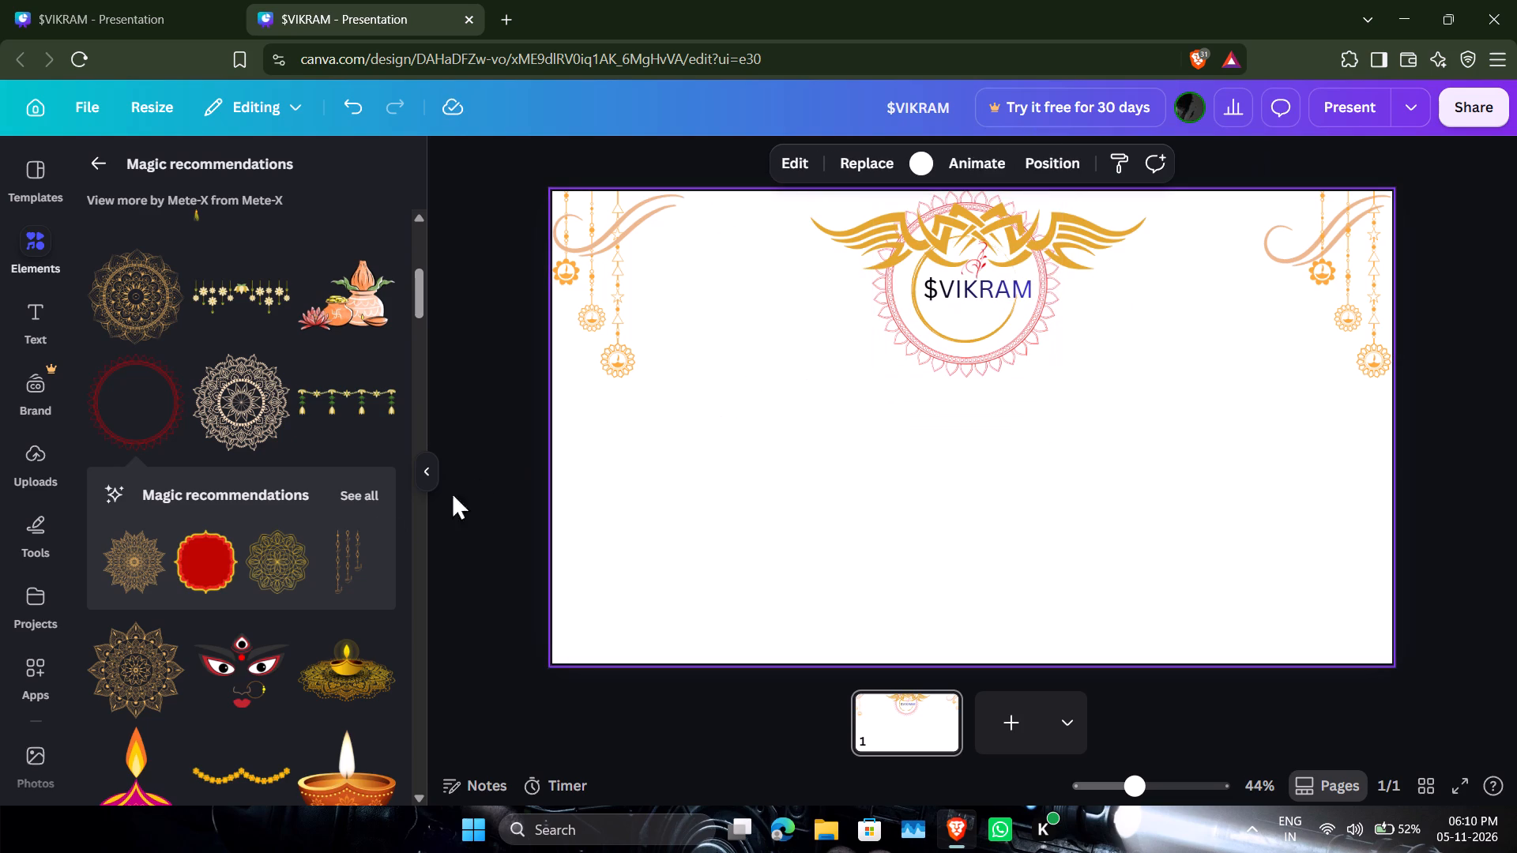
Browse the full magic recommendations for the red circular frame for further matching ornaments.
scroll(343, 344, "down", 2)
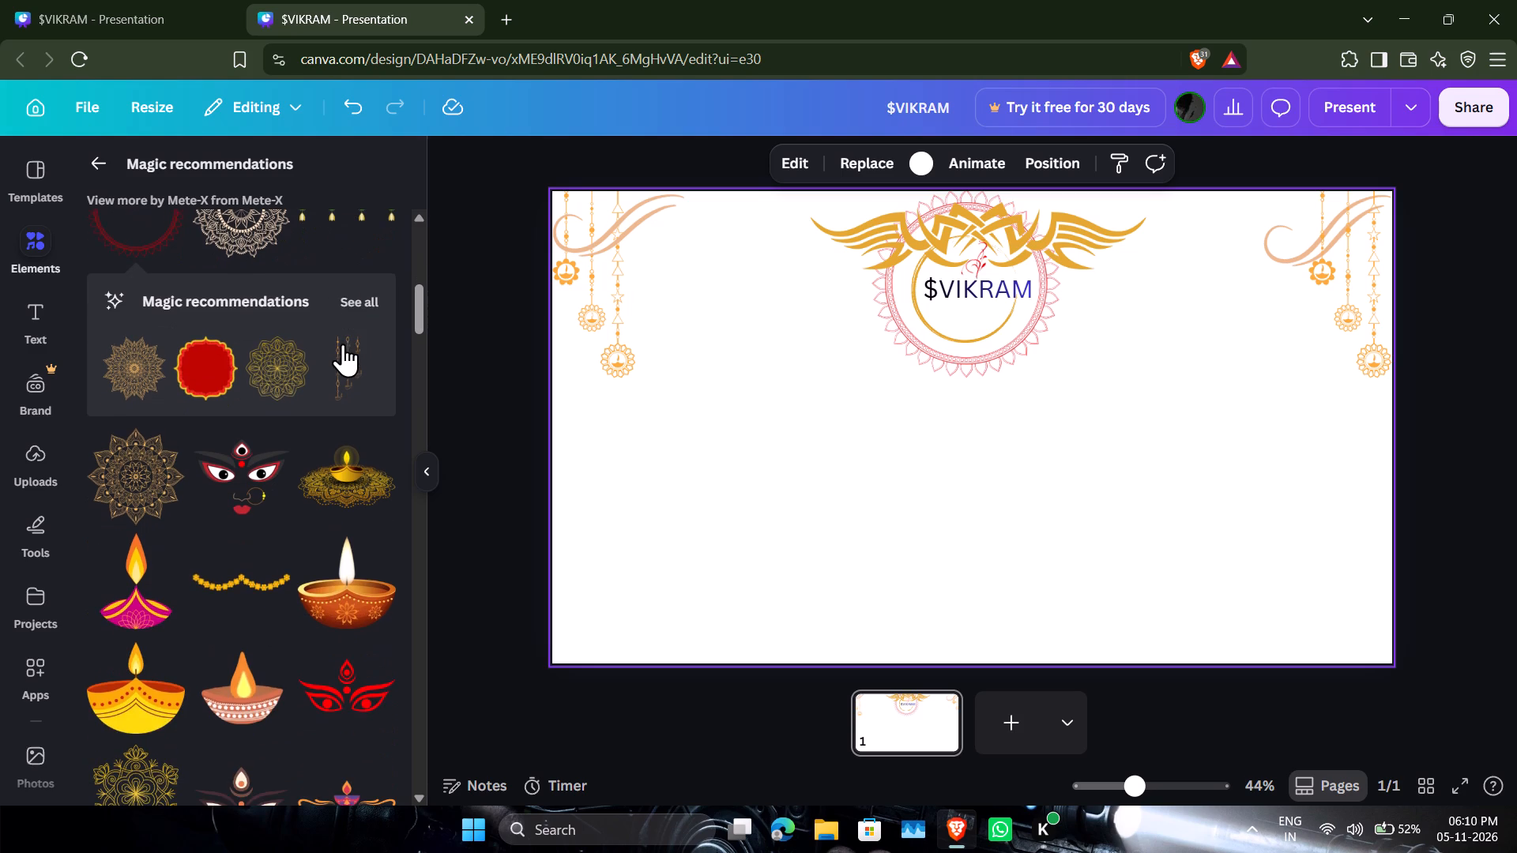
left_click(359, 296)
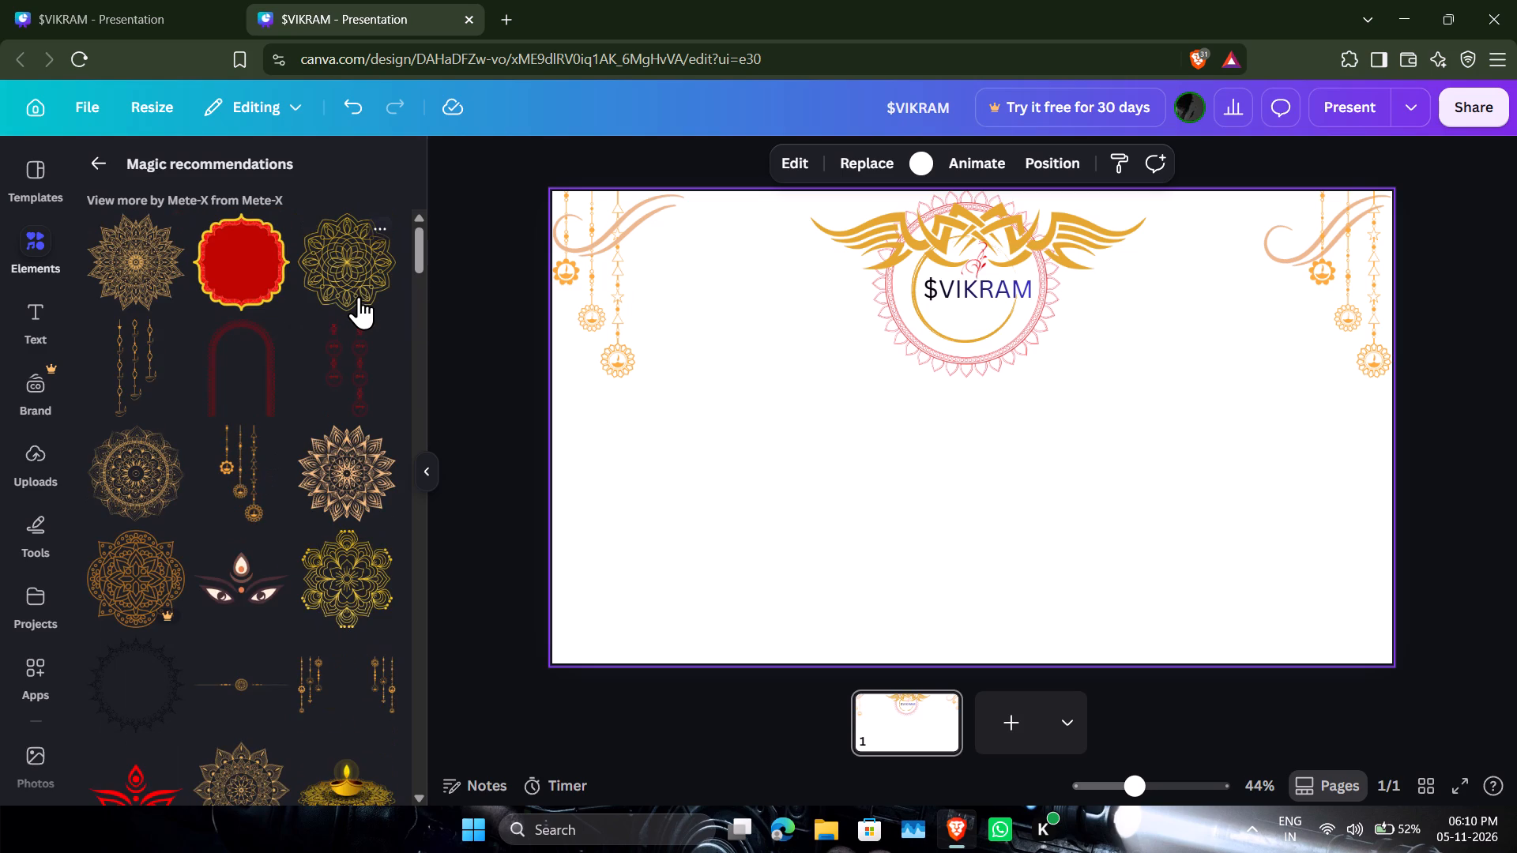
scroll(359, 296, "down", 2)
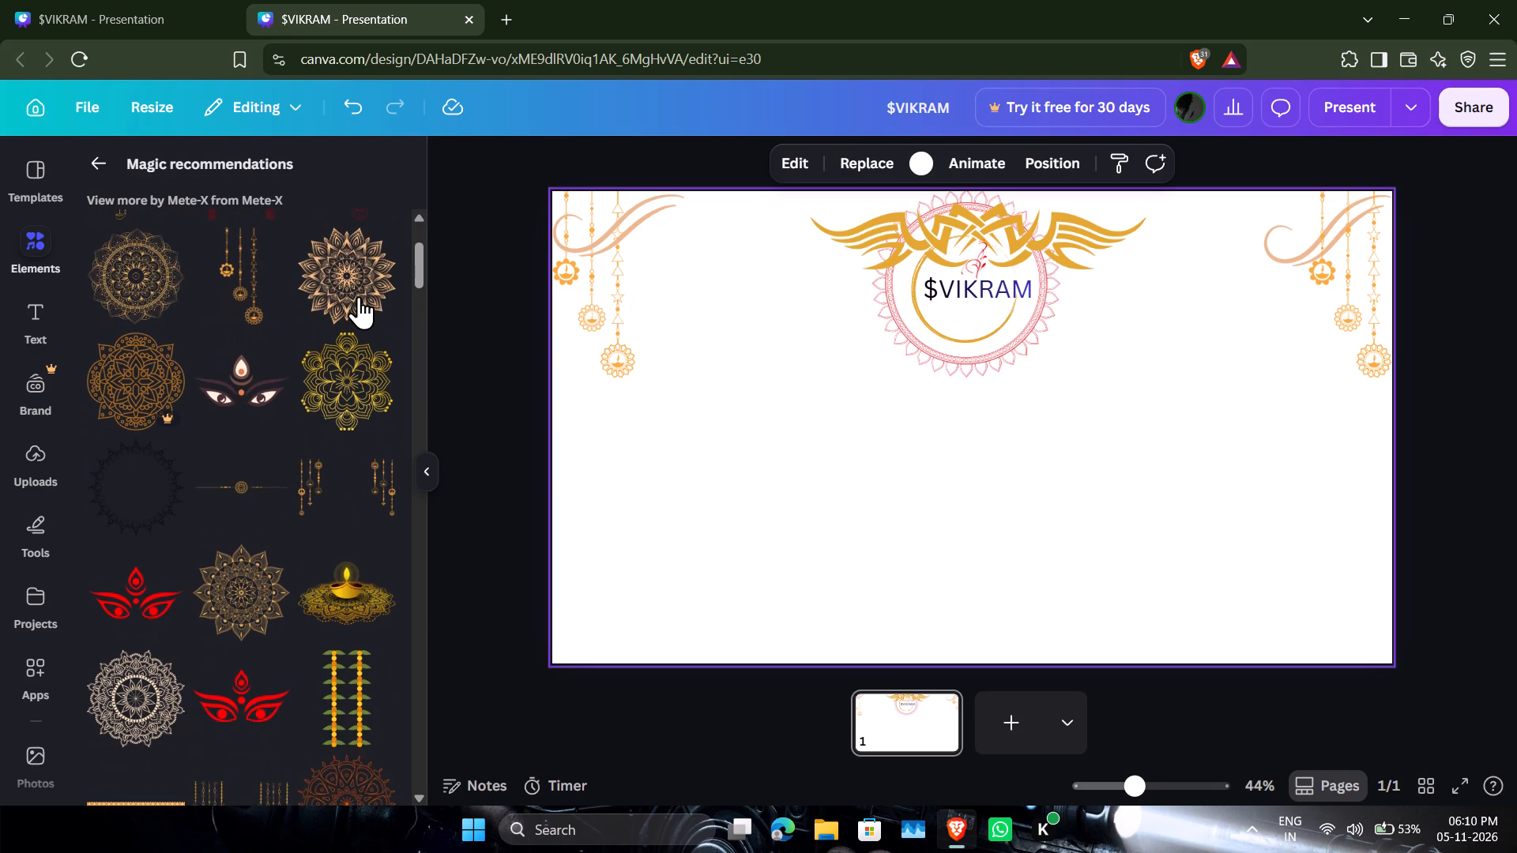
scroll(359, 296, "down", 3)
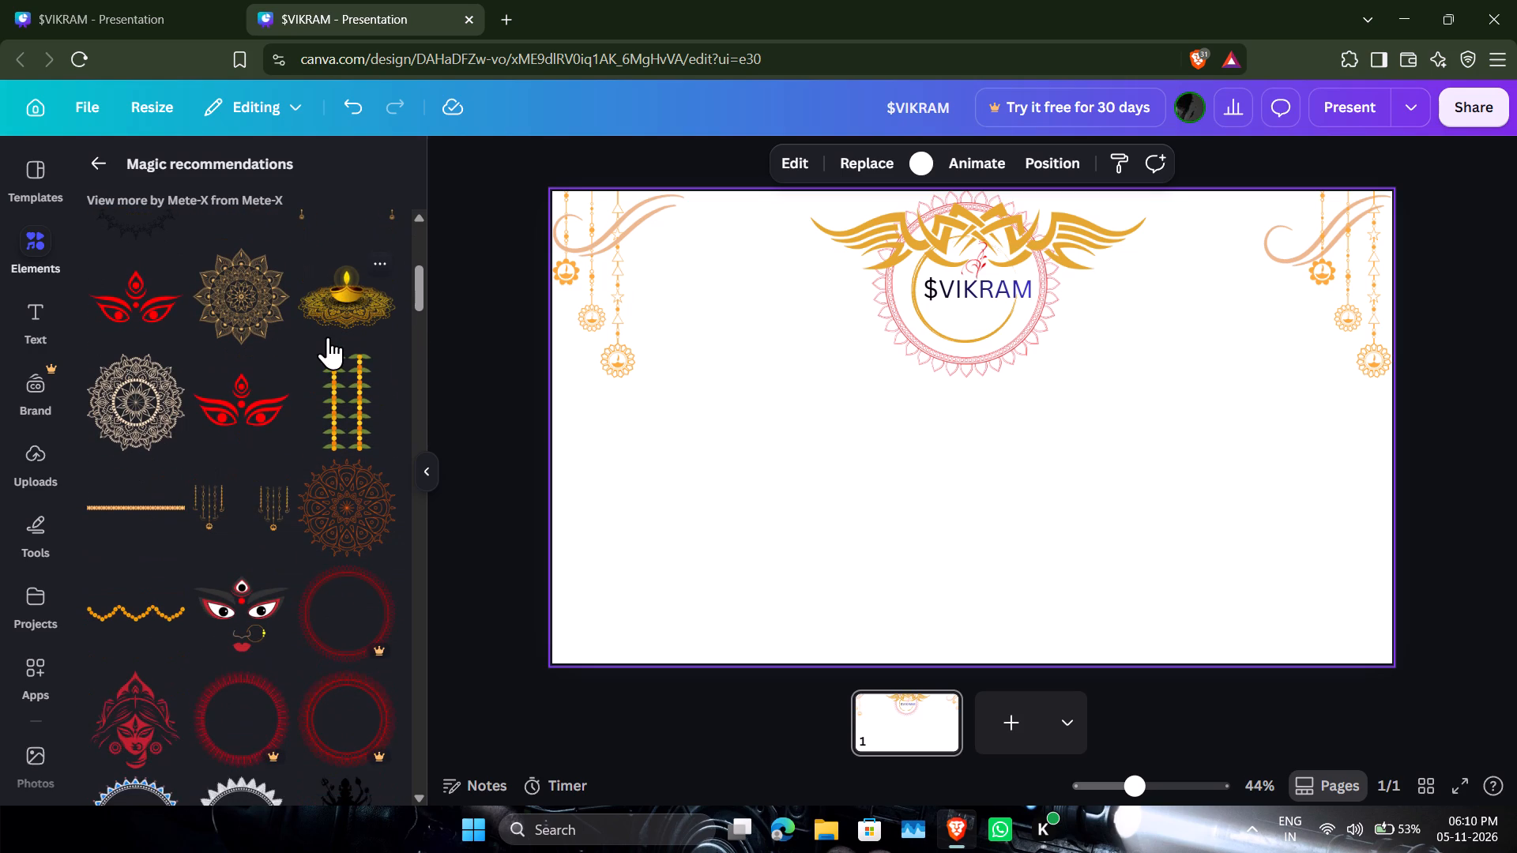
scroll(328, 336, "up", 1)
scroll(328, 336, "down", 2)
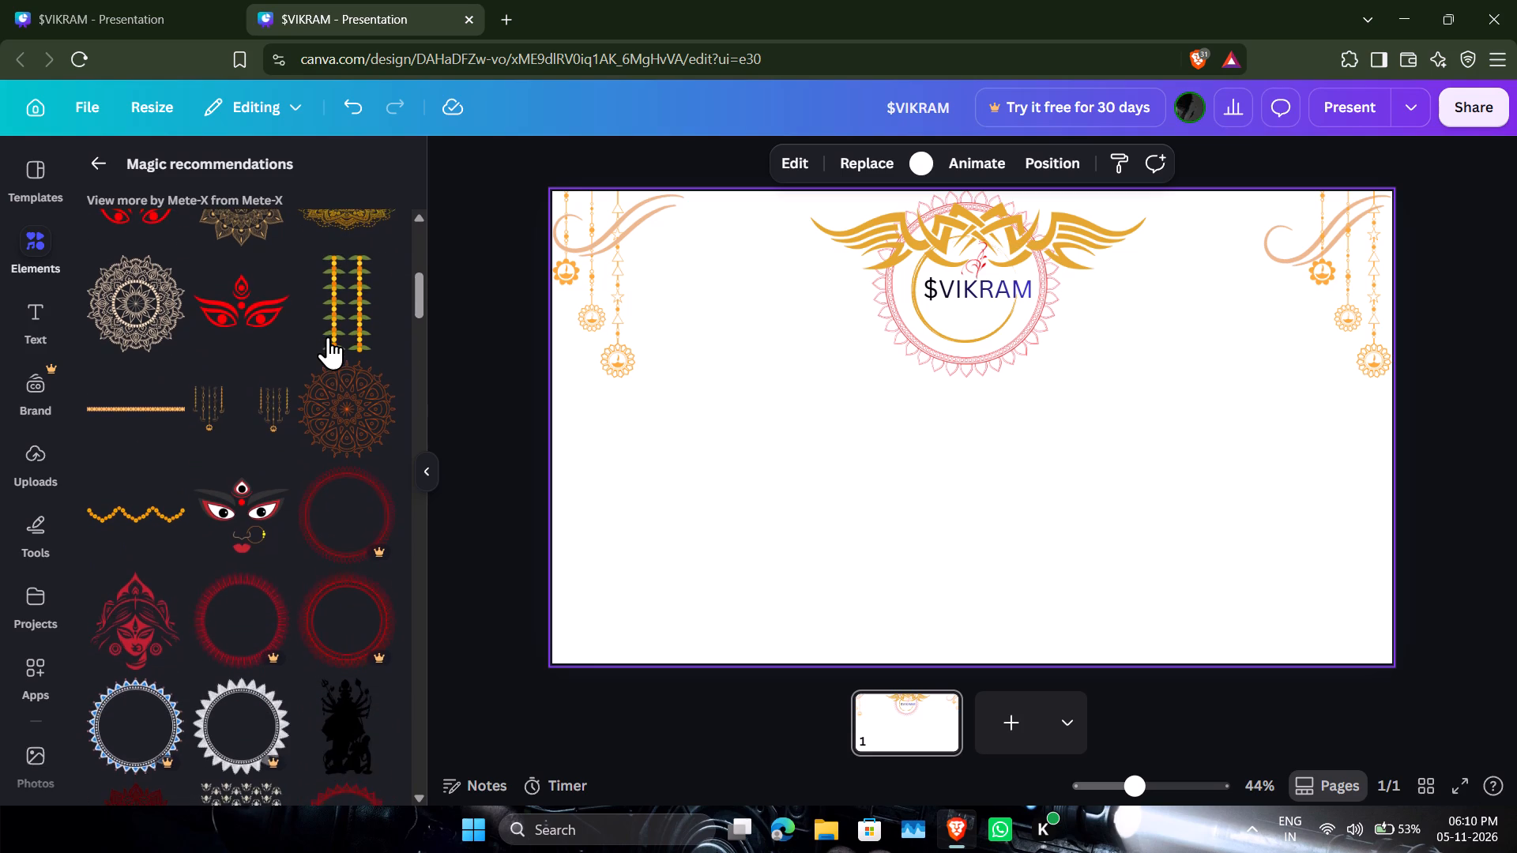
scroll(328, 336, "down", 4)
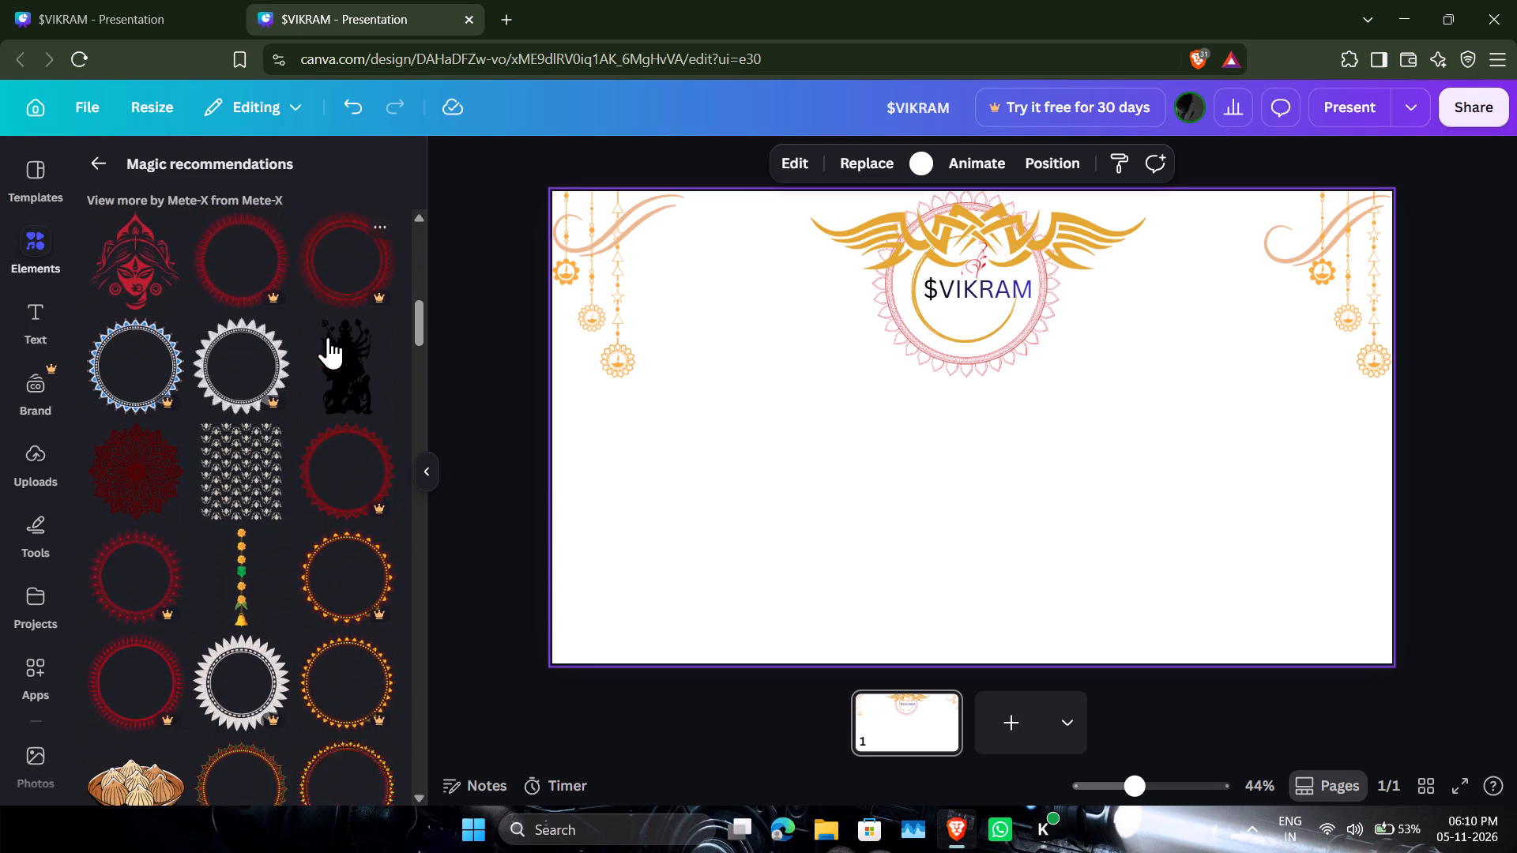
scroll(328, 336, "down", 1)
scroll(328, 336, "up", 3)
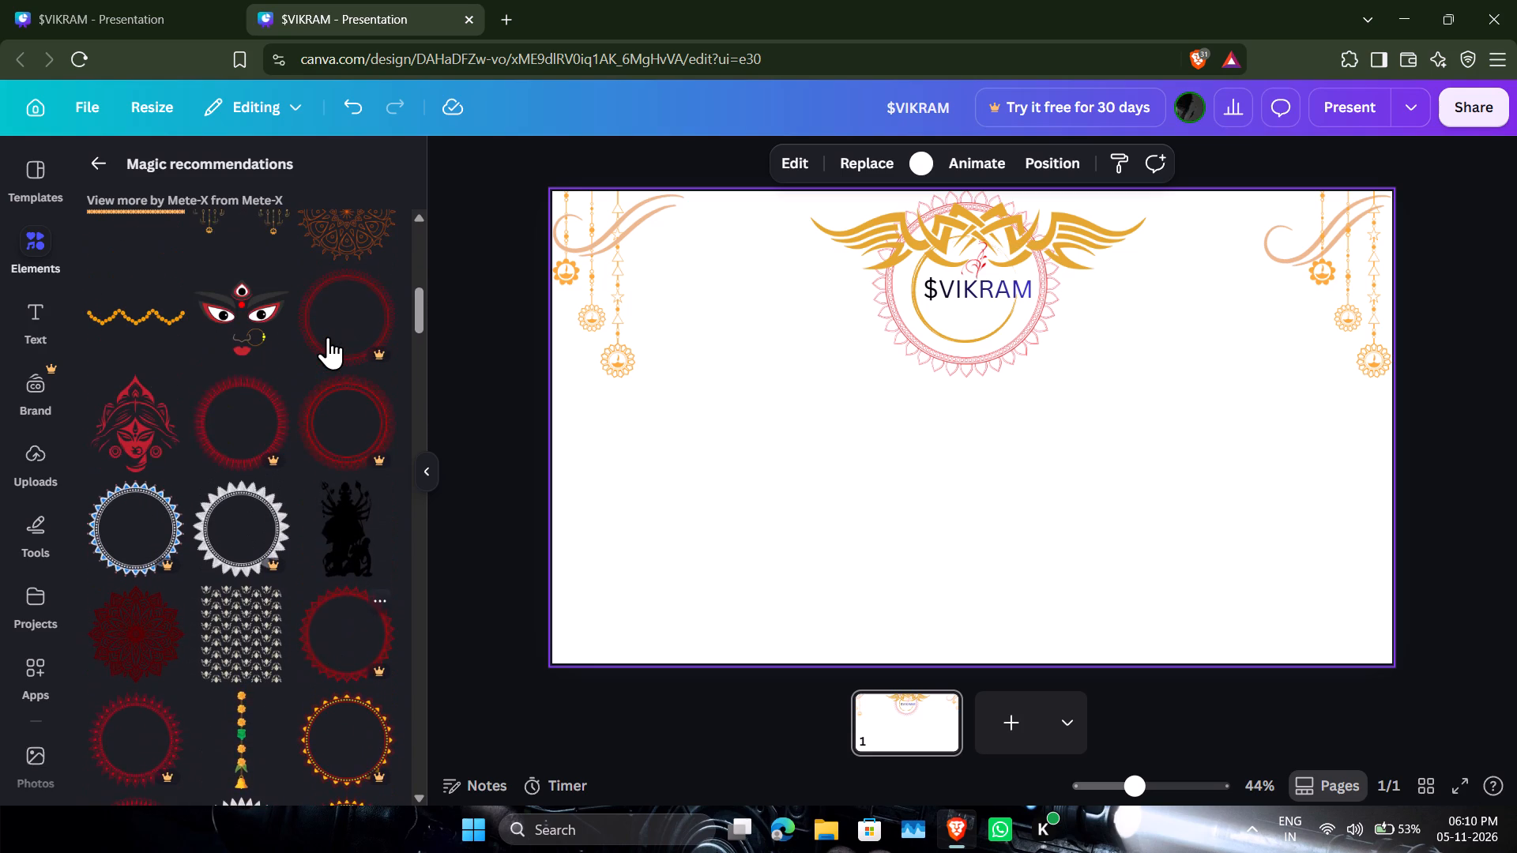
scroll(328, 336, "up", 7)
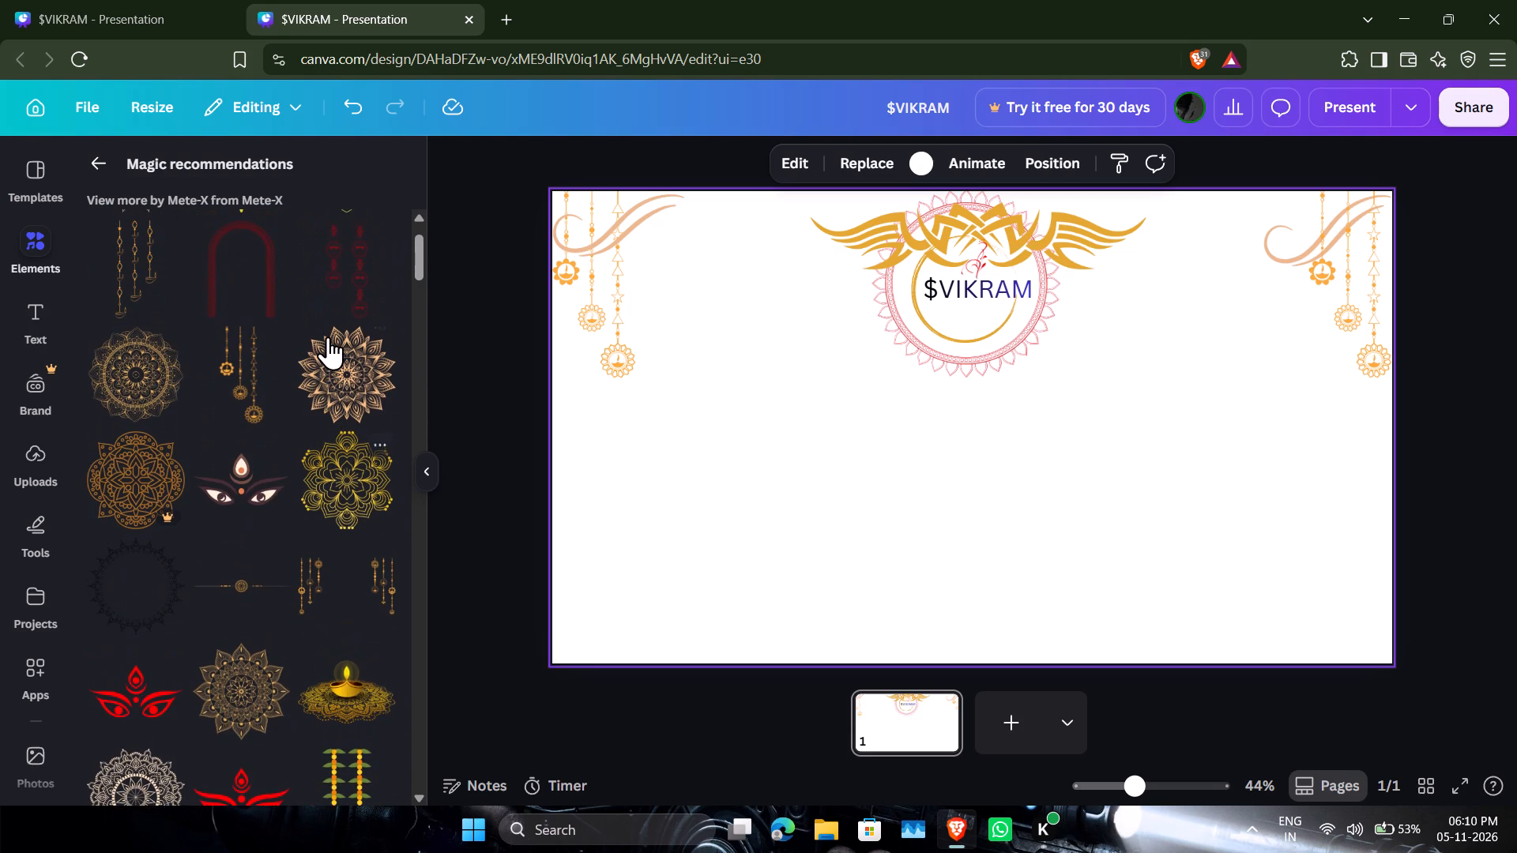
scroll(328, 336, "up", 9)
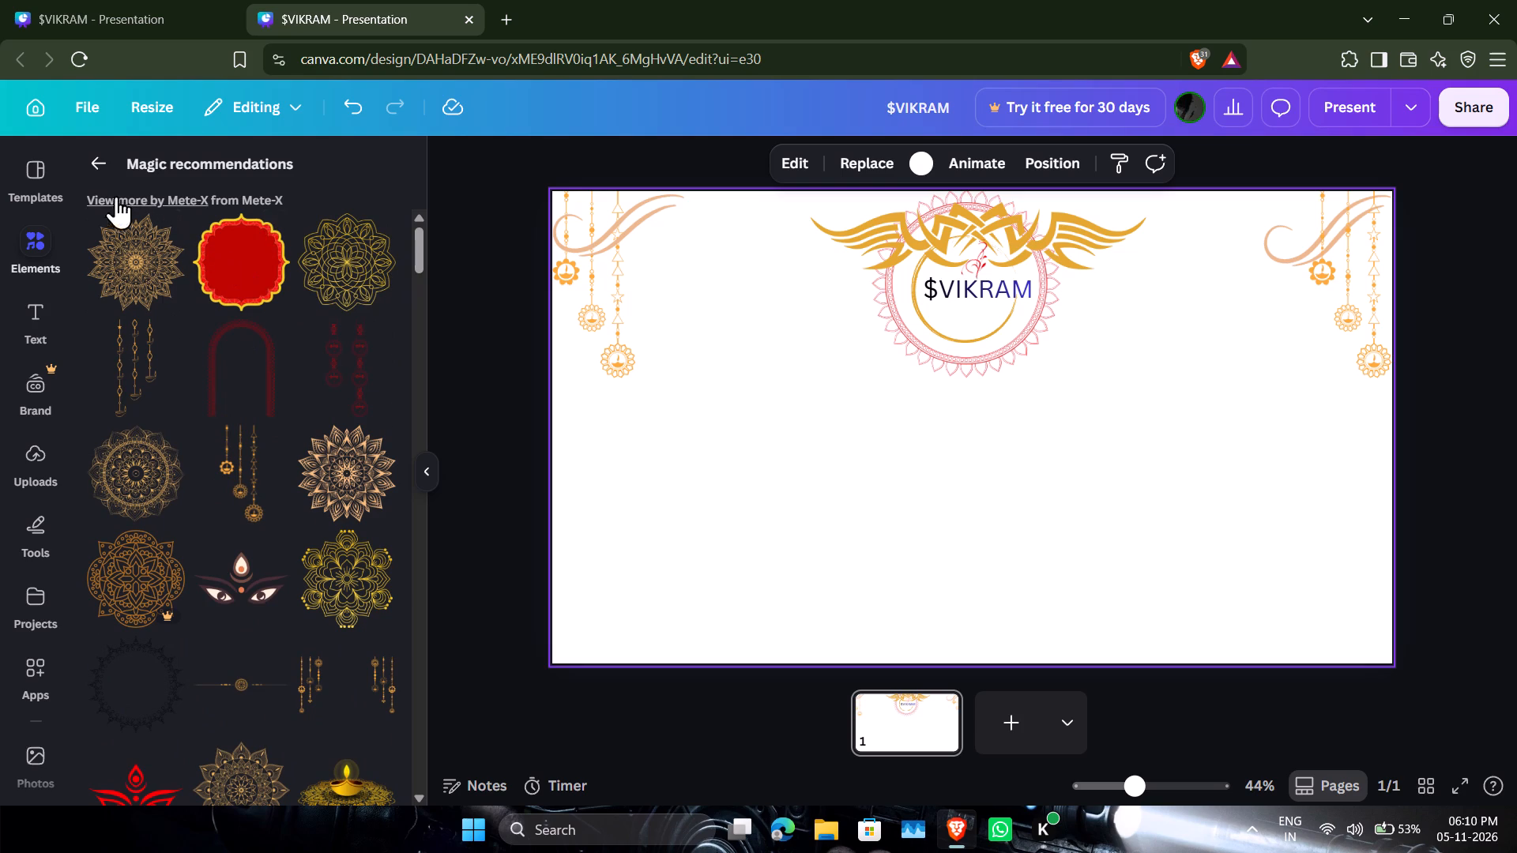
left_click(100, 171)
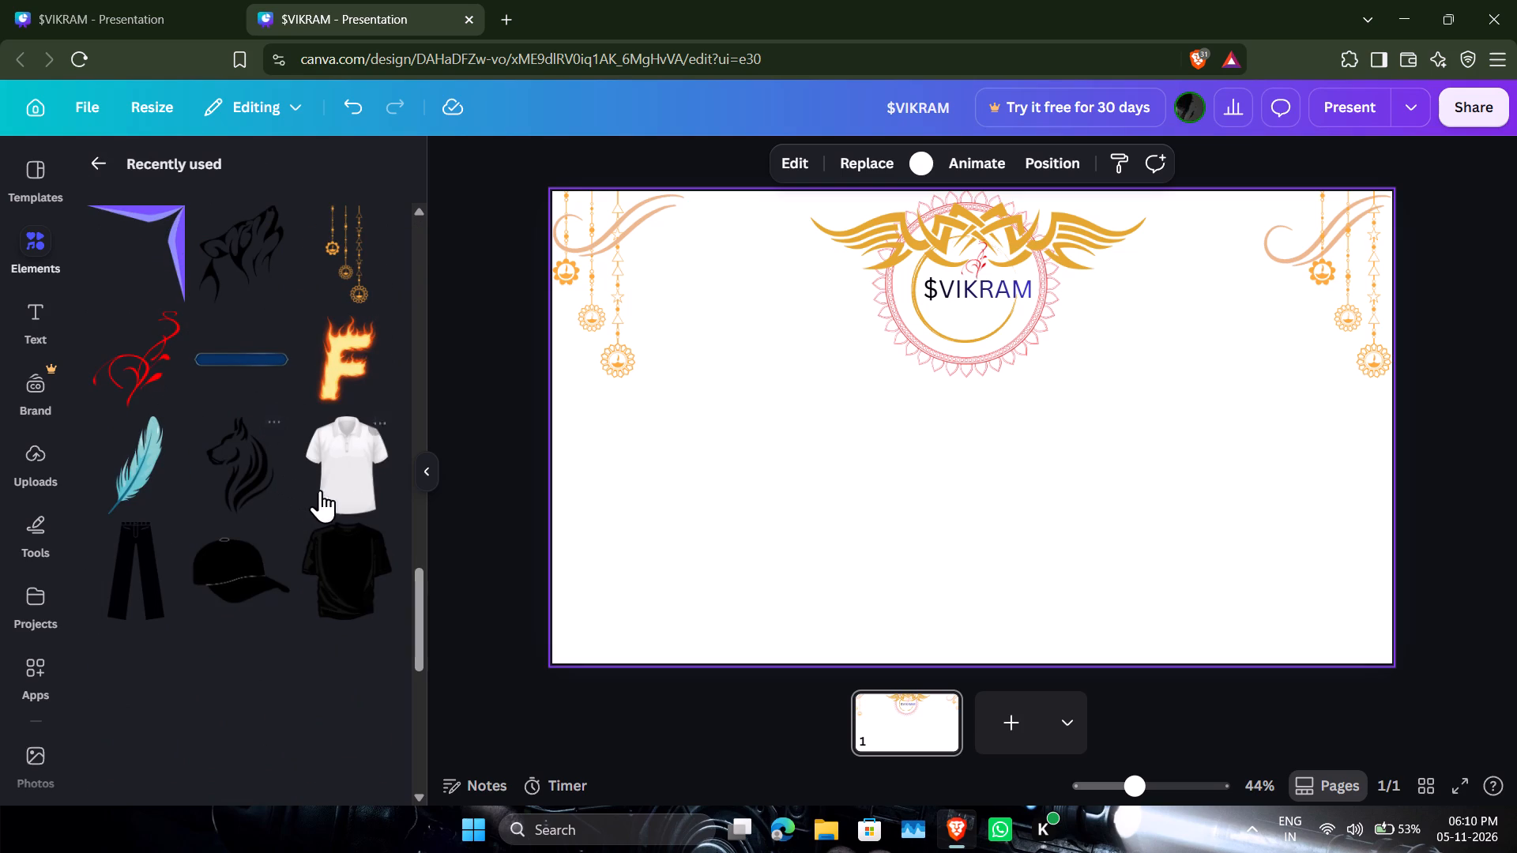
Make the $VIKRAM text bold.
left_click(981, 297)
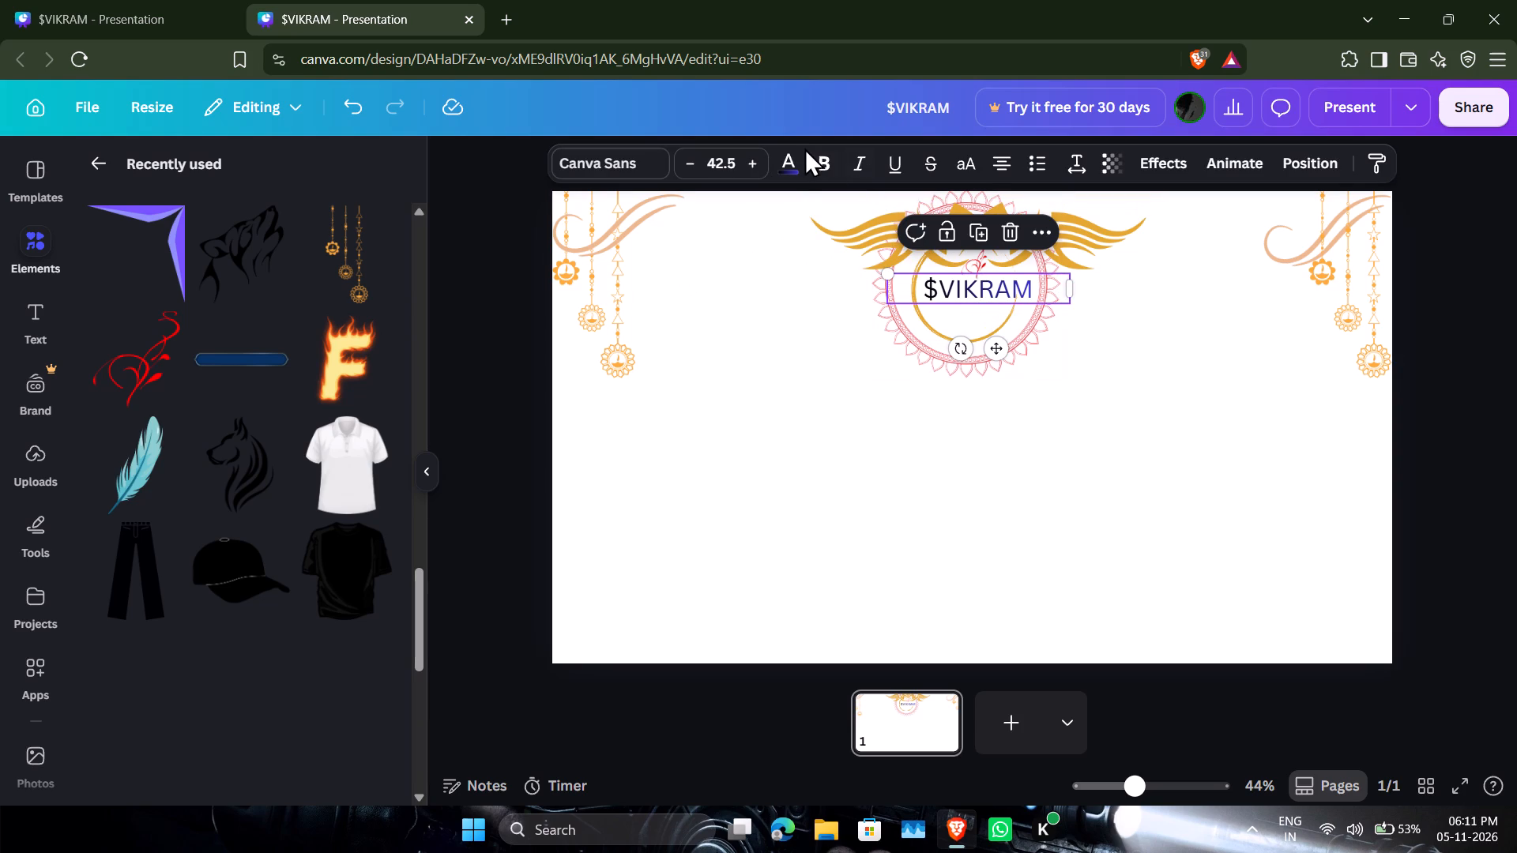
left_click(816, 152)
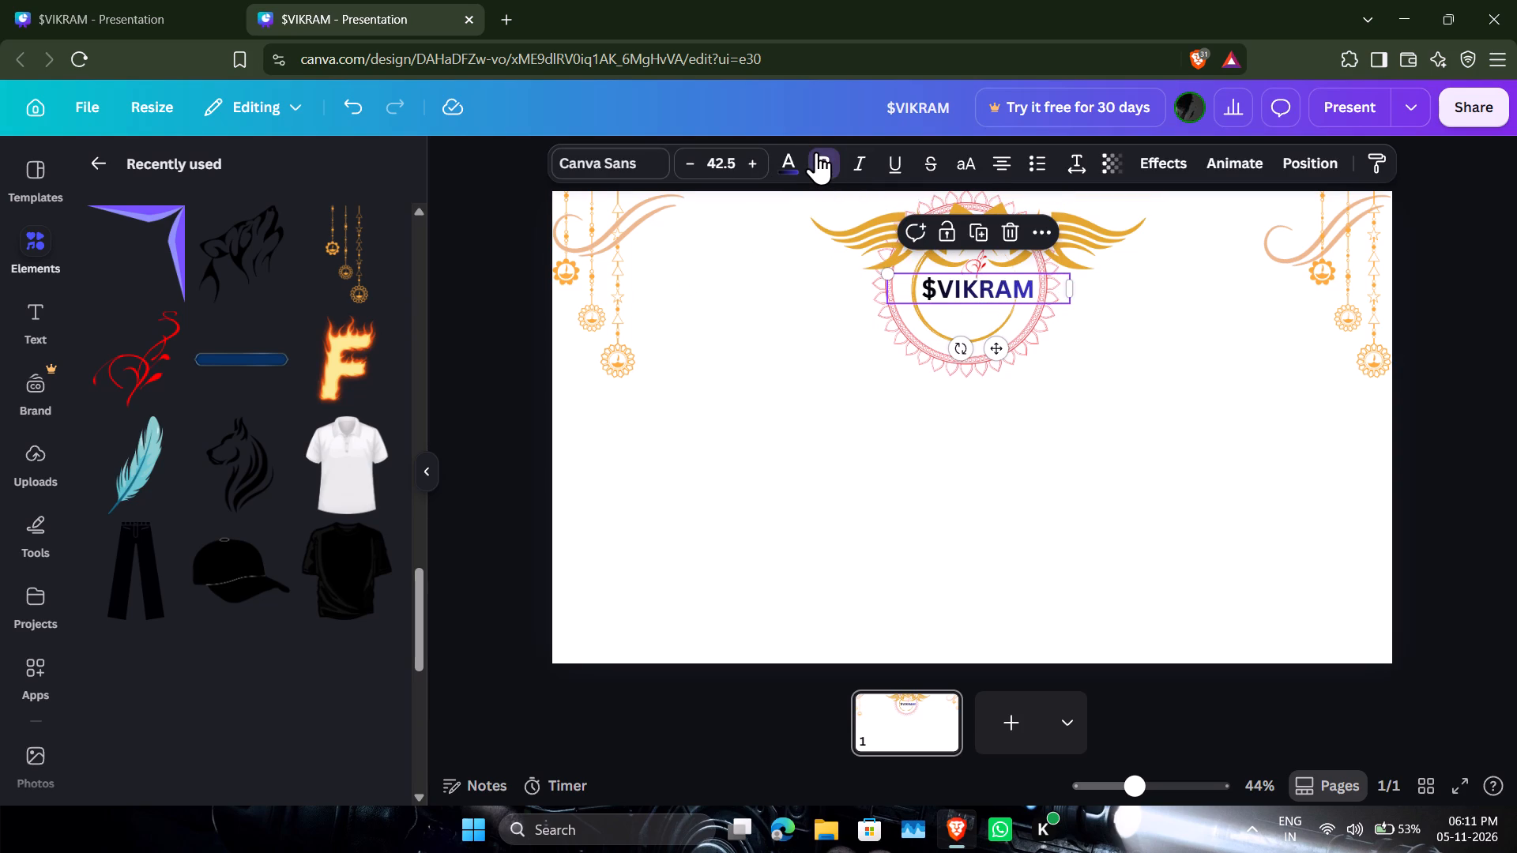
left_click(816, 152)
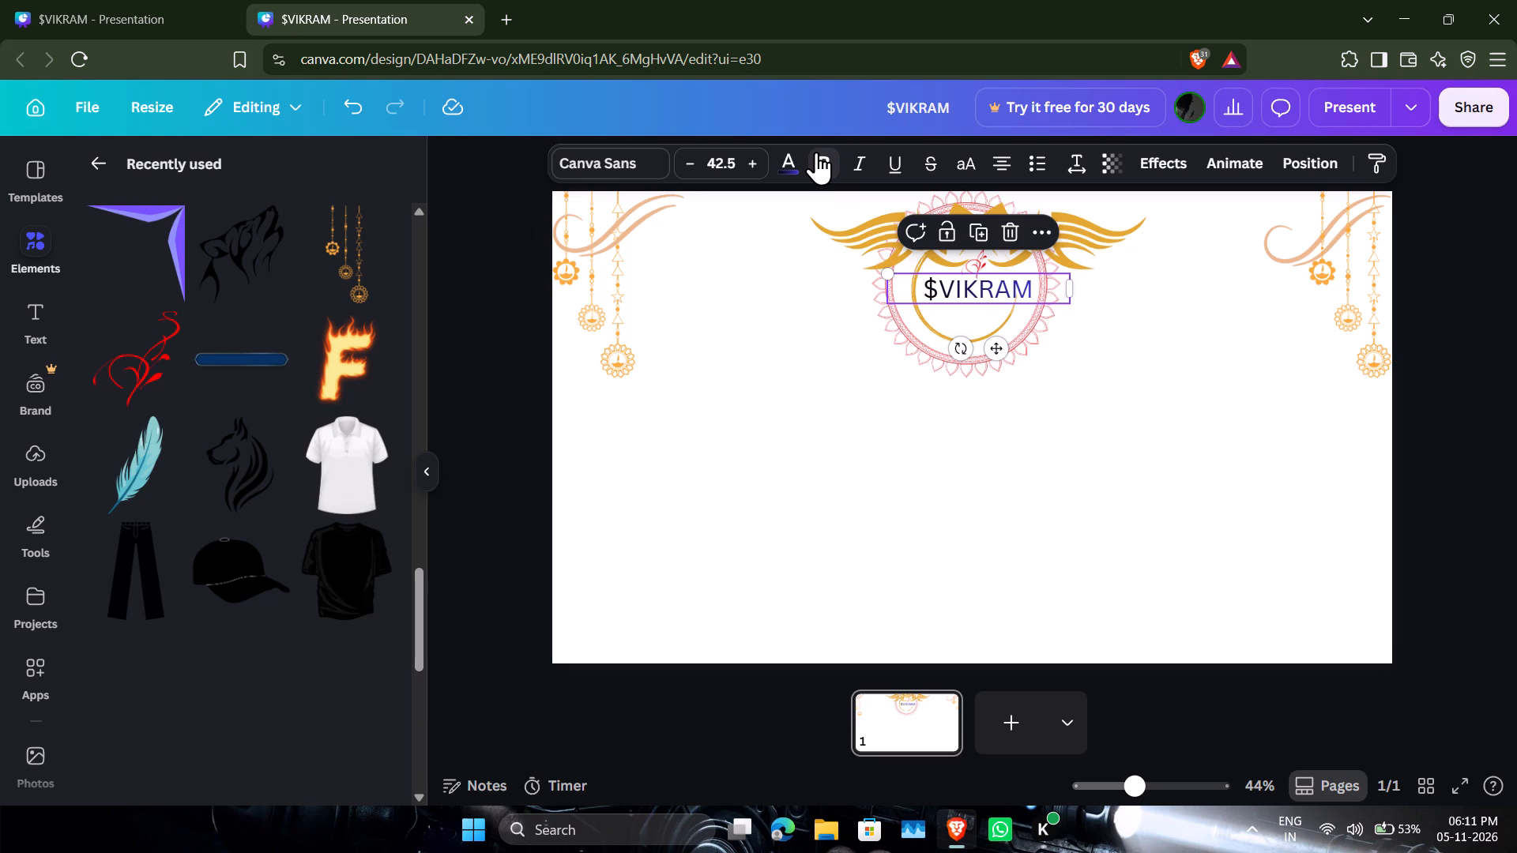
left_click(816, 152)
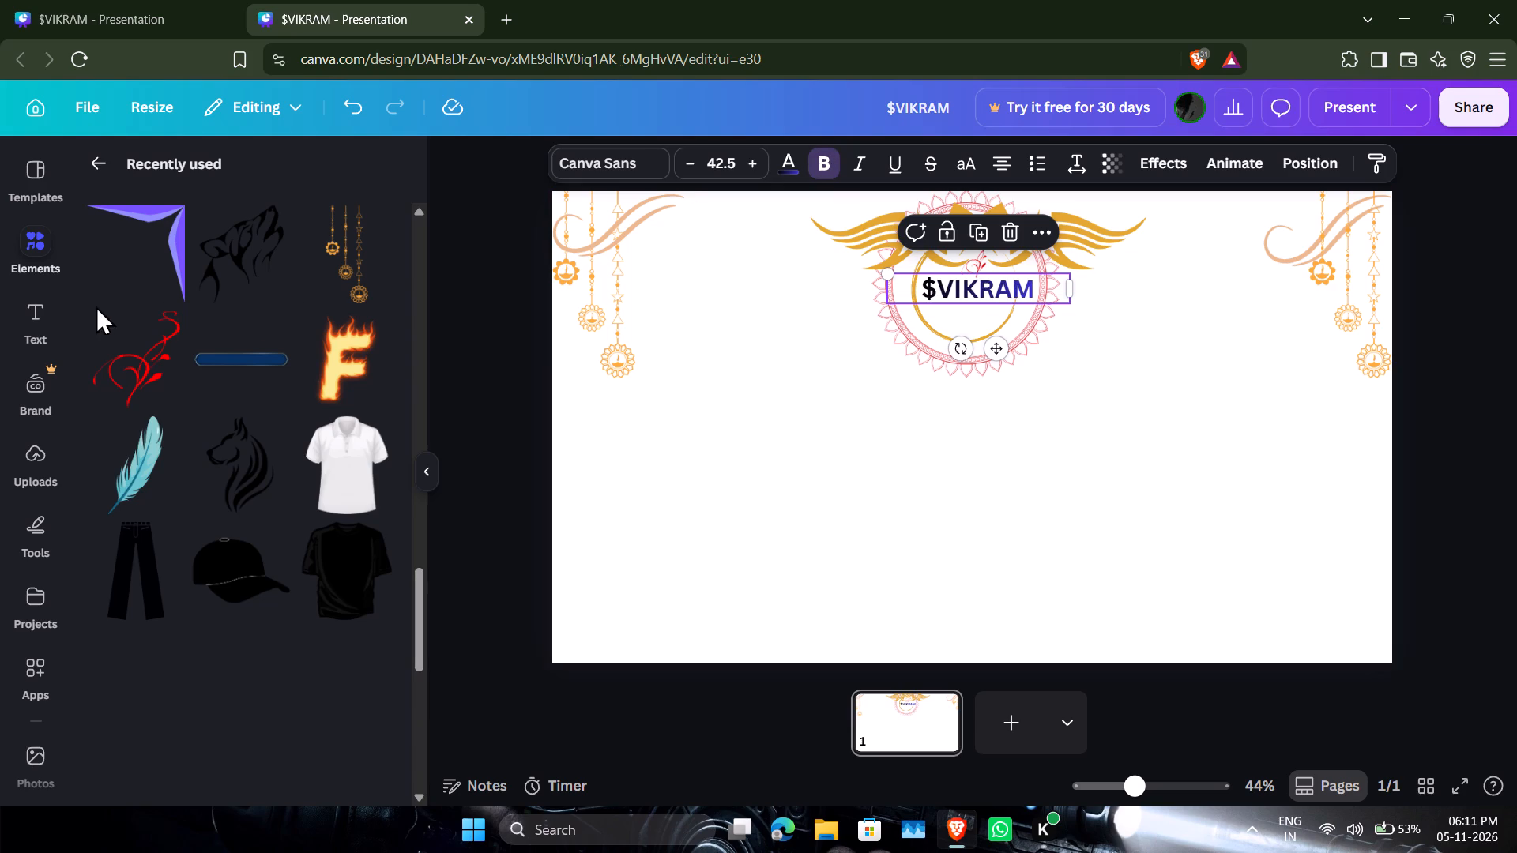
Add the thin golden divider with diamond ends from the magic recommendations, flush with the page's top-left corner.
left_click(50, 314)
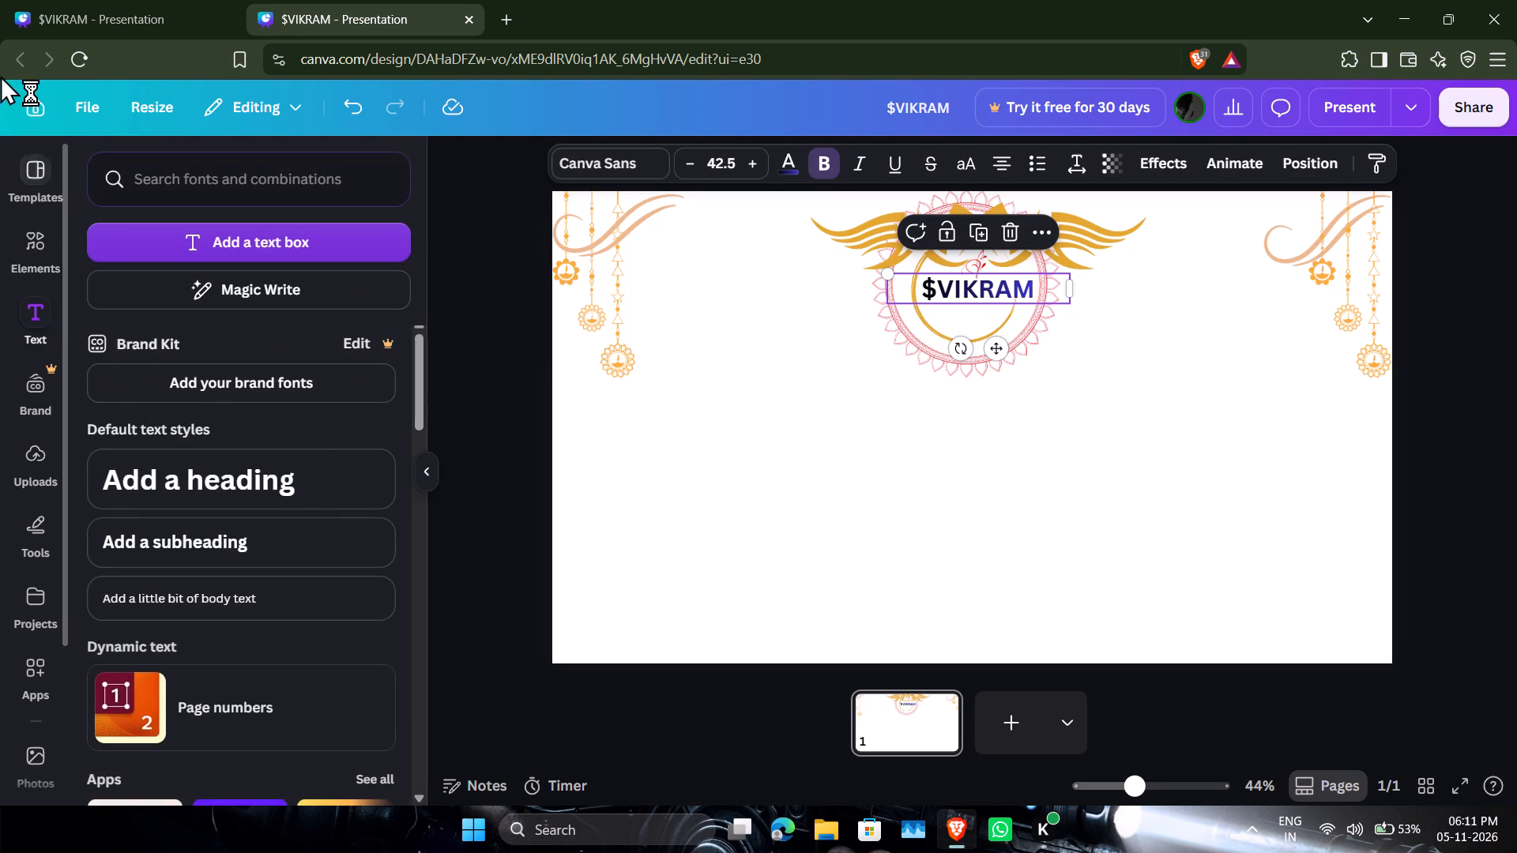
left_click(32, 257)
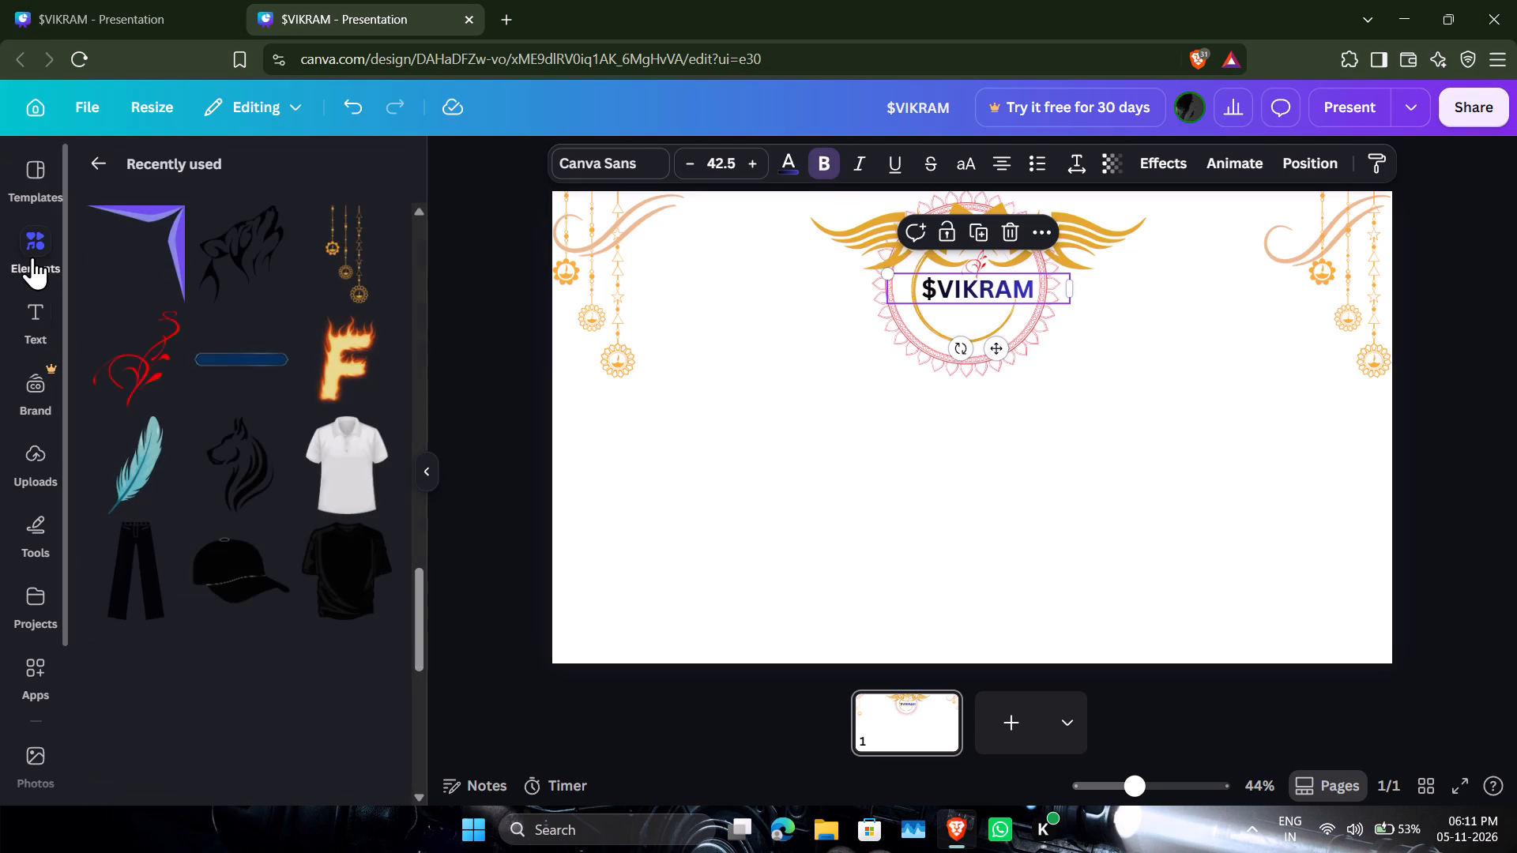
left_click(87, 166)
left_click(356, 373)
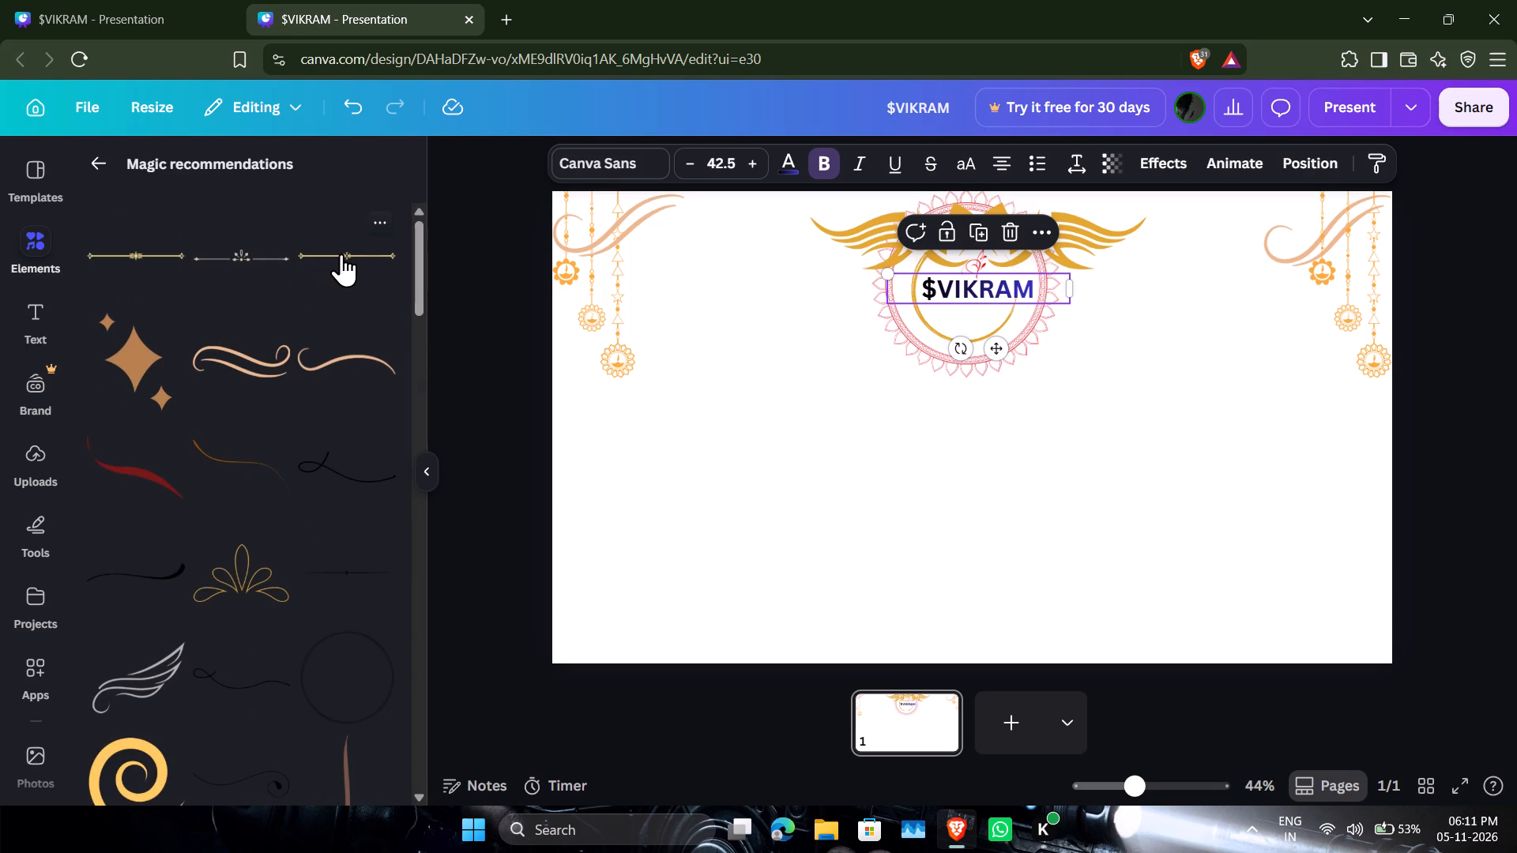
left_click_drag(341, 254, 596, 233)
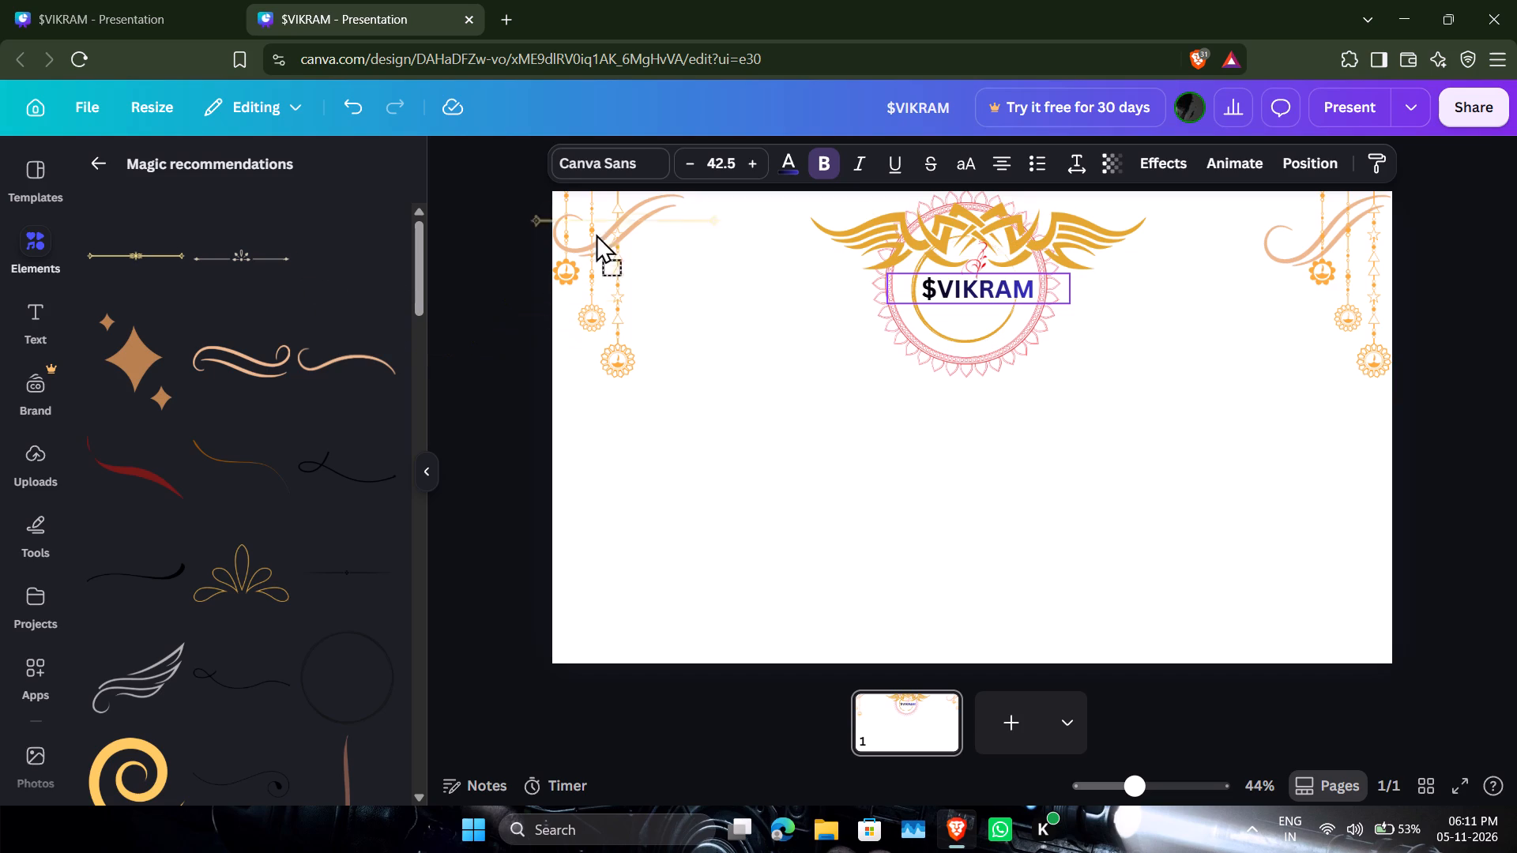
left_click_drag(596, 233, 589, 241)
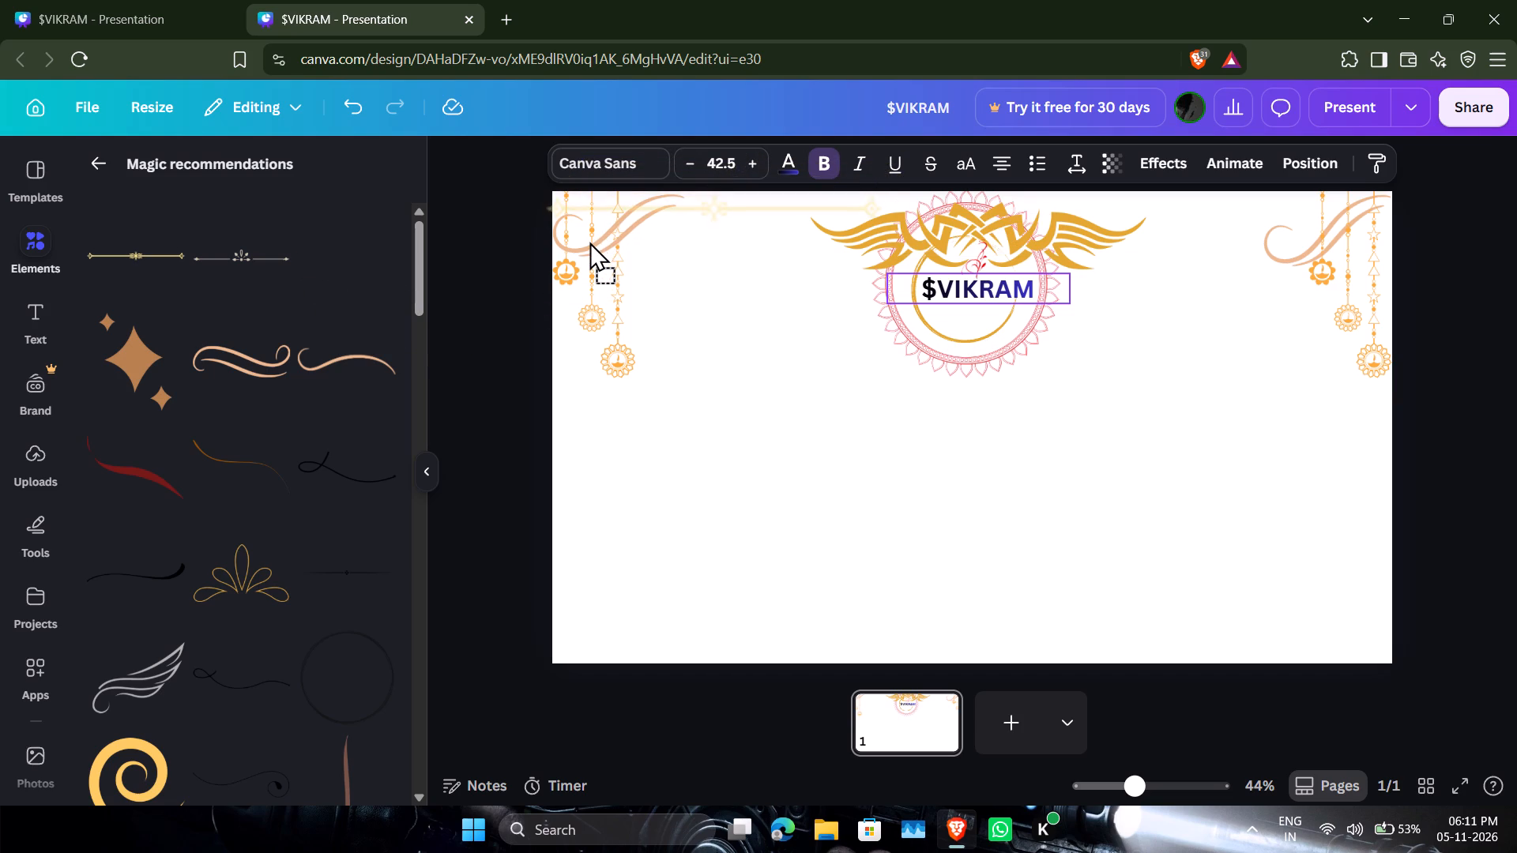
left_click_drag(589, 241, 594, 237)
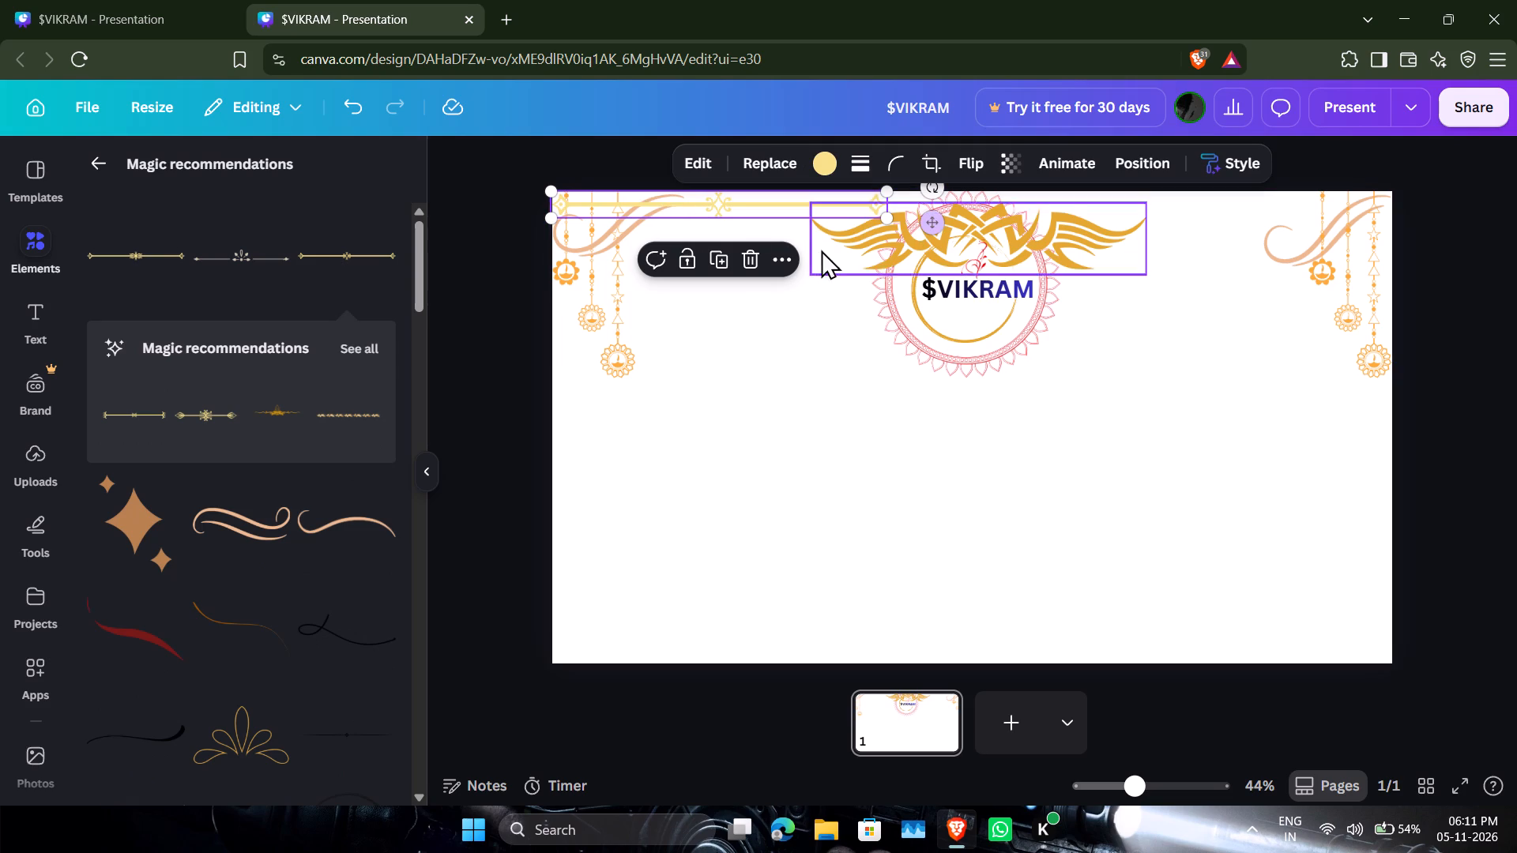
Send the golden divider backward by three layers.
left_click(775, 268)
left_click(826, 473)
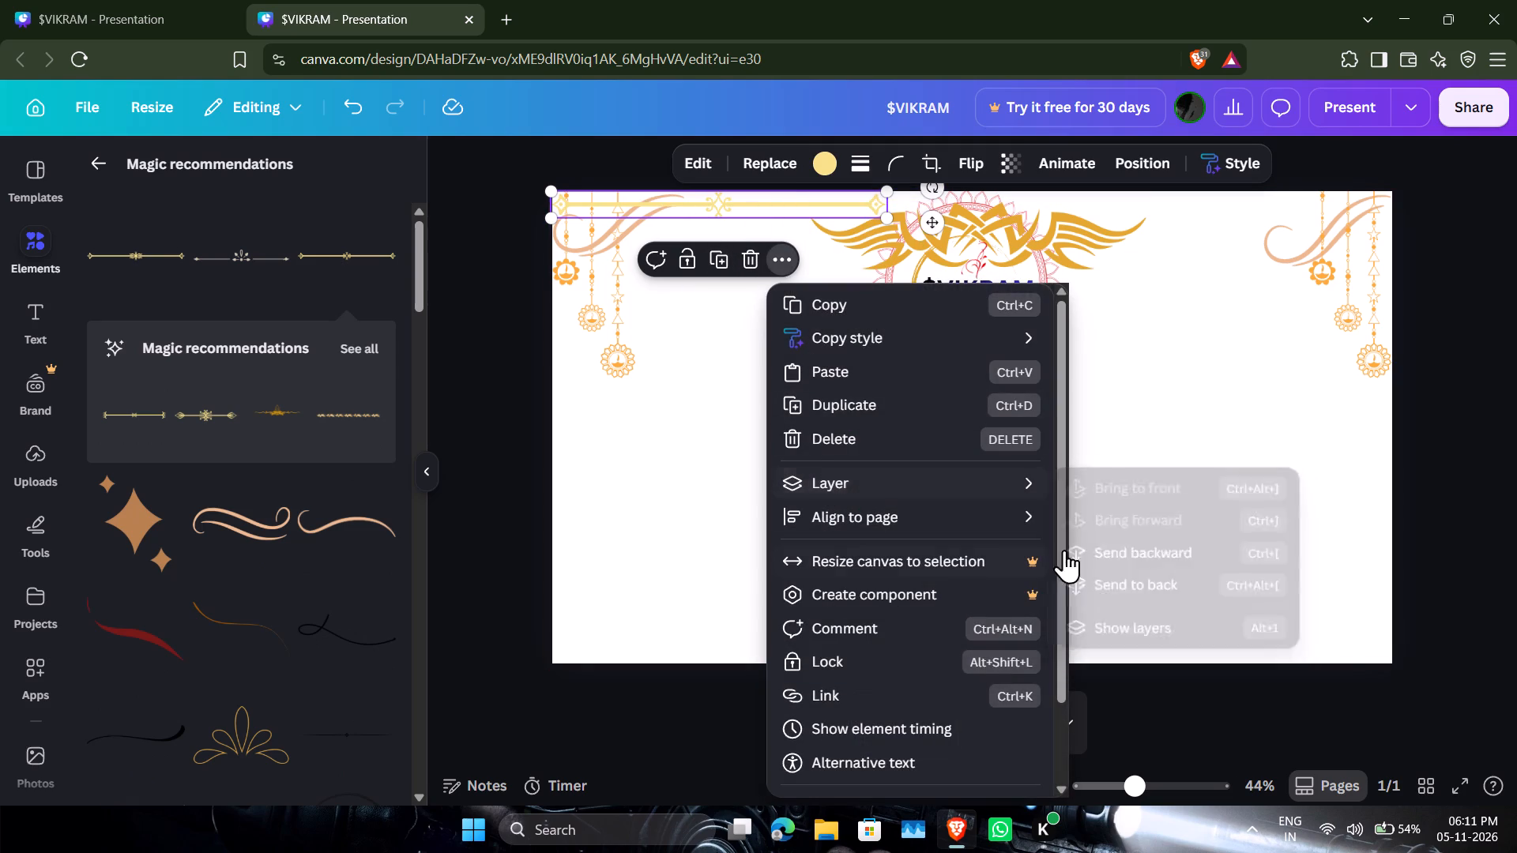
left_click(919, 483)
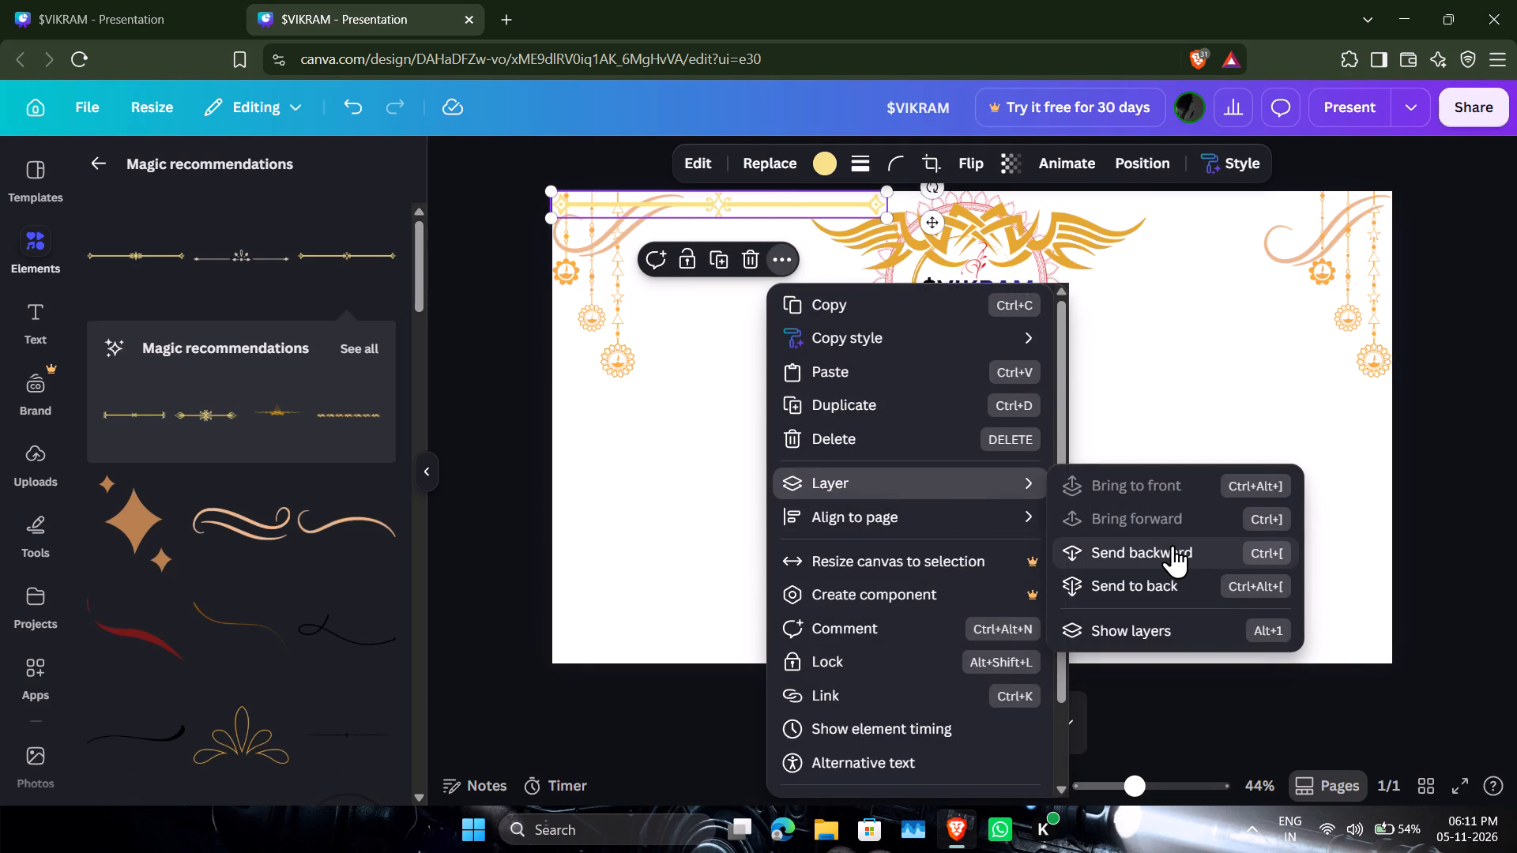
left_click(1173, 545)
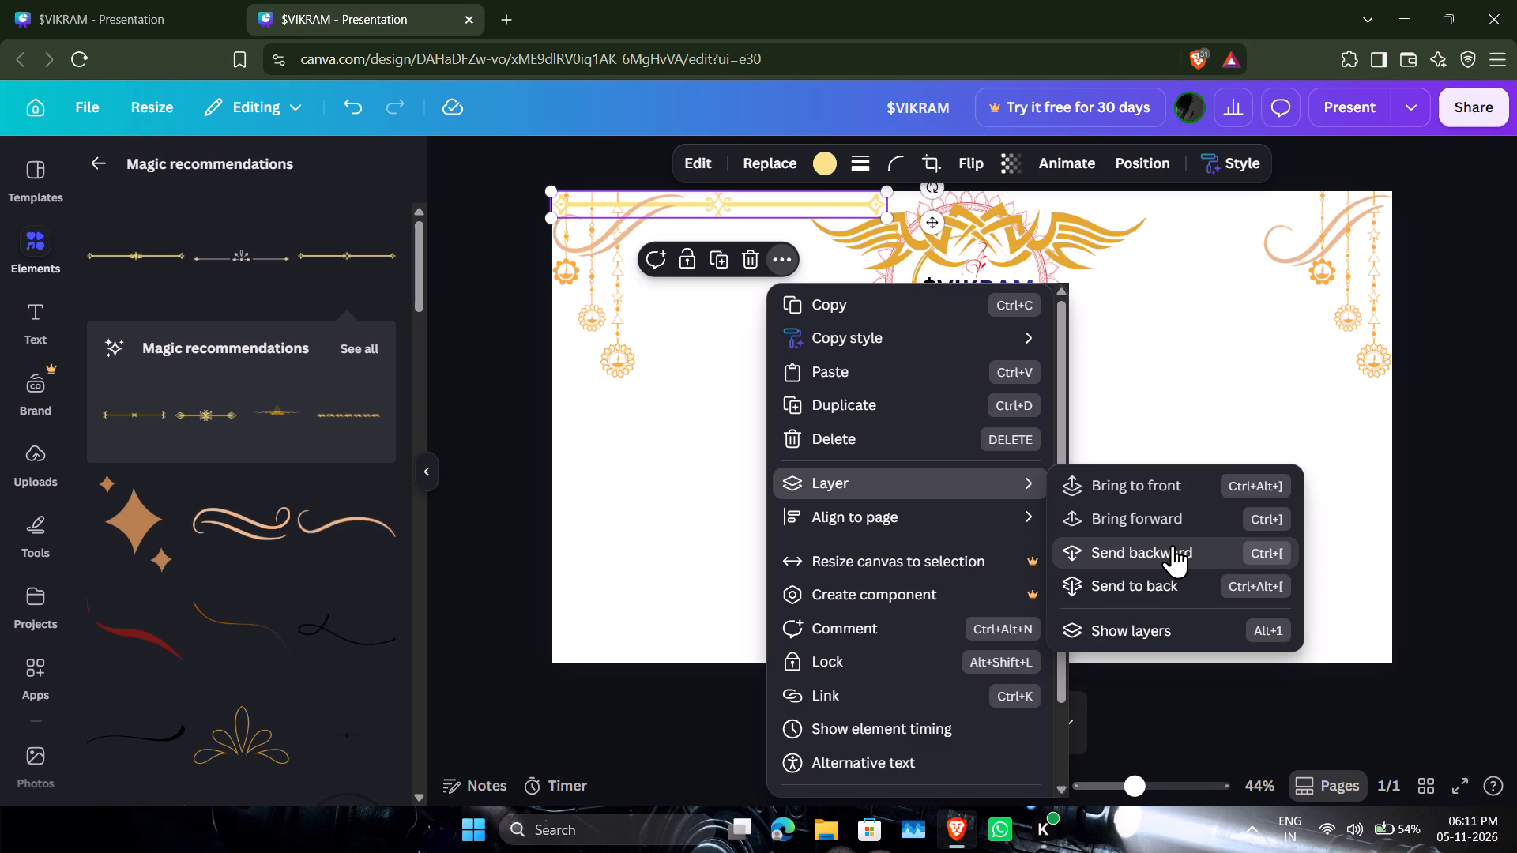
left_click(1173, 545)
left_click(1173, 545)
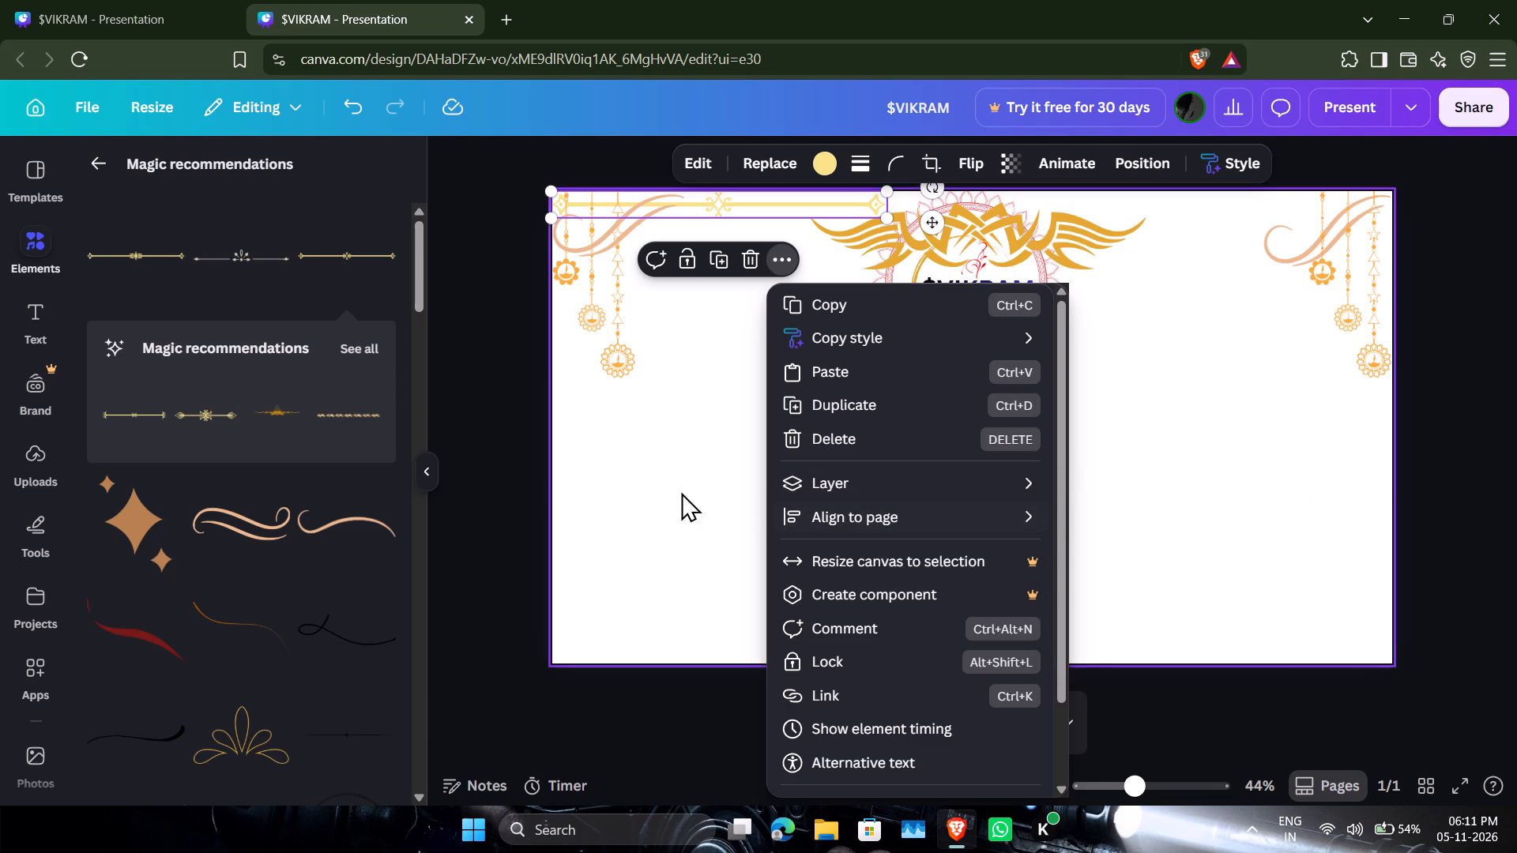
left_click(681, 492)
Duplicate the golden divider and place the copy end to end with the original along the page's top edge.
left_click(732, 199)
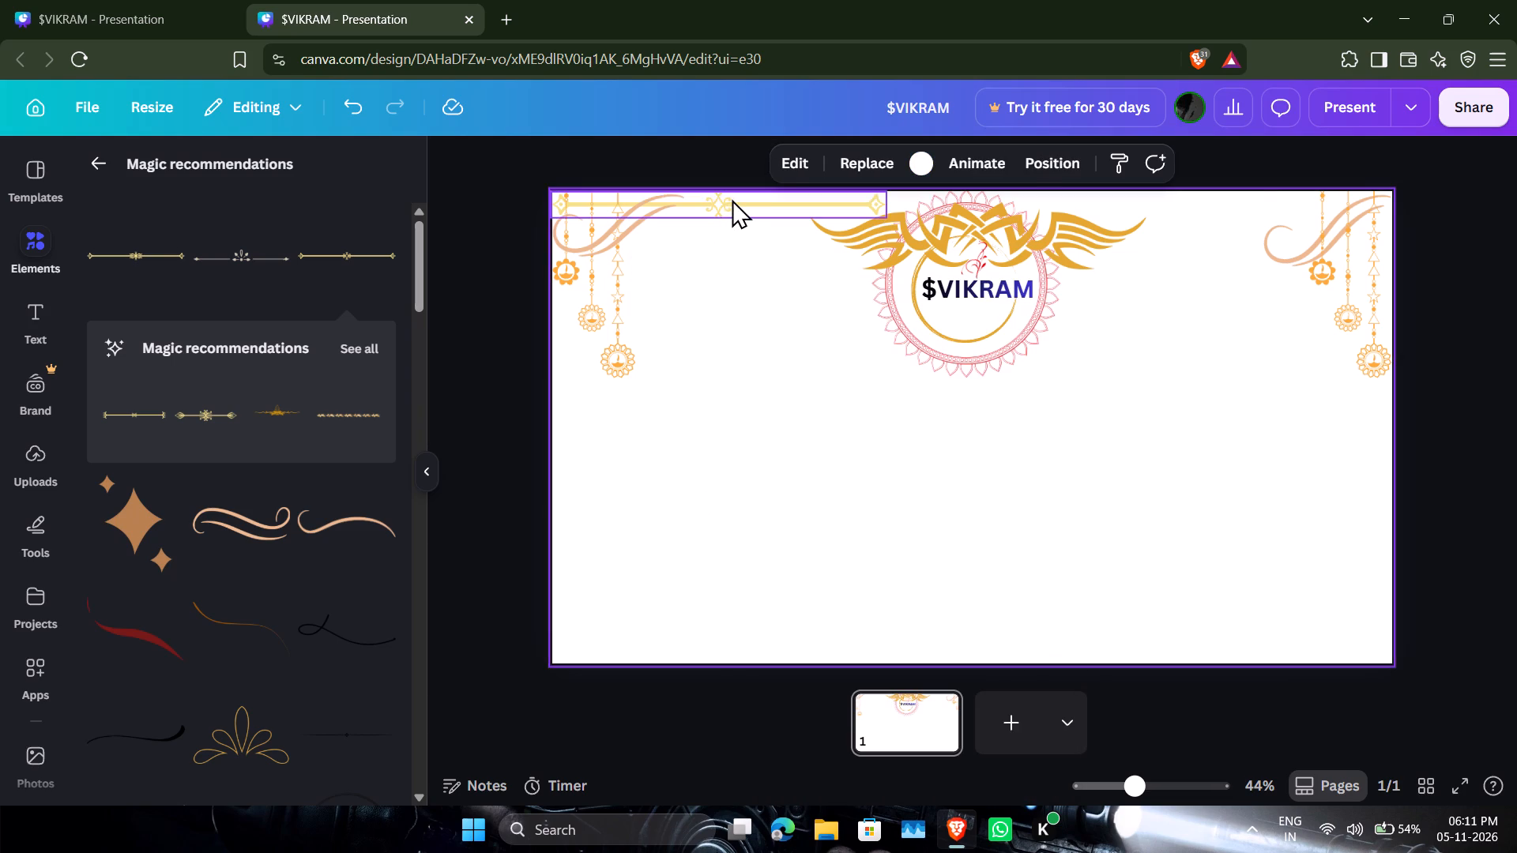
left_click(725, 270)
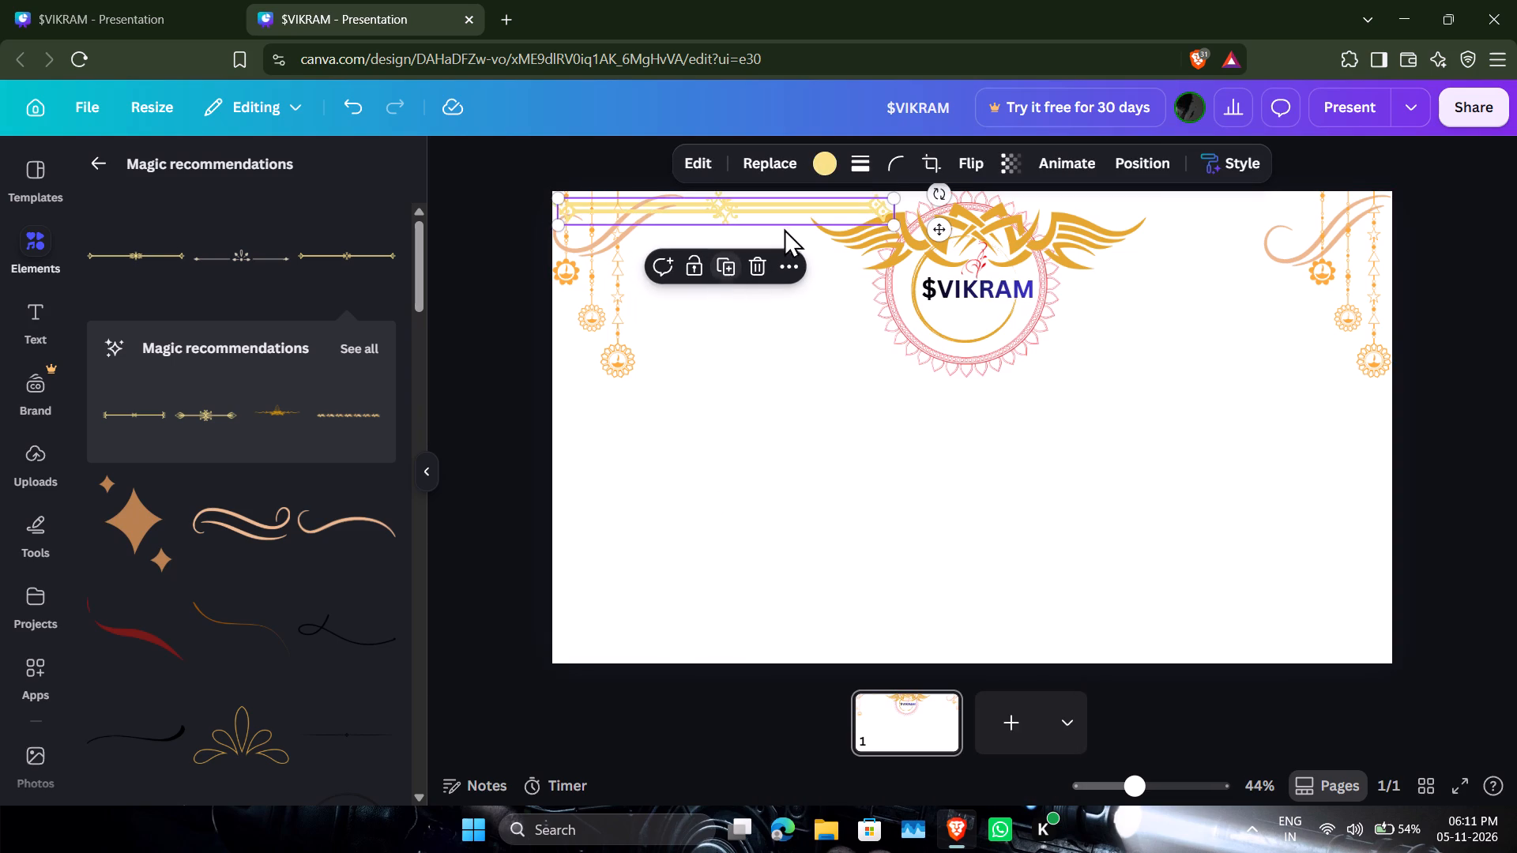
left_click_drag(950, 229, 1215, 228)
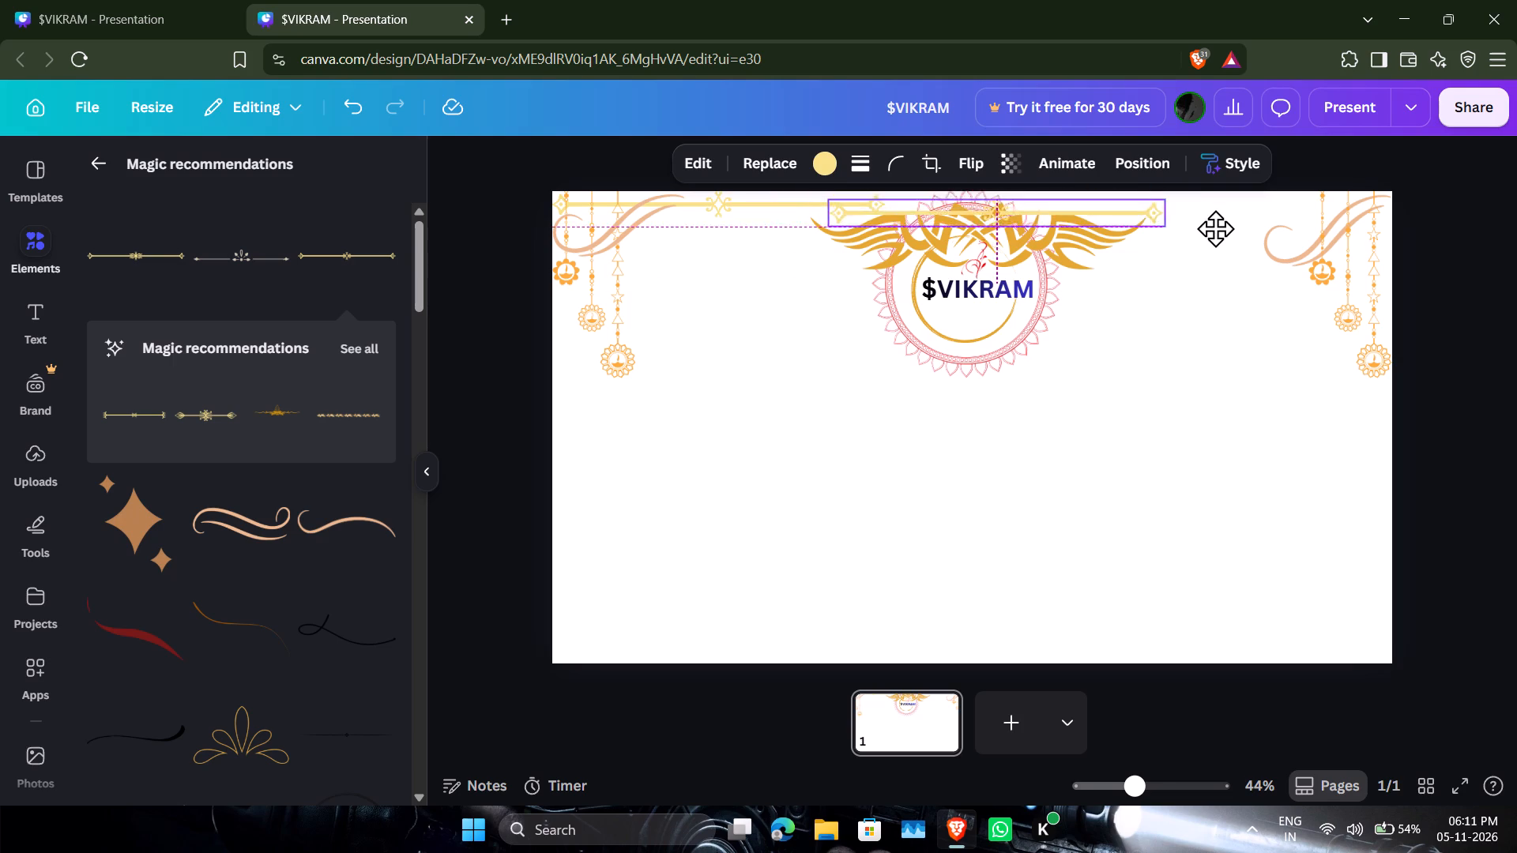
left_click_drag(1215, 228, 1270, 224)
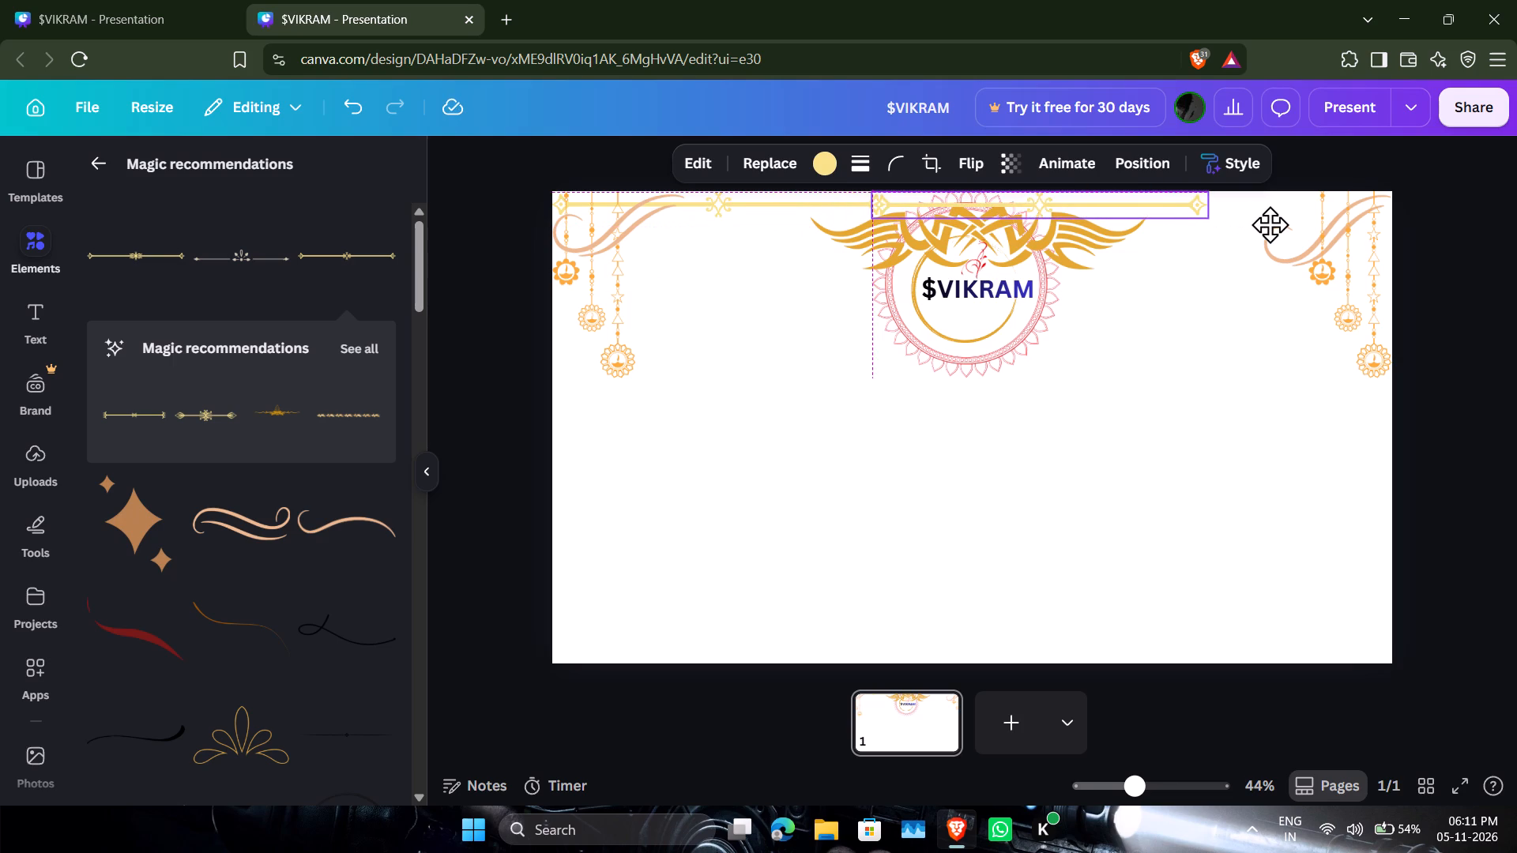
left_click_drag(1270, 224, 1278, 224)
left_click(1324, 352)
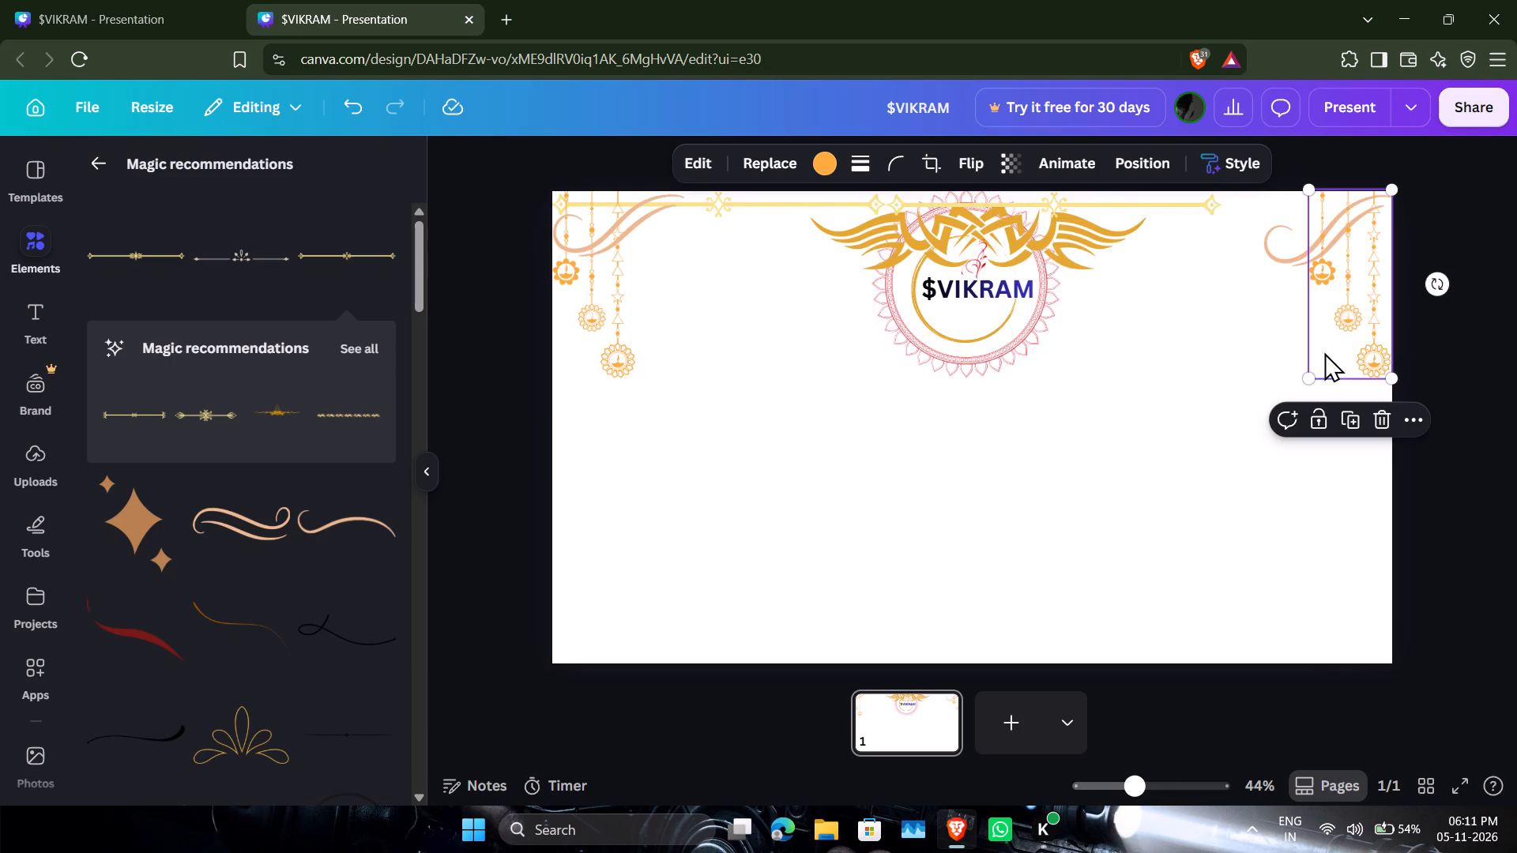
Send the duplicated golden divider backward by two layers.
left_click(1120, 201)
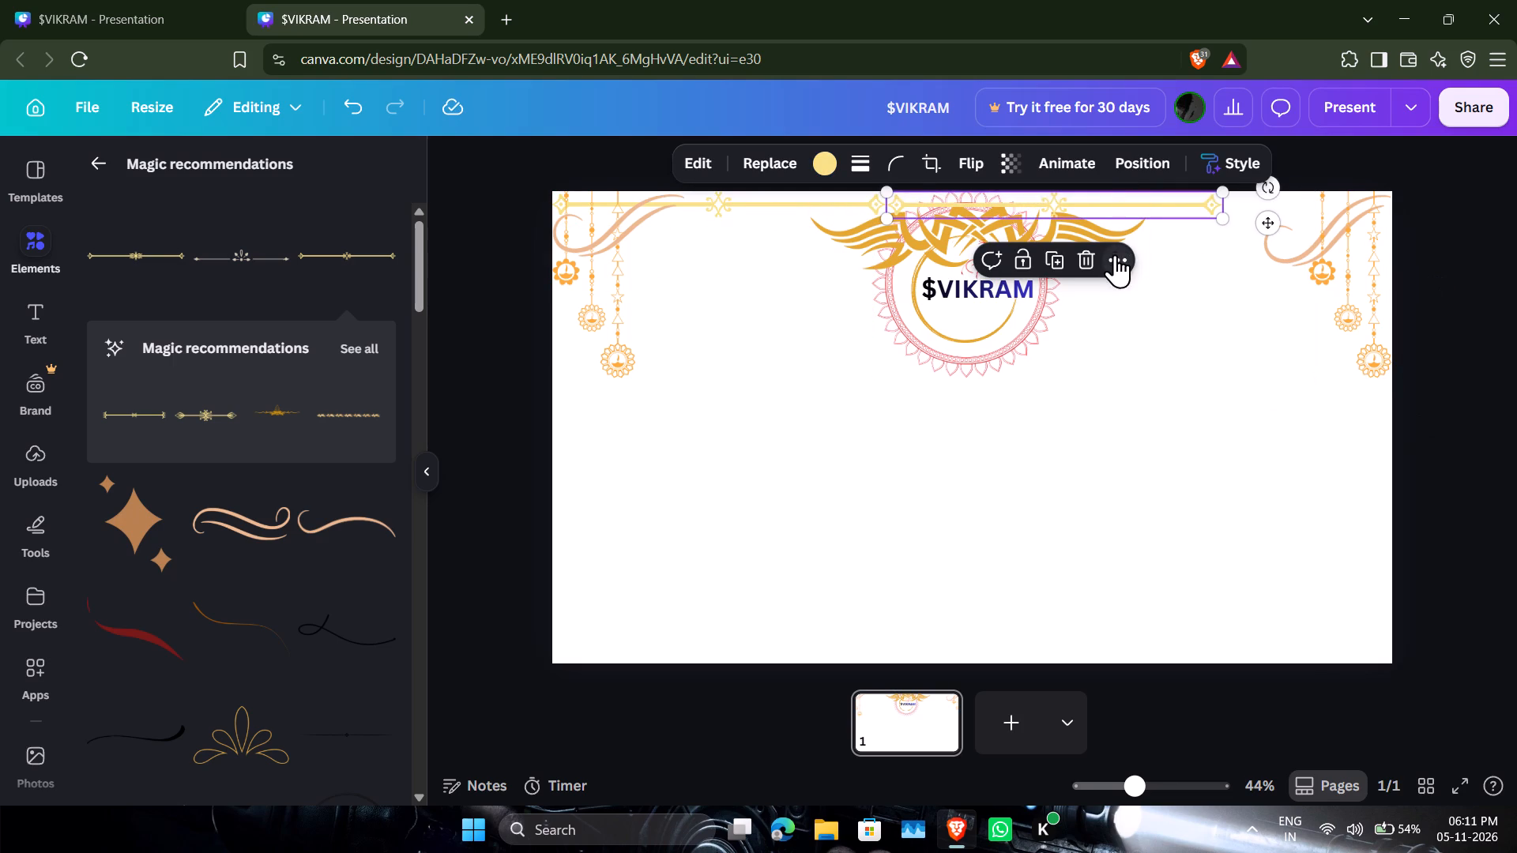
left_click(1115, 254)
left_click(1162, 482)
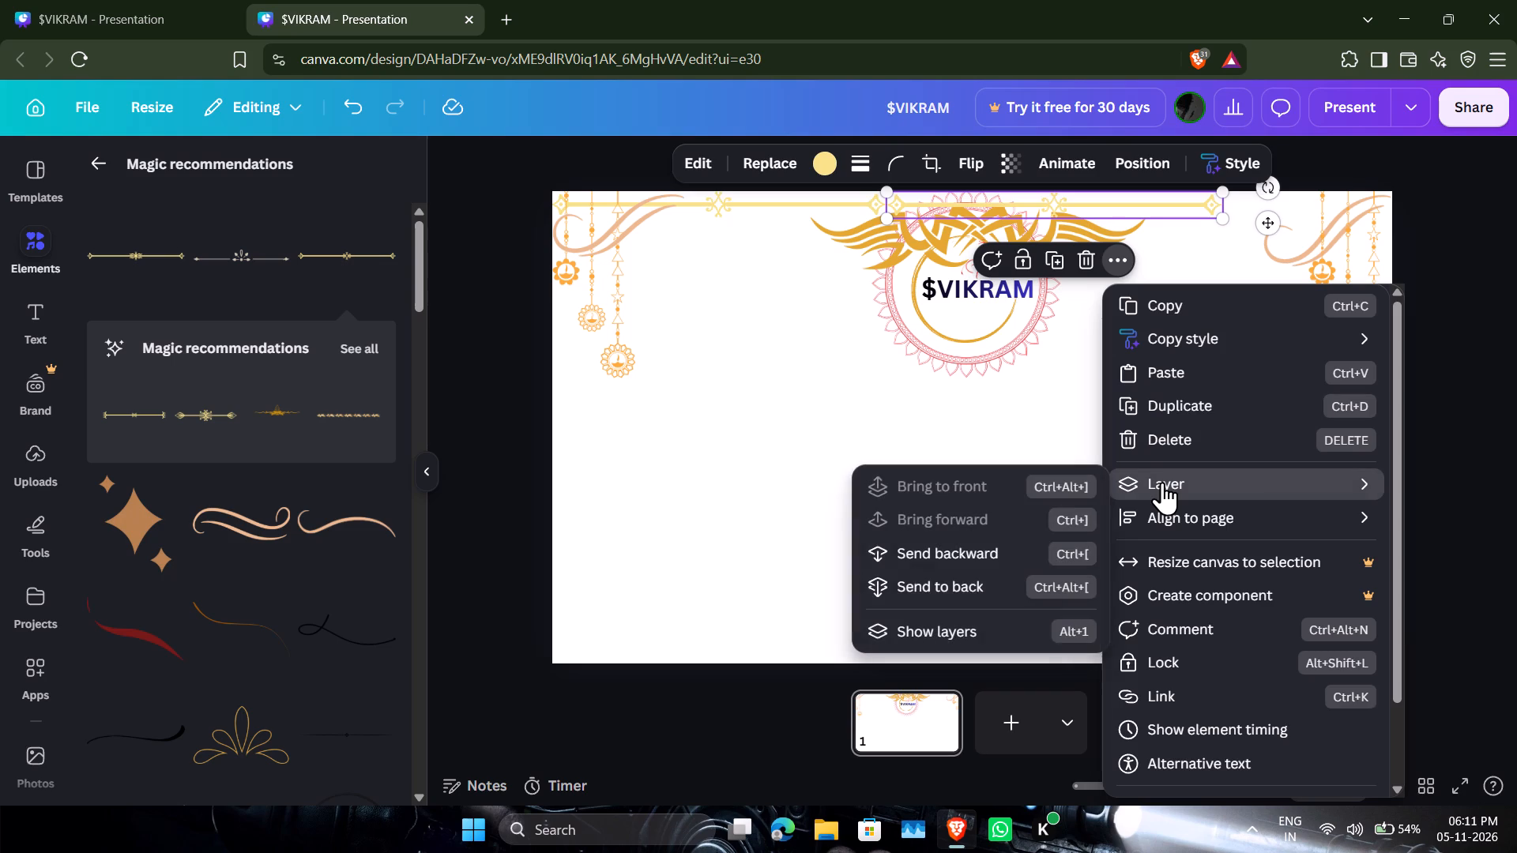
left_click(1048, 552)
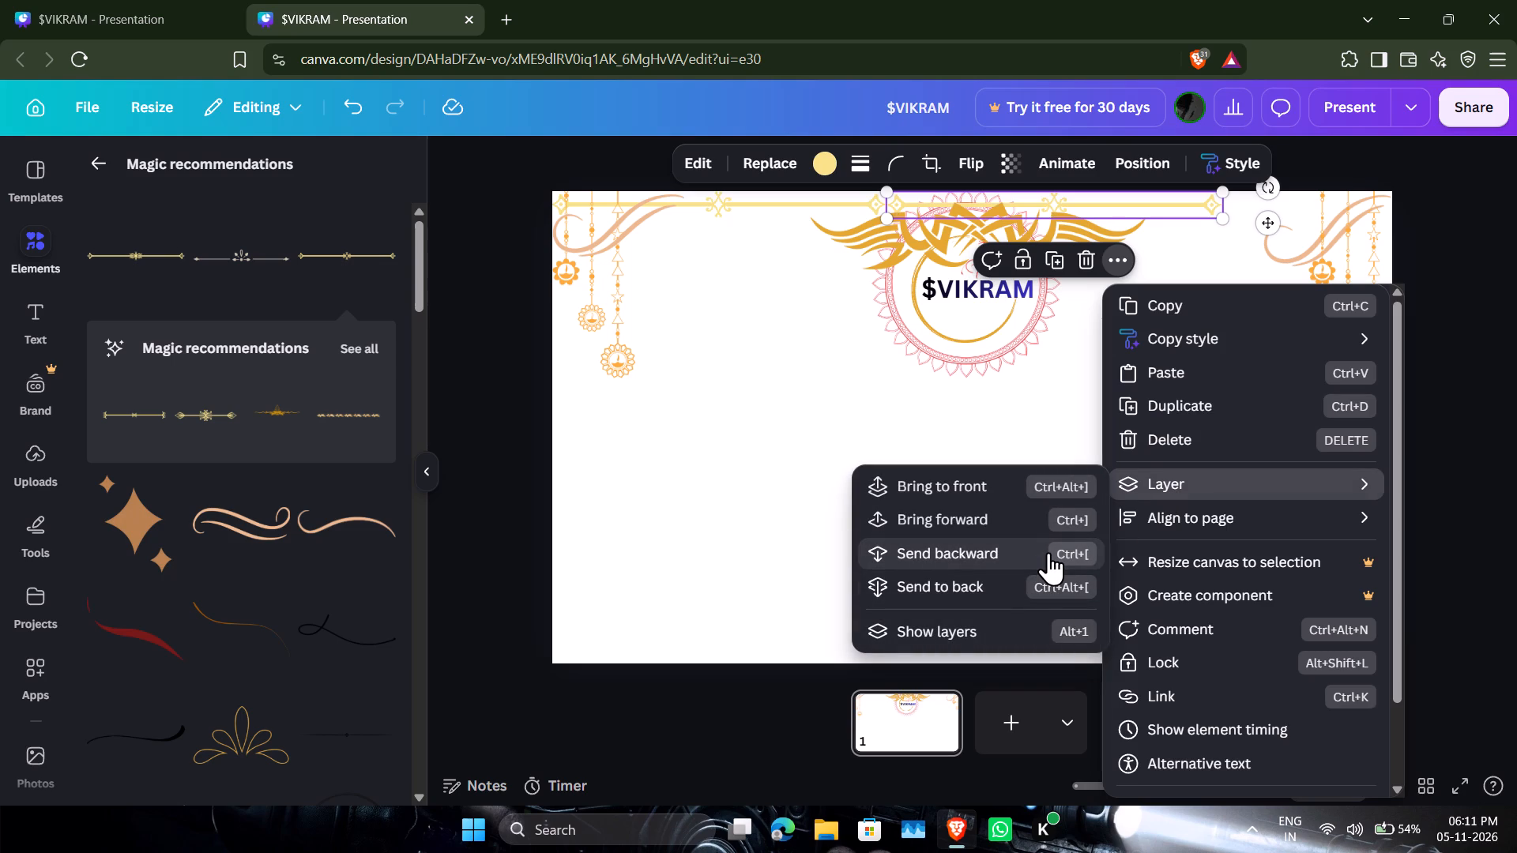
left_click(1048, 552)
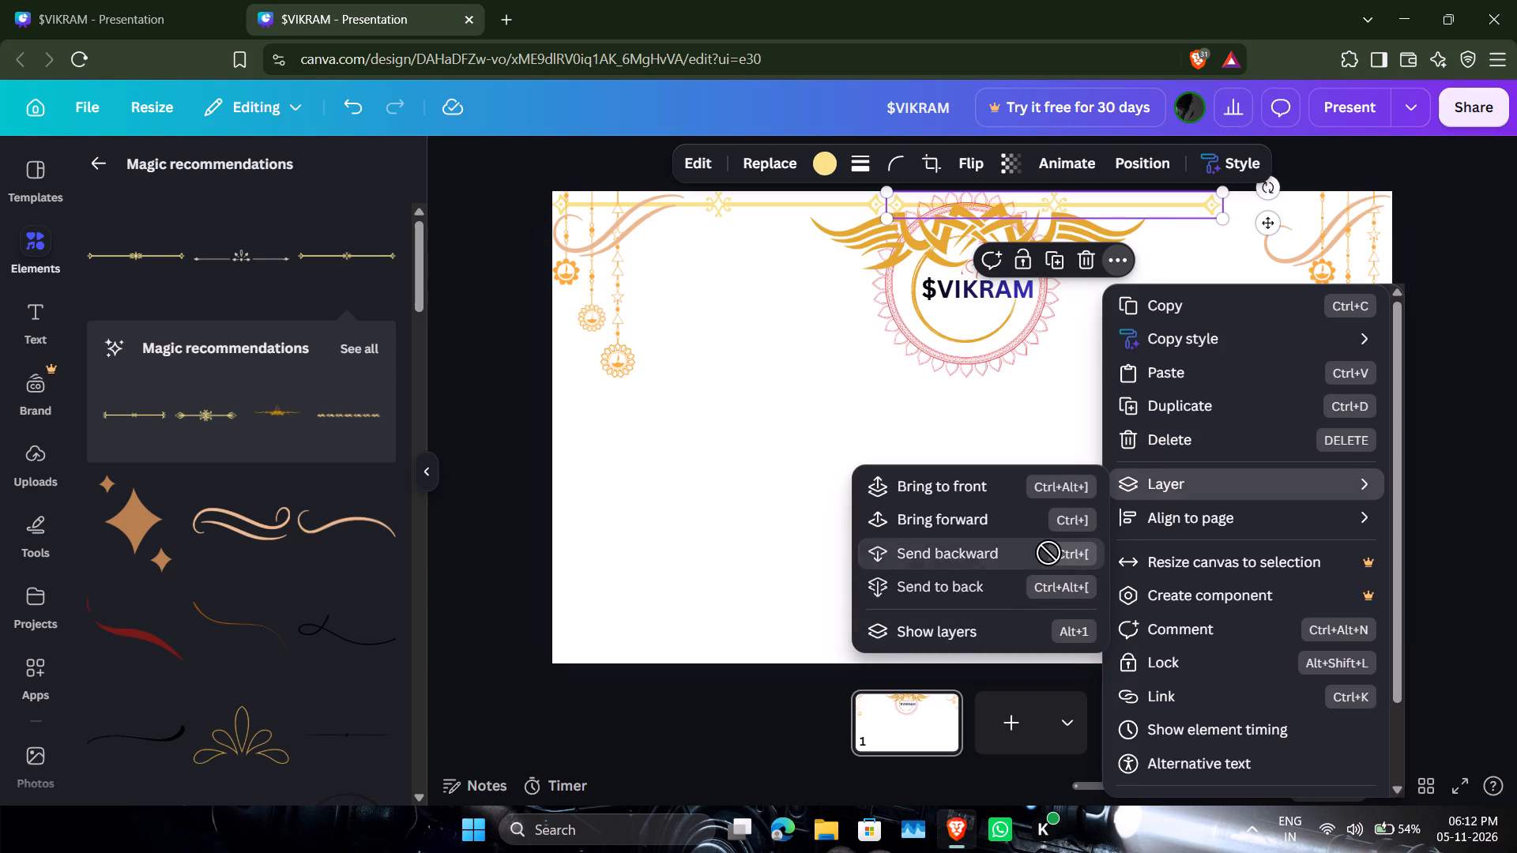
left_click(626, 405)
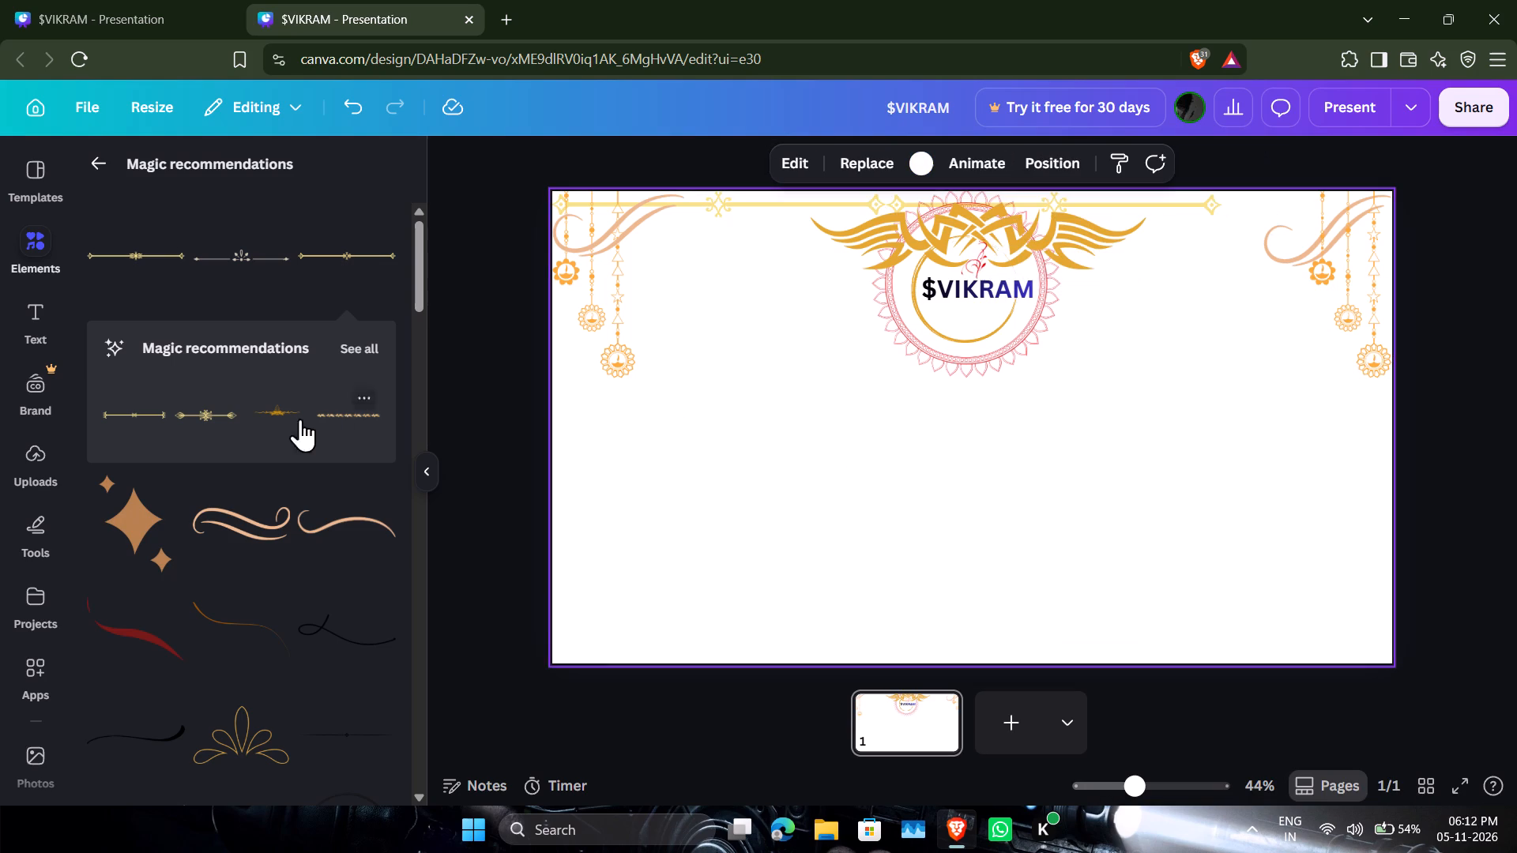
Duplicate the second golden divider and place the copy end to end with it, running past the page's top-right corner.
left_click(1173, 198)
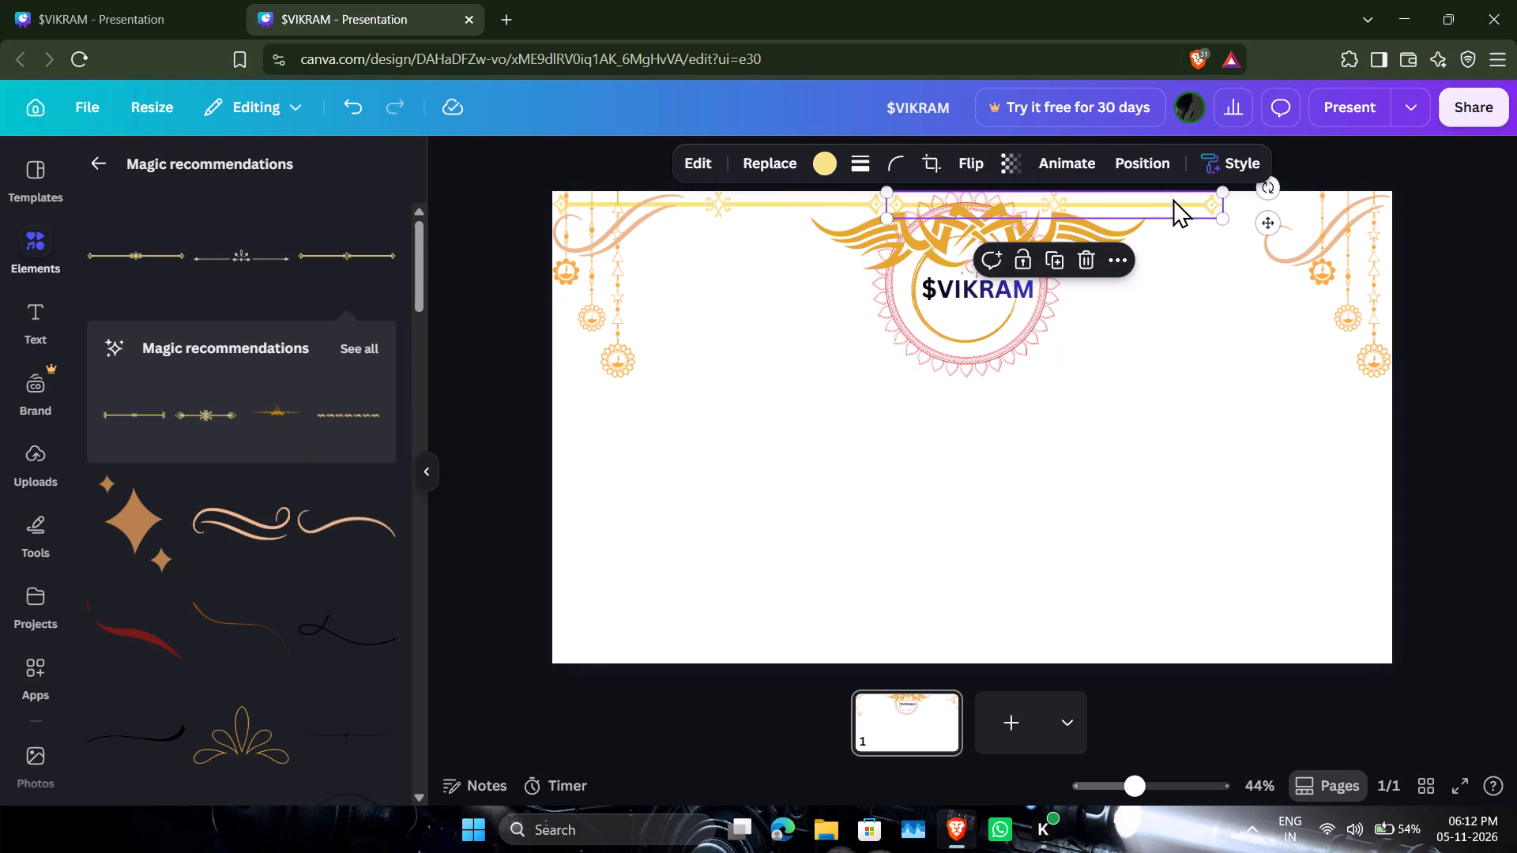
left_click(1049, 267)
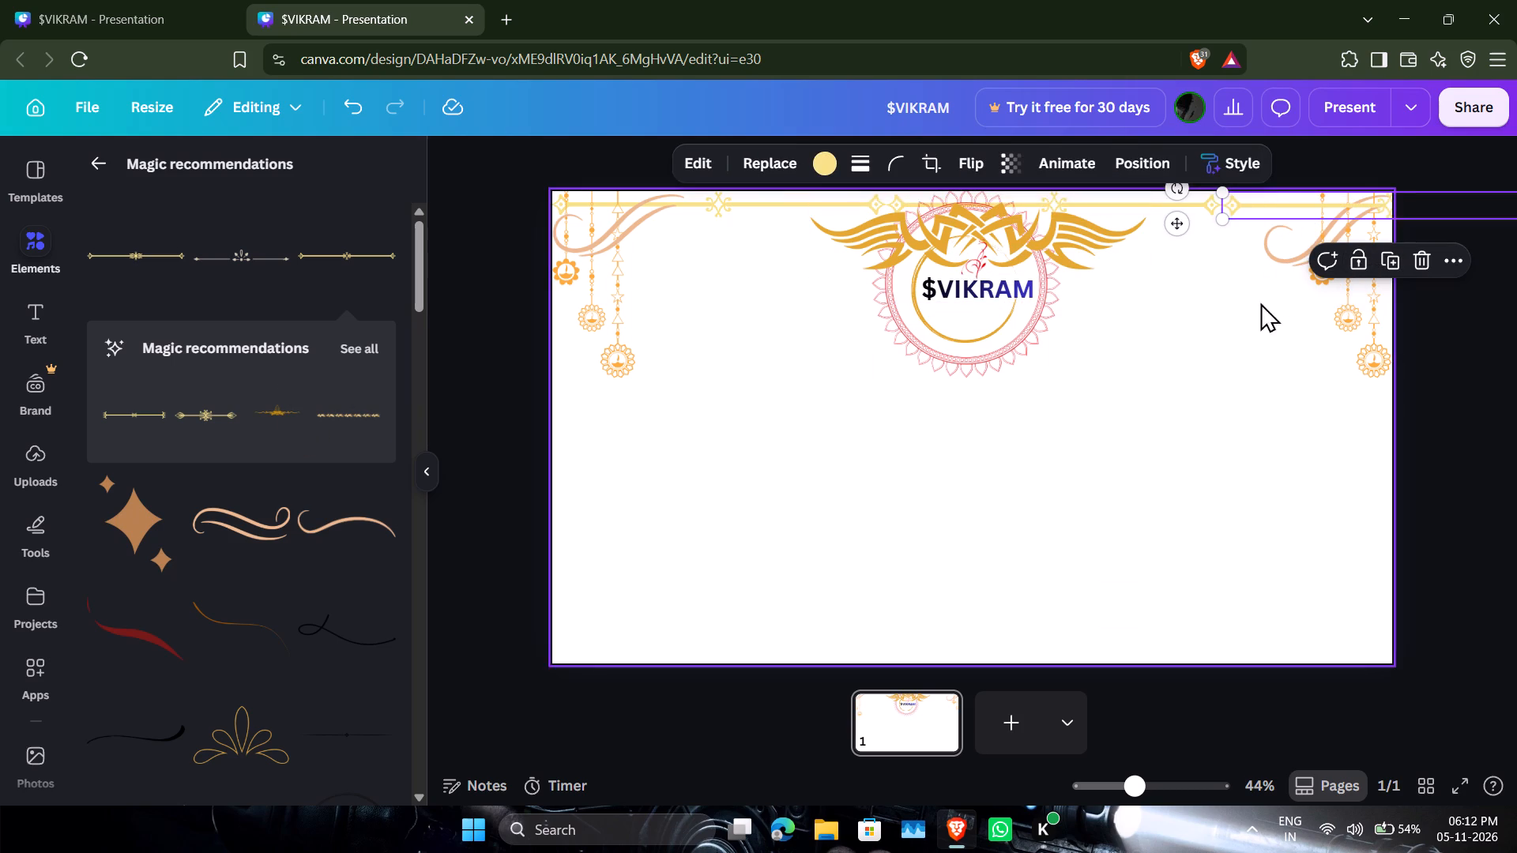
Send the third golden divider backward by three layers.
left_click(1462, 258)
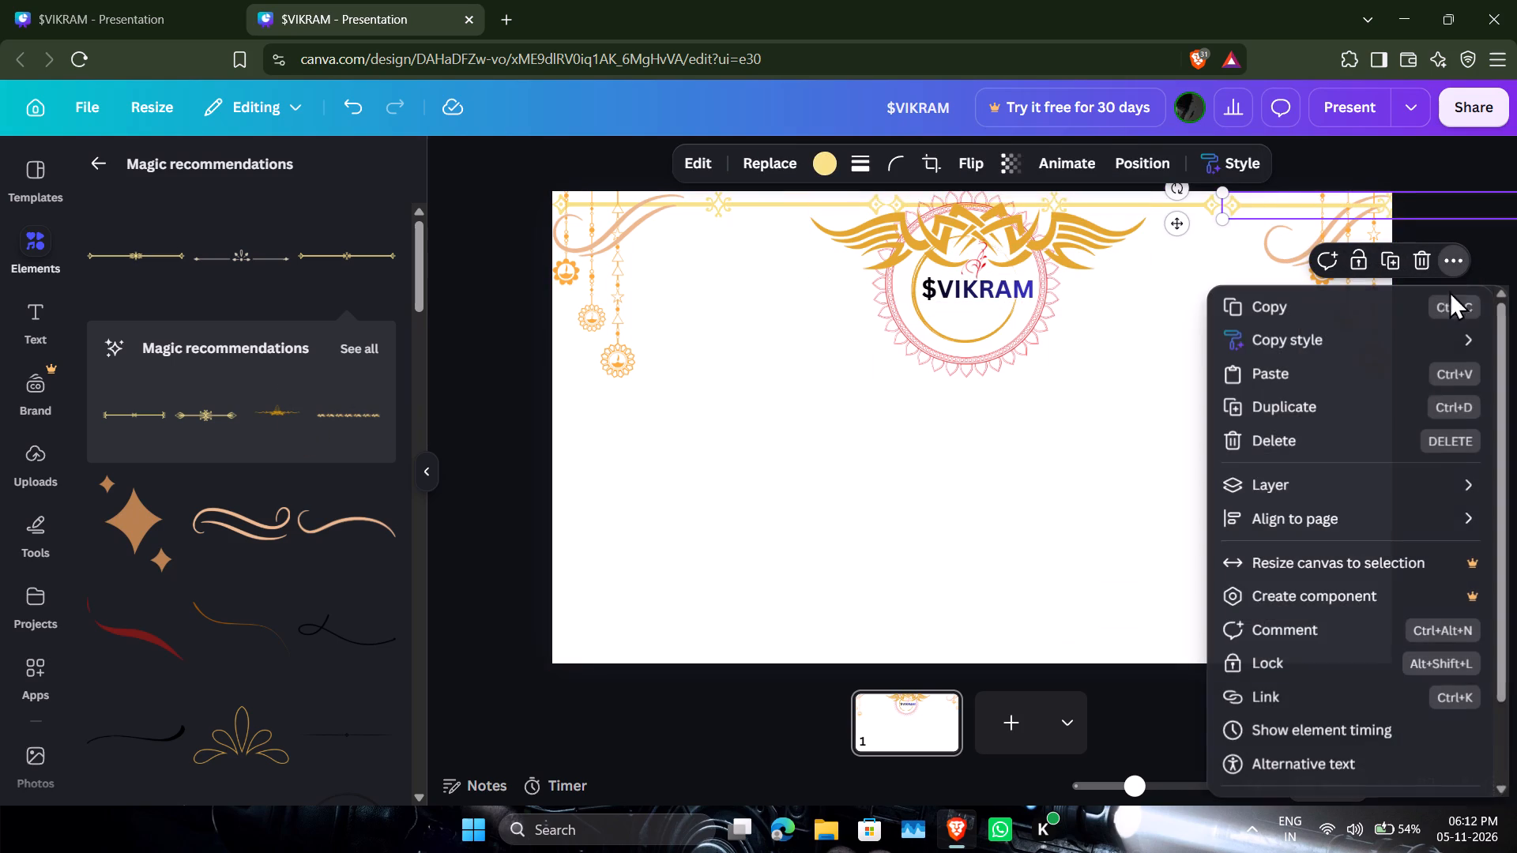
left_click(1410, 490)
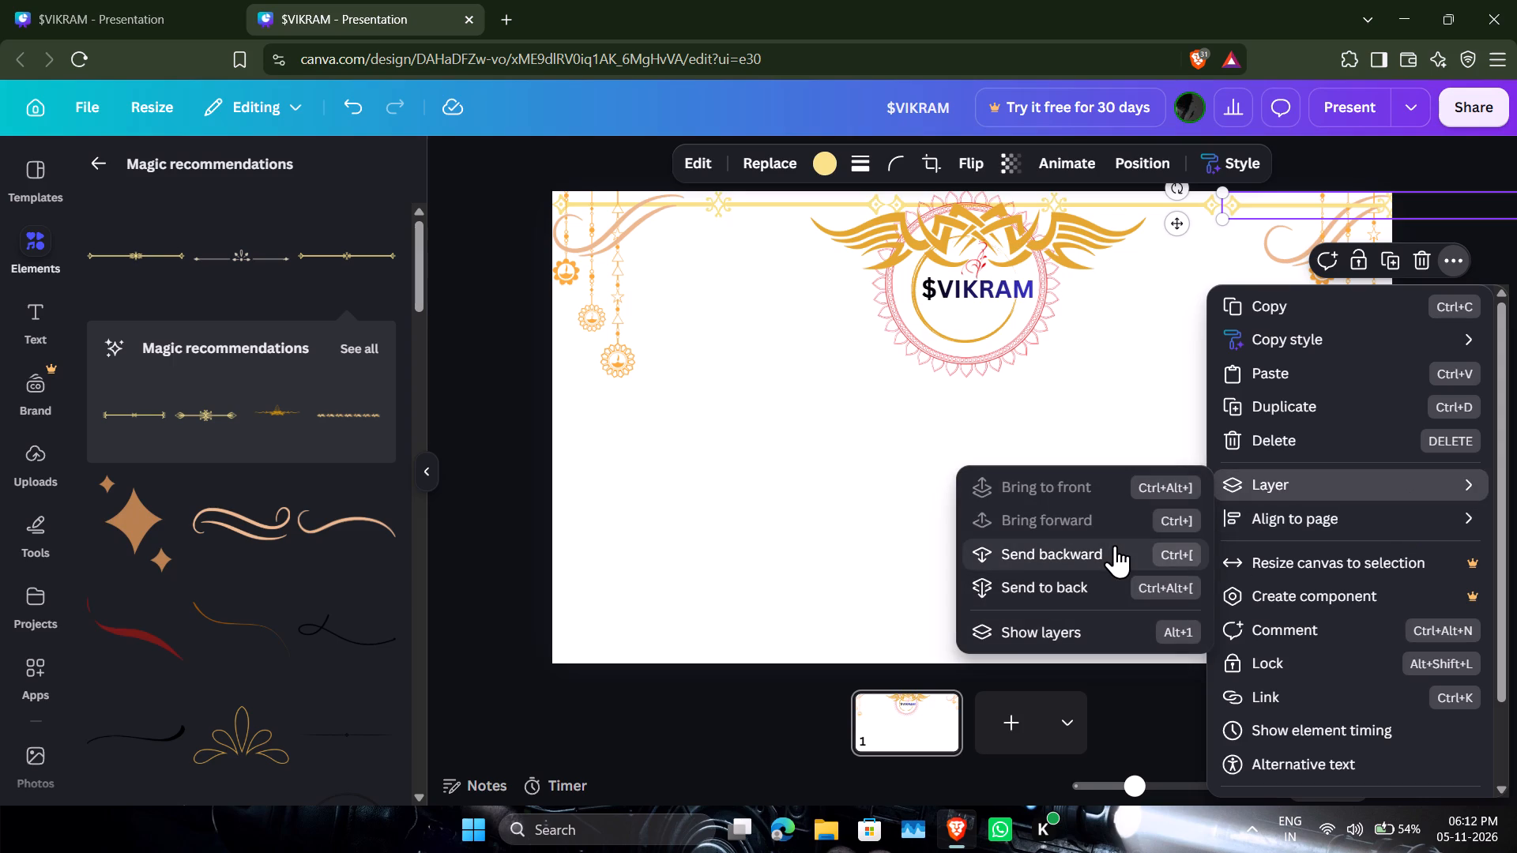
left_click(1115, 545)
left_click(1115, 545)
left_click(1115, 545)
left_click(919, 494)
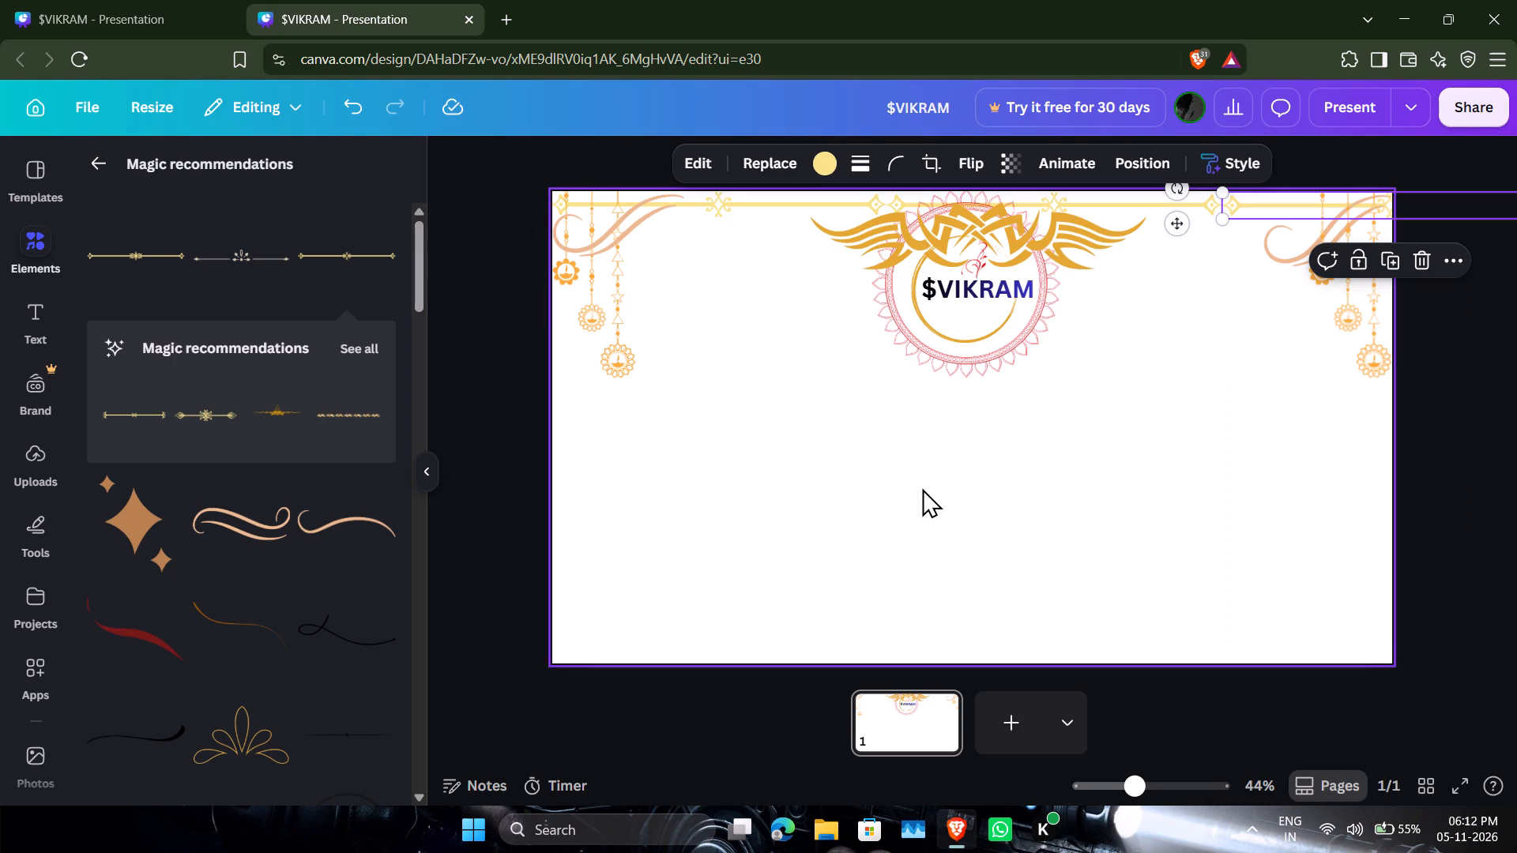
Add the golden five-petal outline ornament from the recommendations to the blank page area and shrink it to less than half size.
scroll(107, 456, "down", 1)
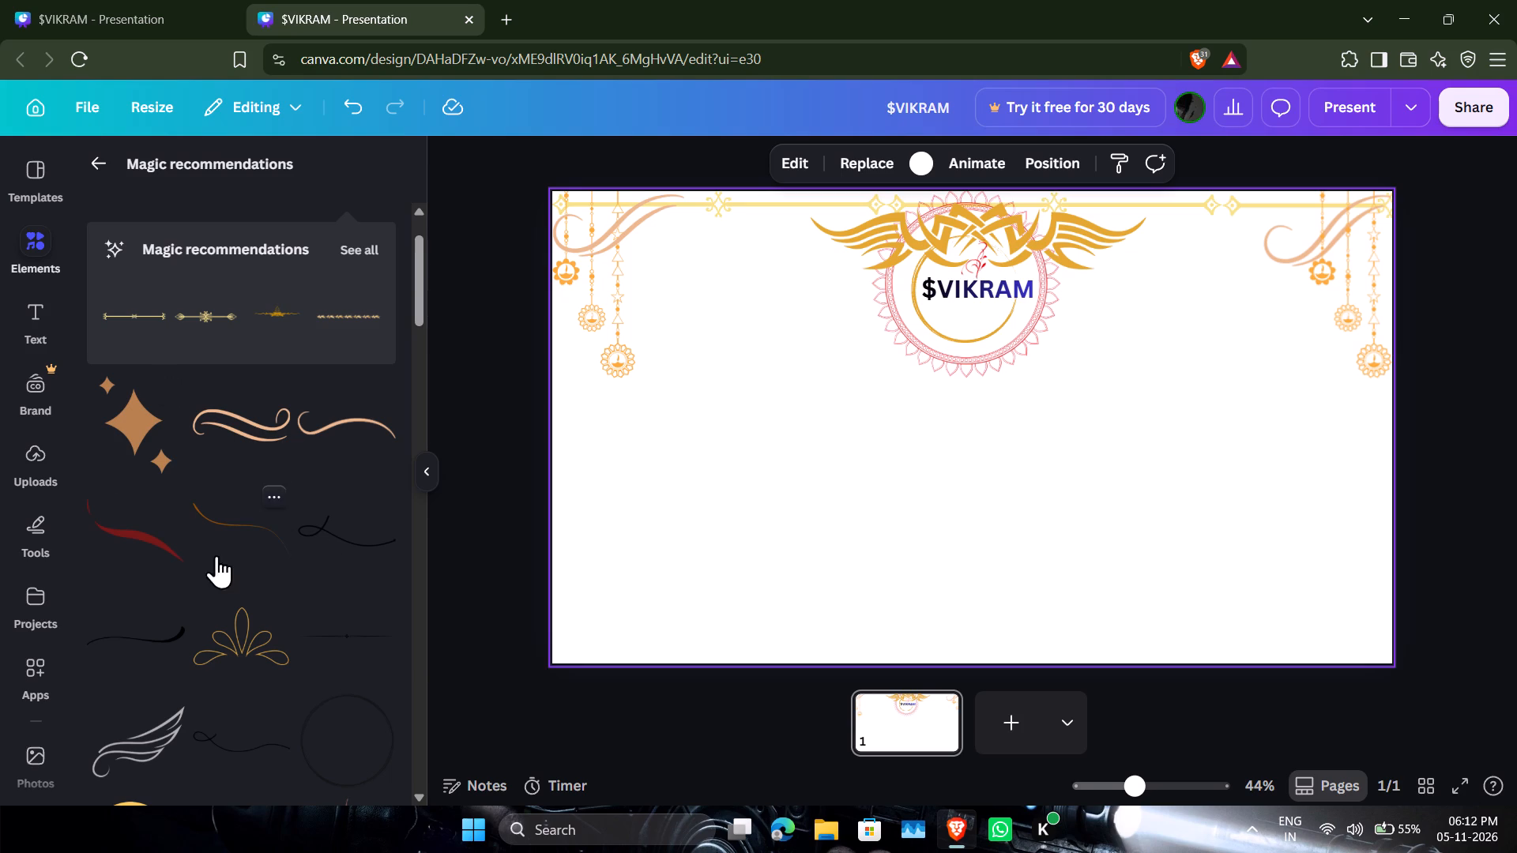
scroll(262, 624, "down", 2)
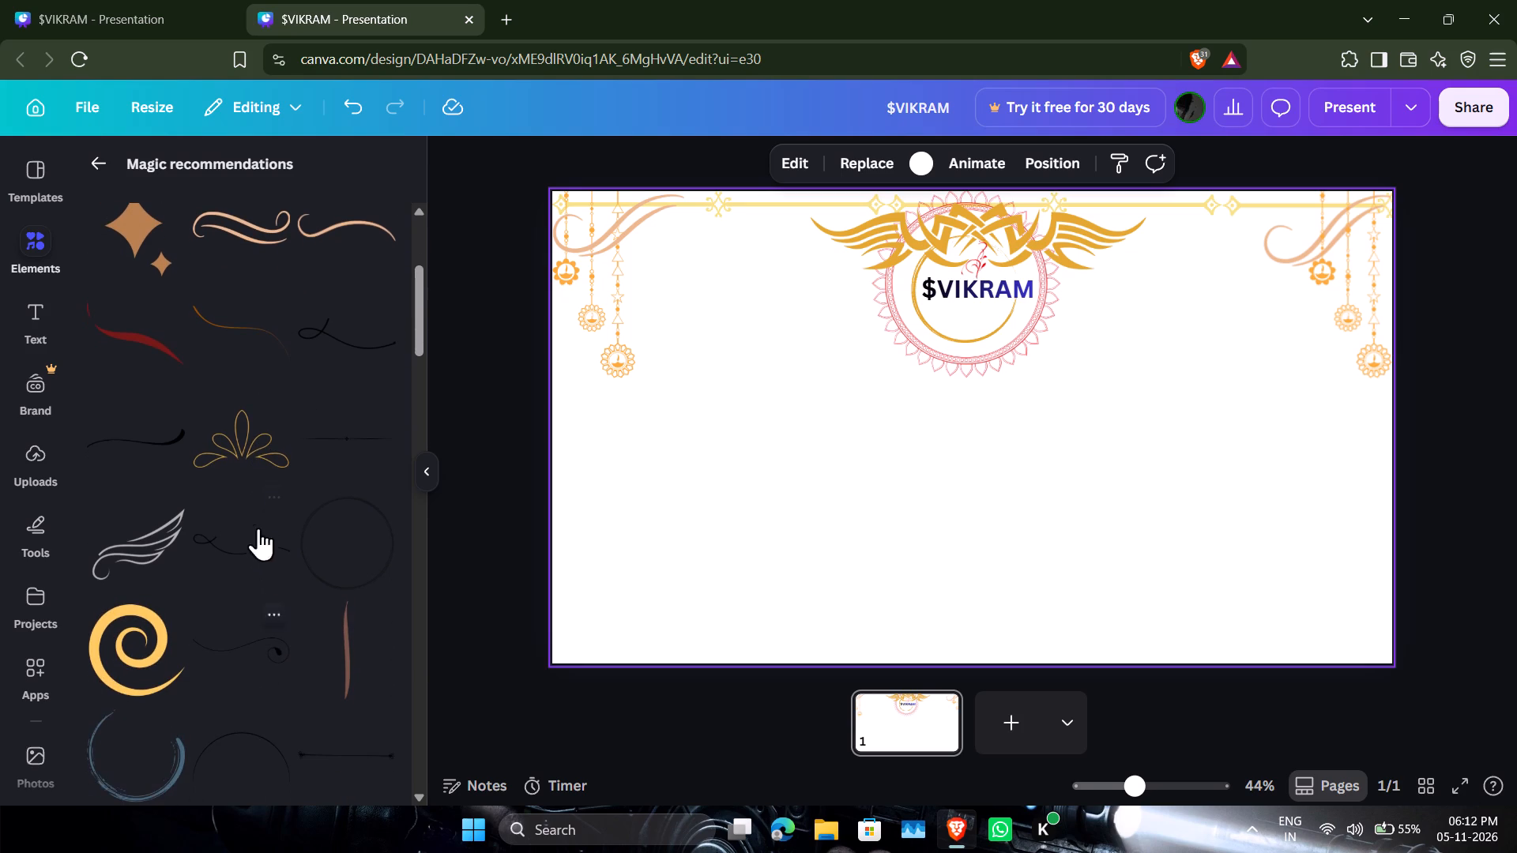
left_click_drag(244, 438, 863, 231)
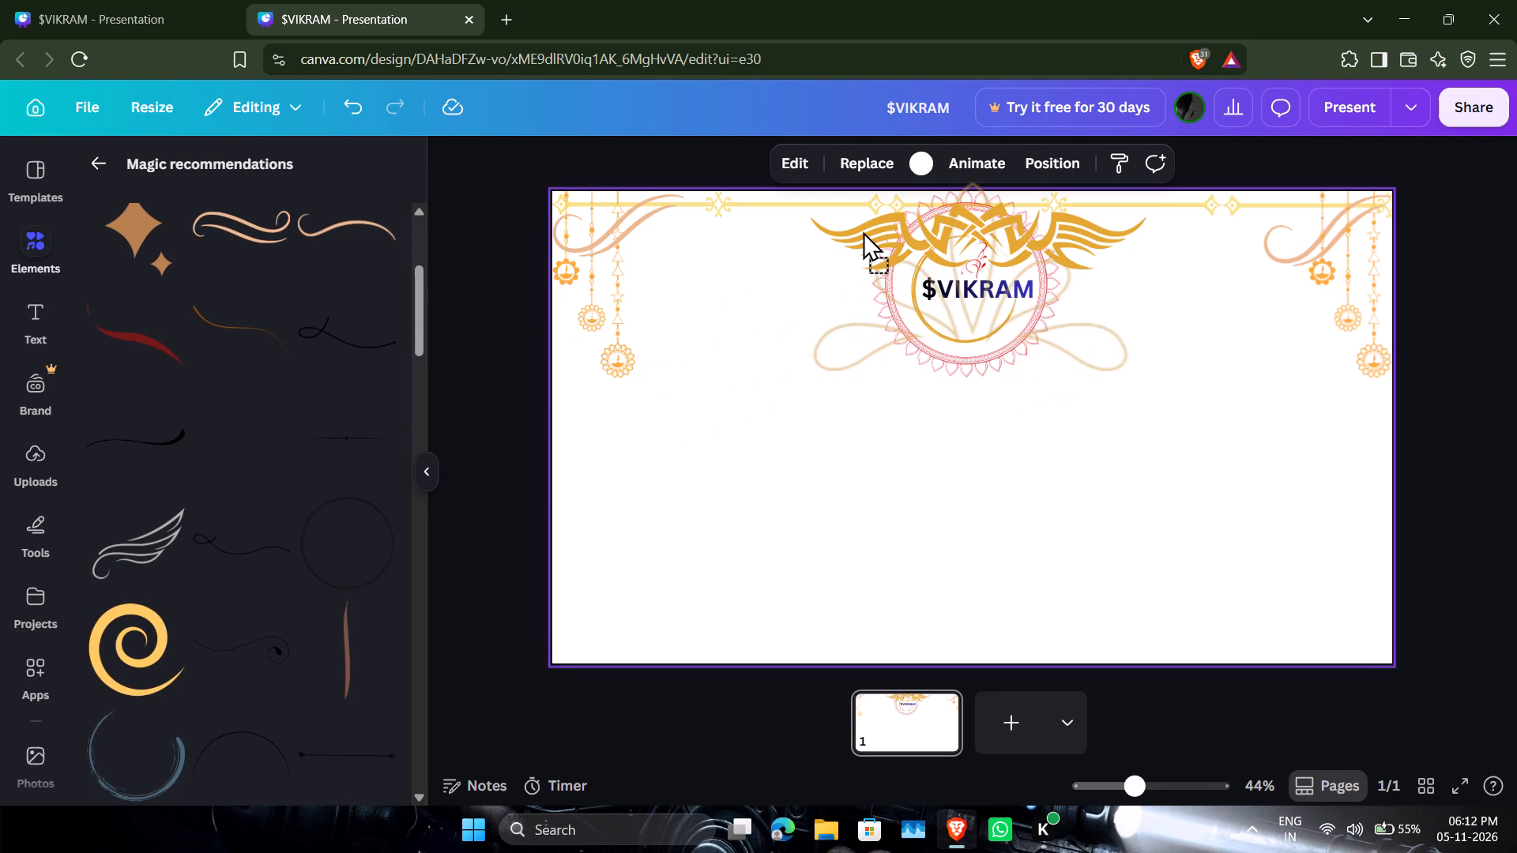
left_click_drag(863, 231, 775, 457)
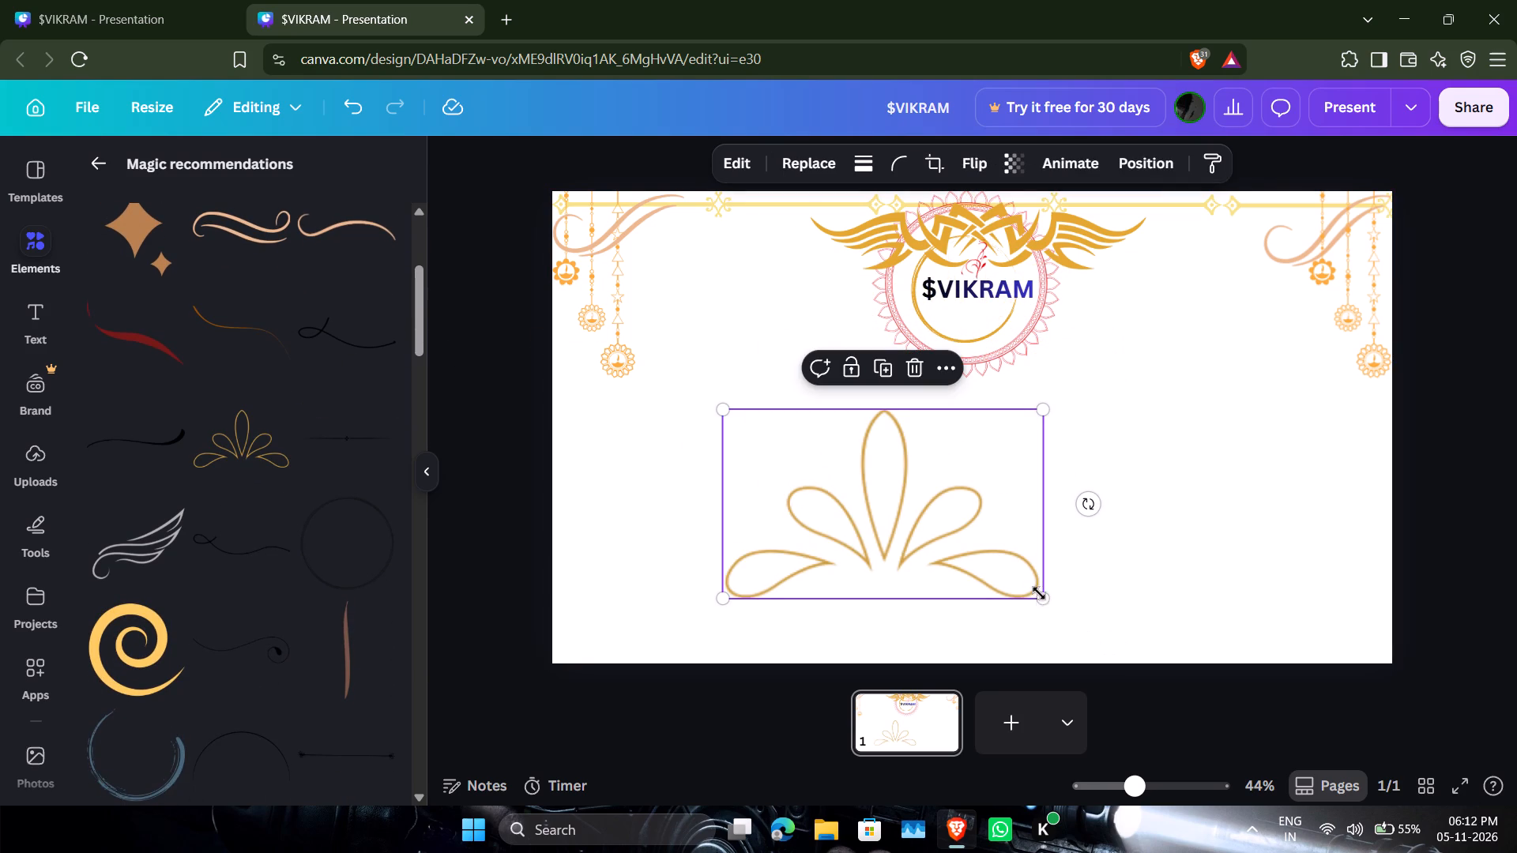
left_click_drag(1039, 594, 829, 528)
left_click(913, 553)
left_click(820, 479)
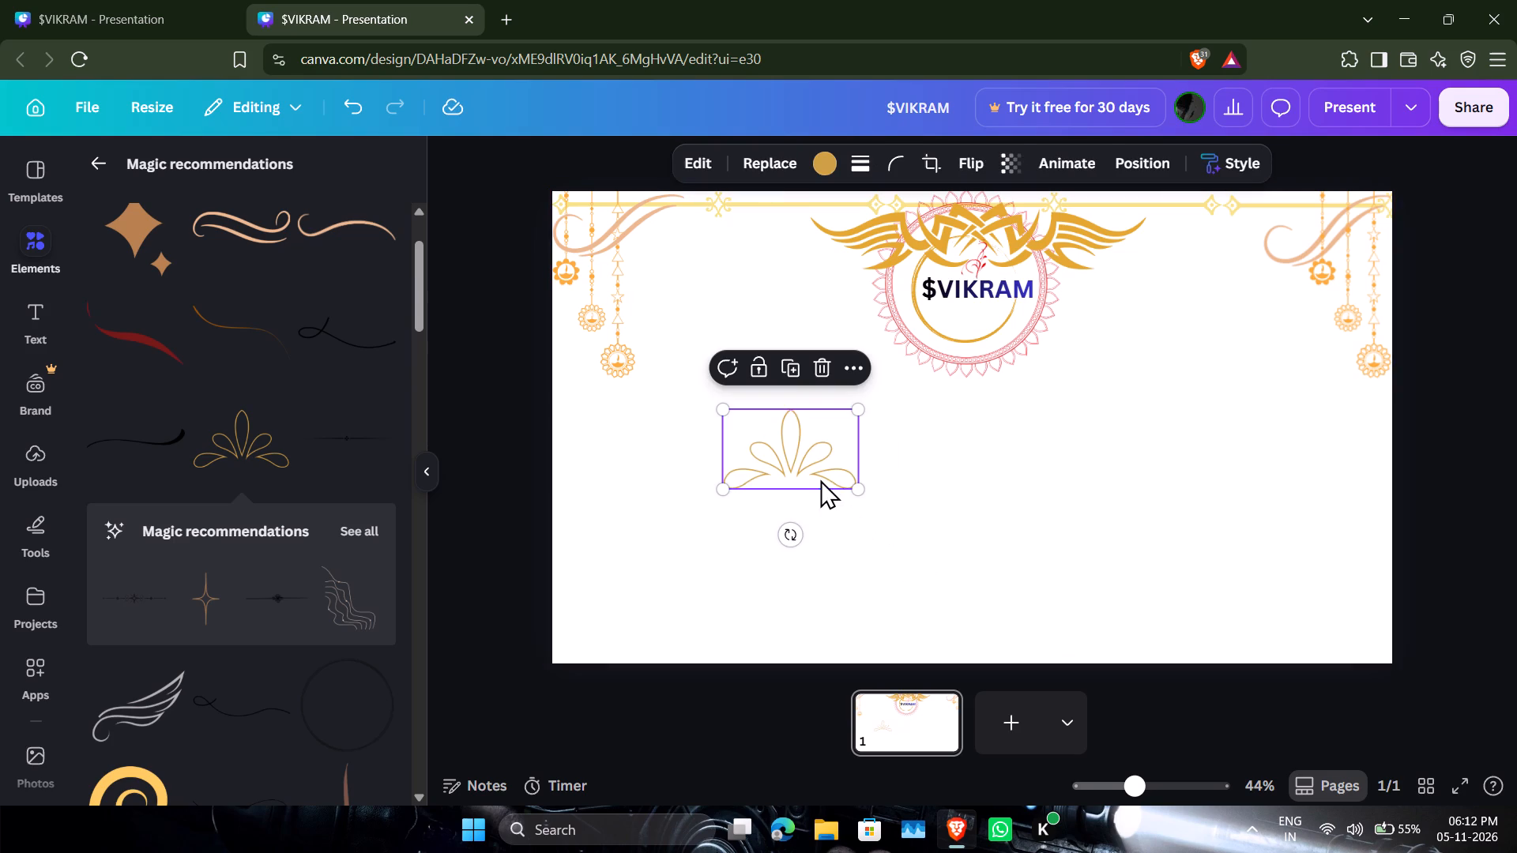
left_click(971, 497)
Move the golden petal ornament into the lower part of the circular frame behind $VIKRAM and shrink it slightly to fit.
left_click_drag(804, 476, 821, 445)
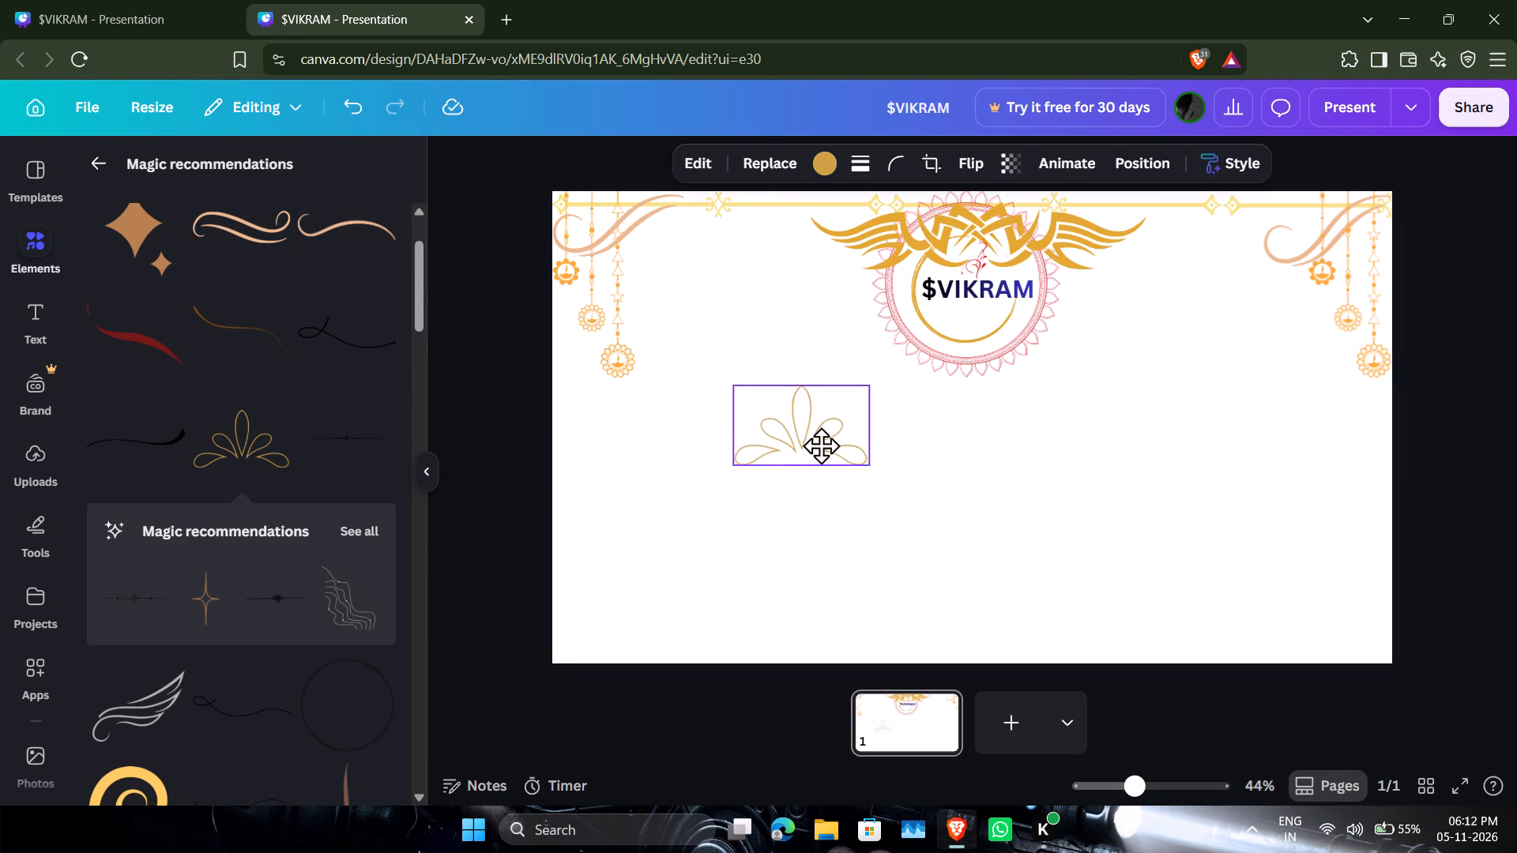
left_click_drag(821, 445, 977, 286)
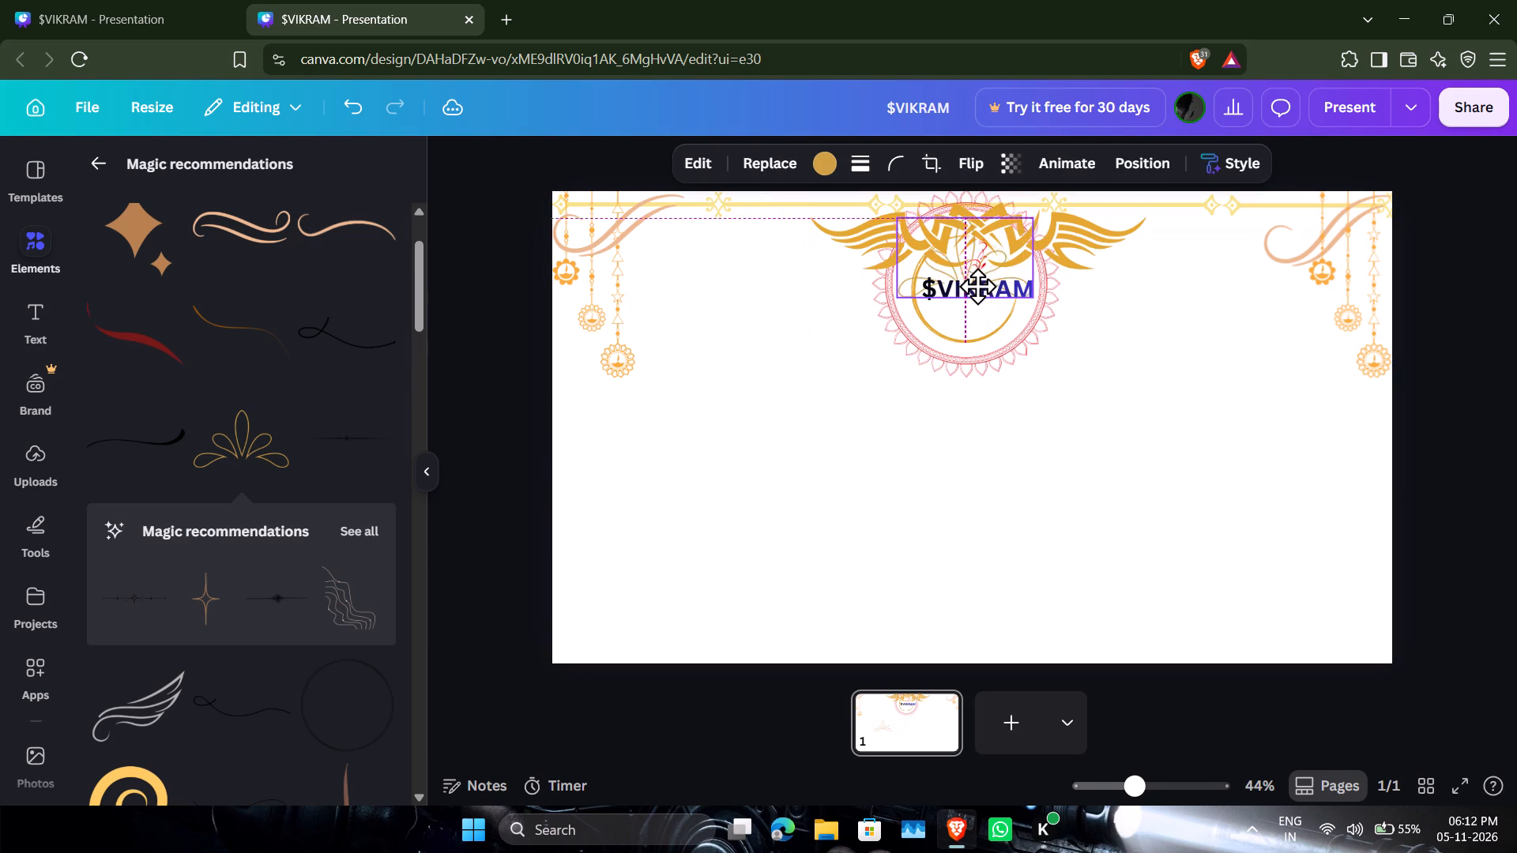
left_click_drag(977, 286, 981, 325)
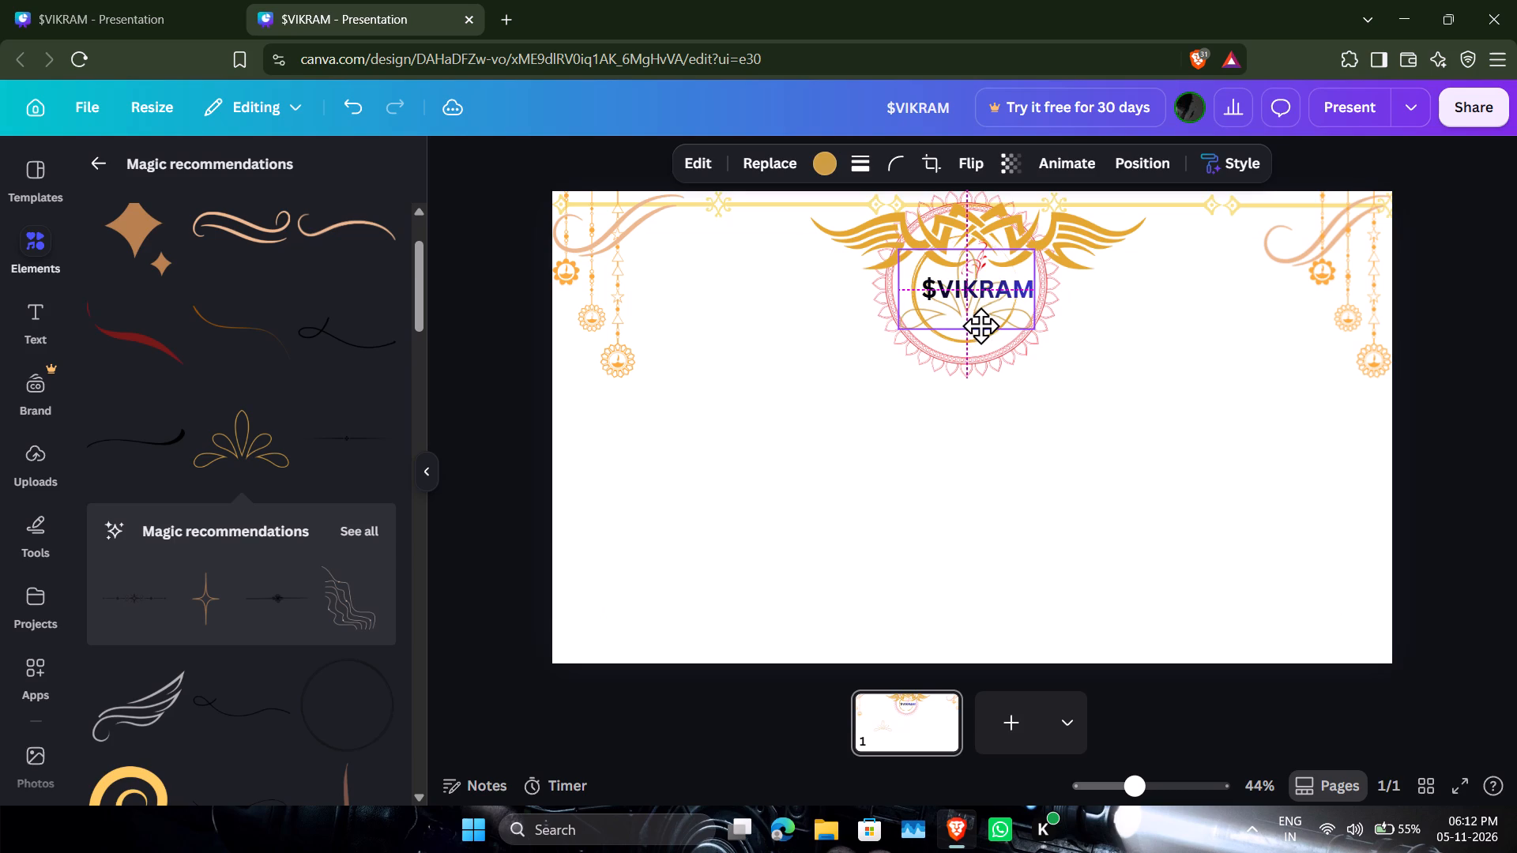
left_click_drag(981, 325, 983, 328)
left_click_drag(1046, 343, 1021, 342)
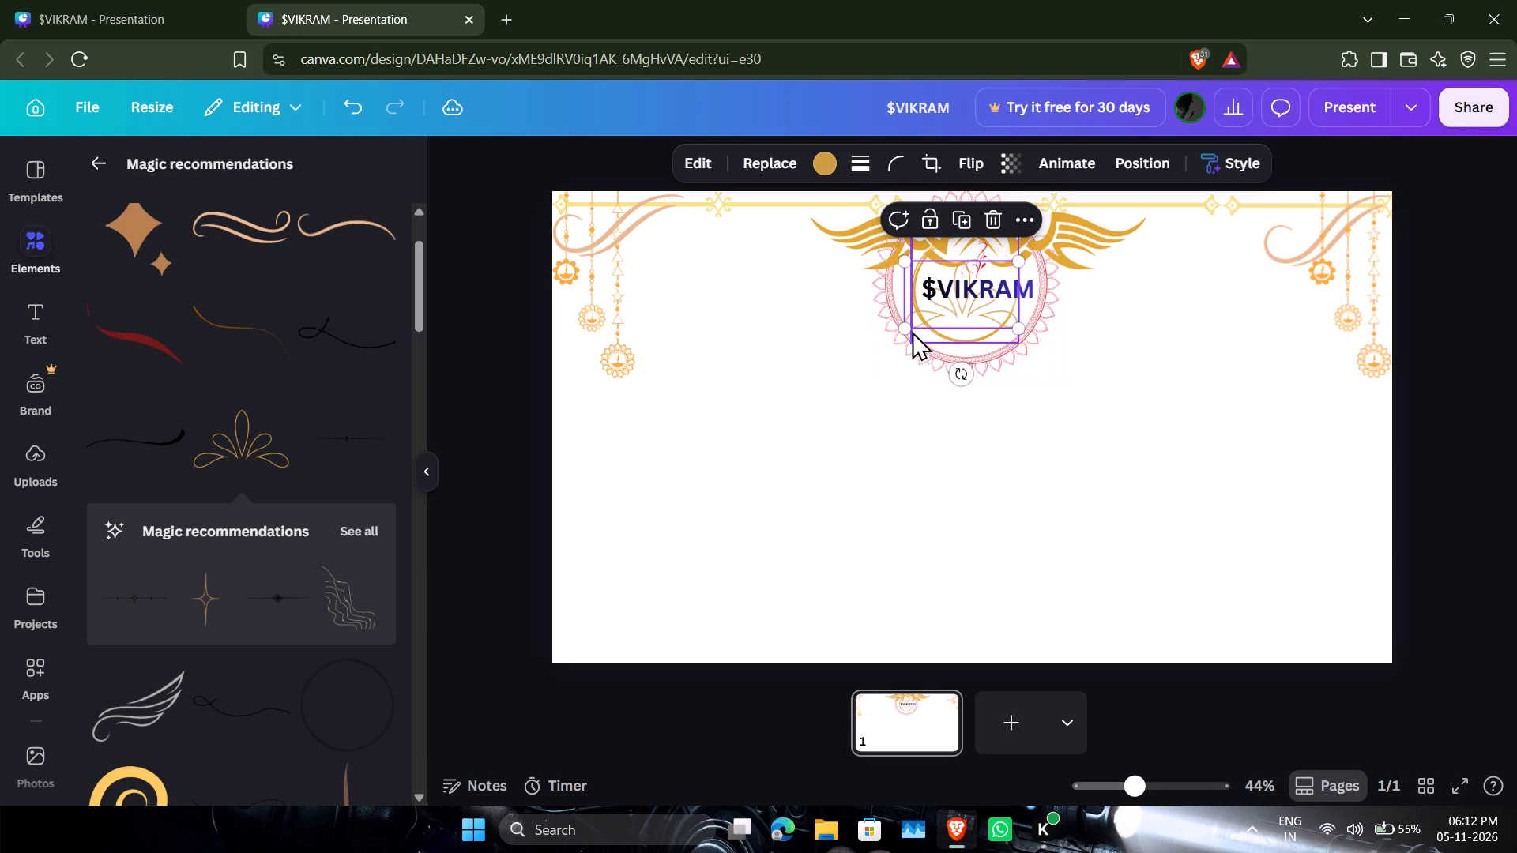
left_click_drag(959, 317, 969, 329)
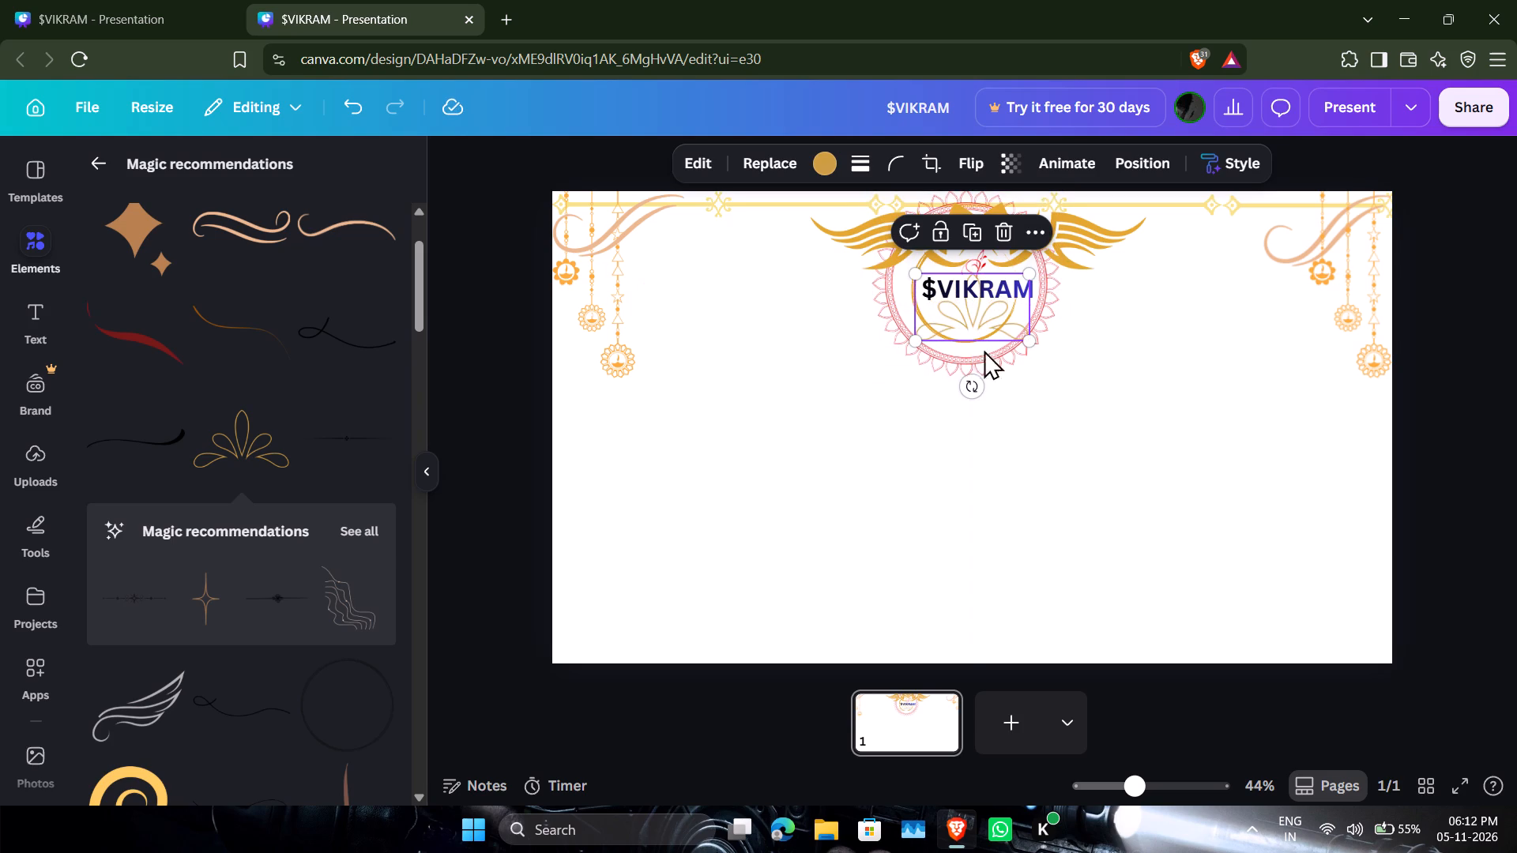
Send the golden petal ornament backward by several layers.
left_click(1029, 244)
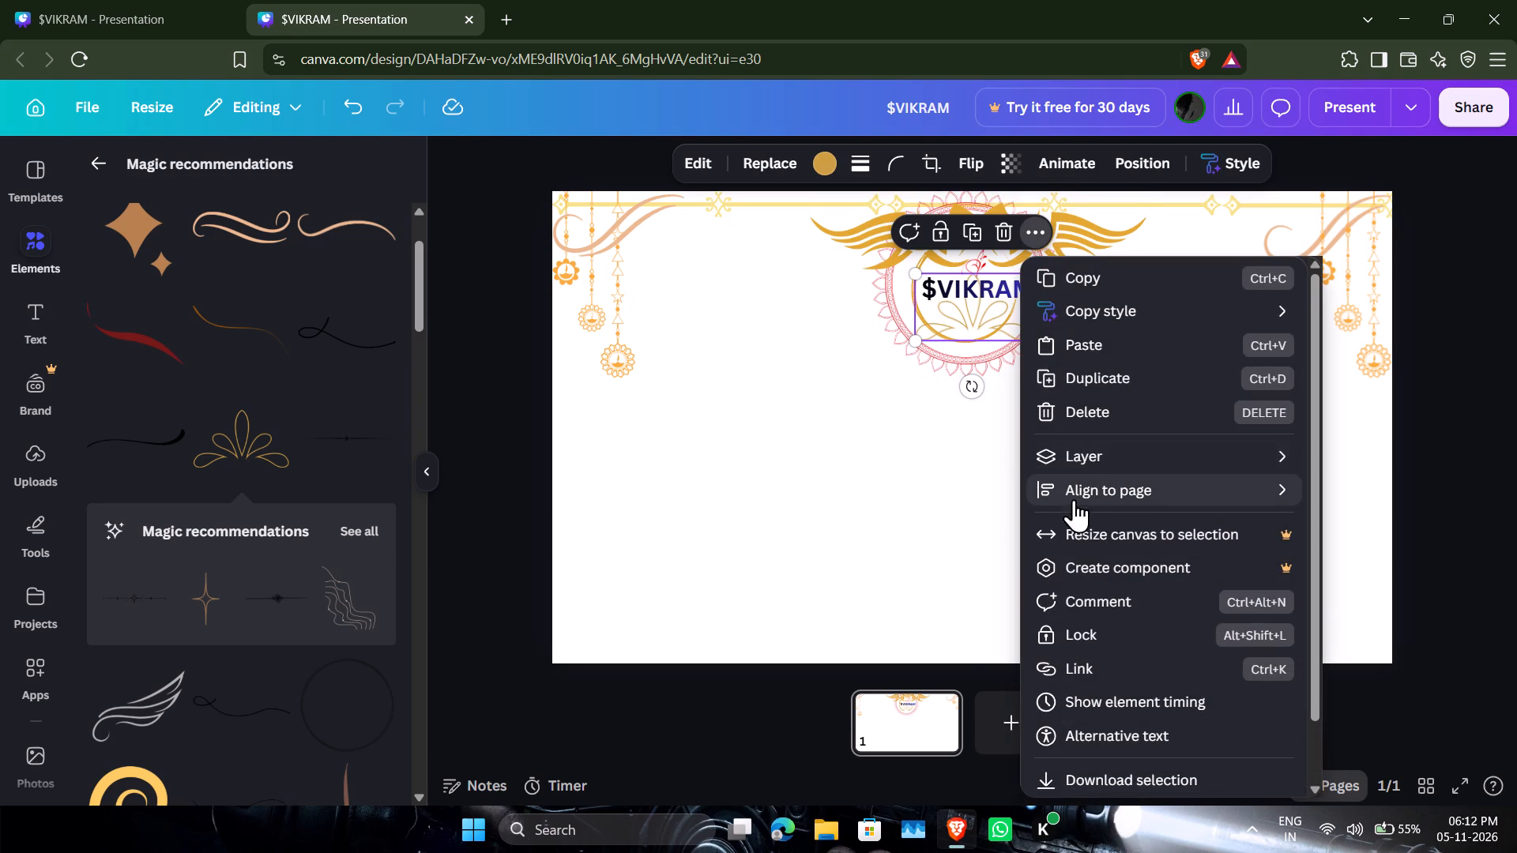
left_click(1085, 457)
left_click(993, 523)
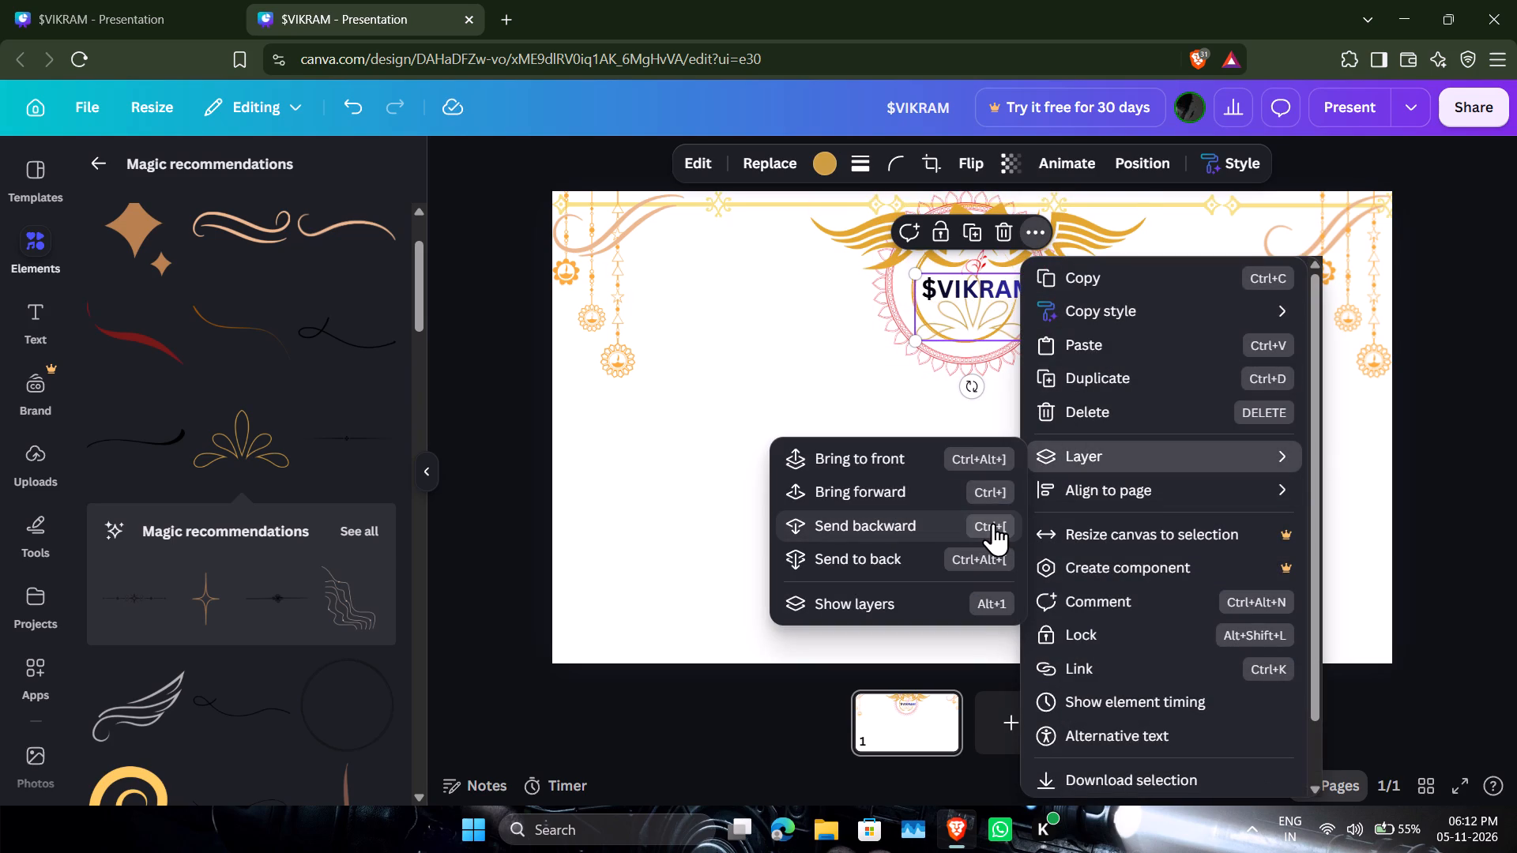
left_click(993, 523)
triple_click(993, 523)
left_click(774, 400)
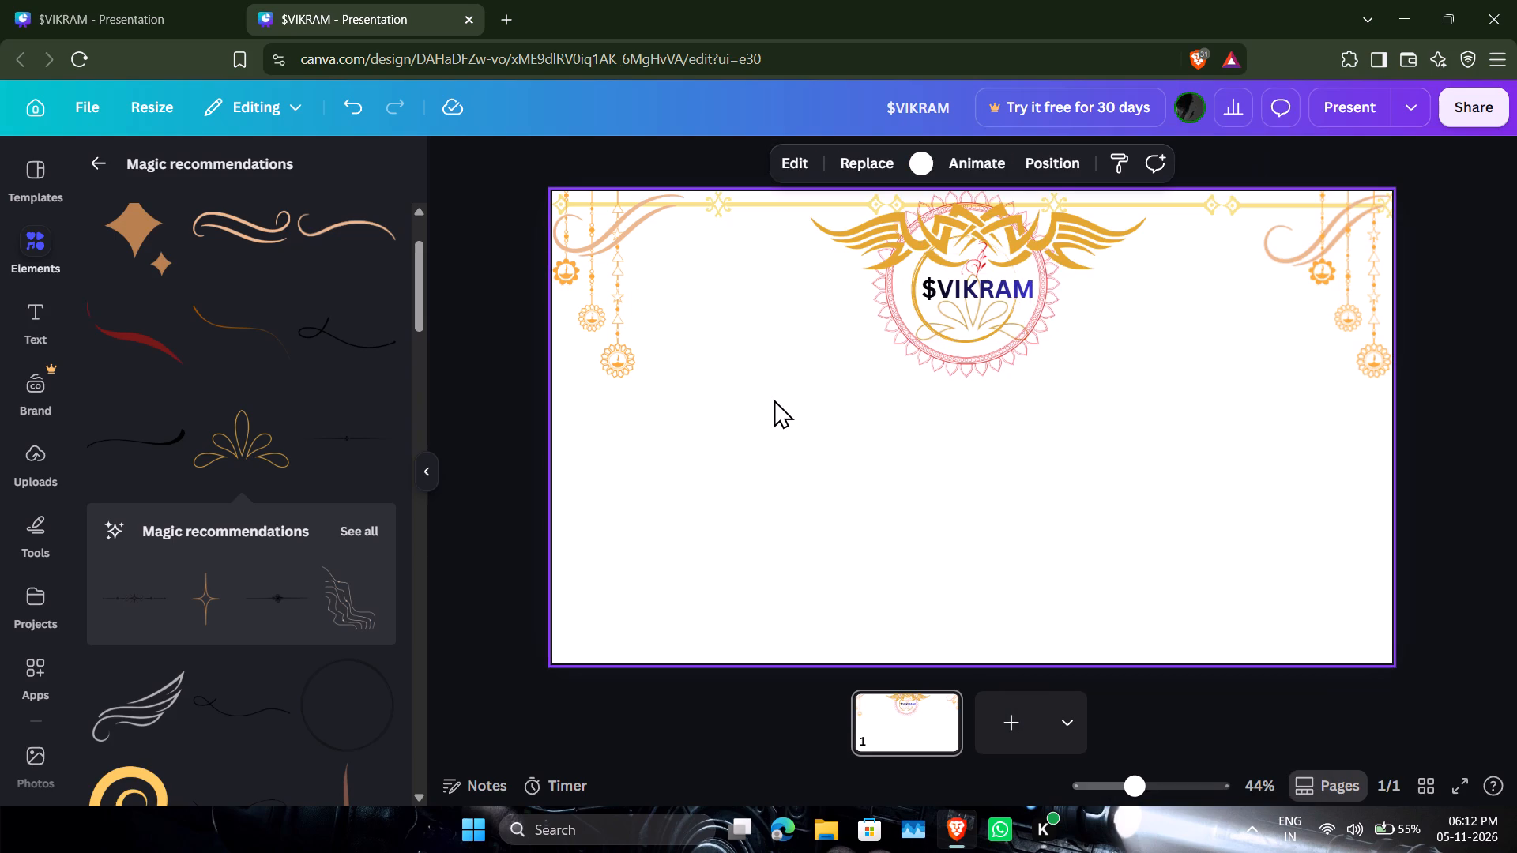
Shrink the inner golden circle around $VIKRAM slightly, to about 240 by 241.
left_click(967, 326)
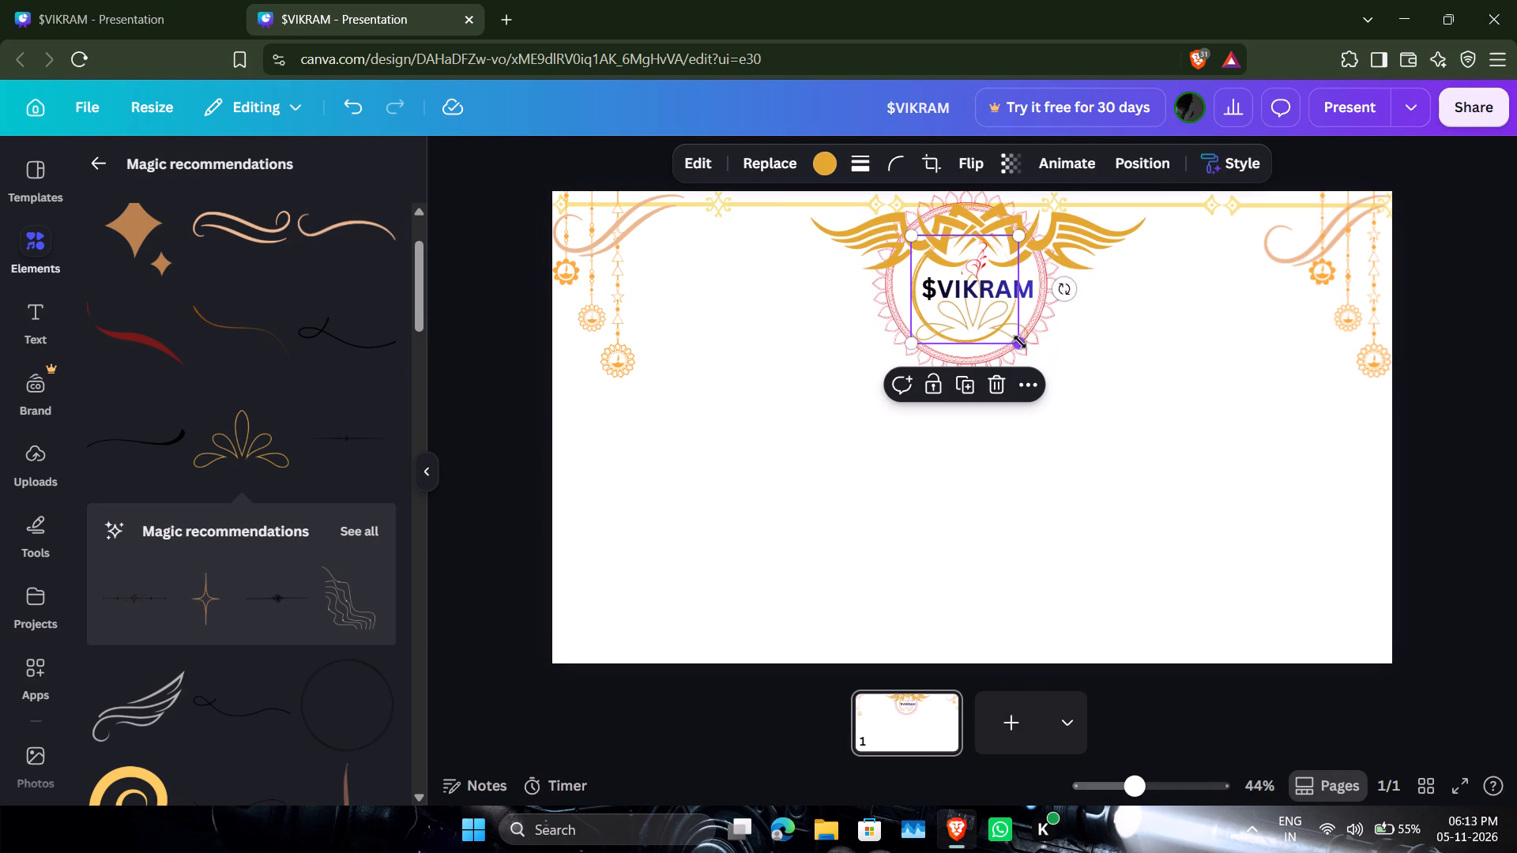
left_click(1025, 347)
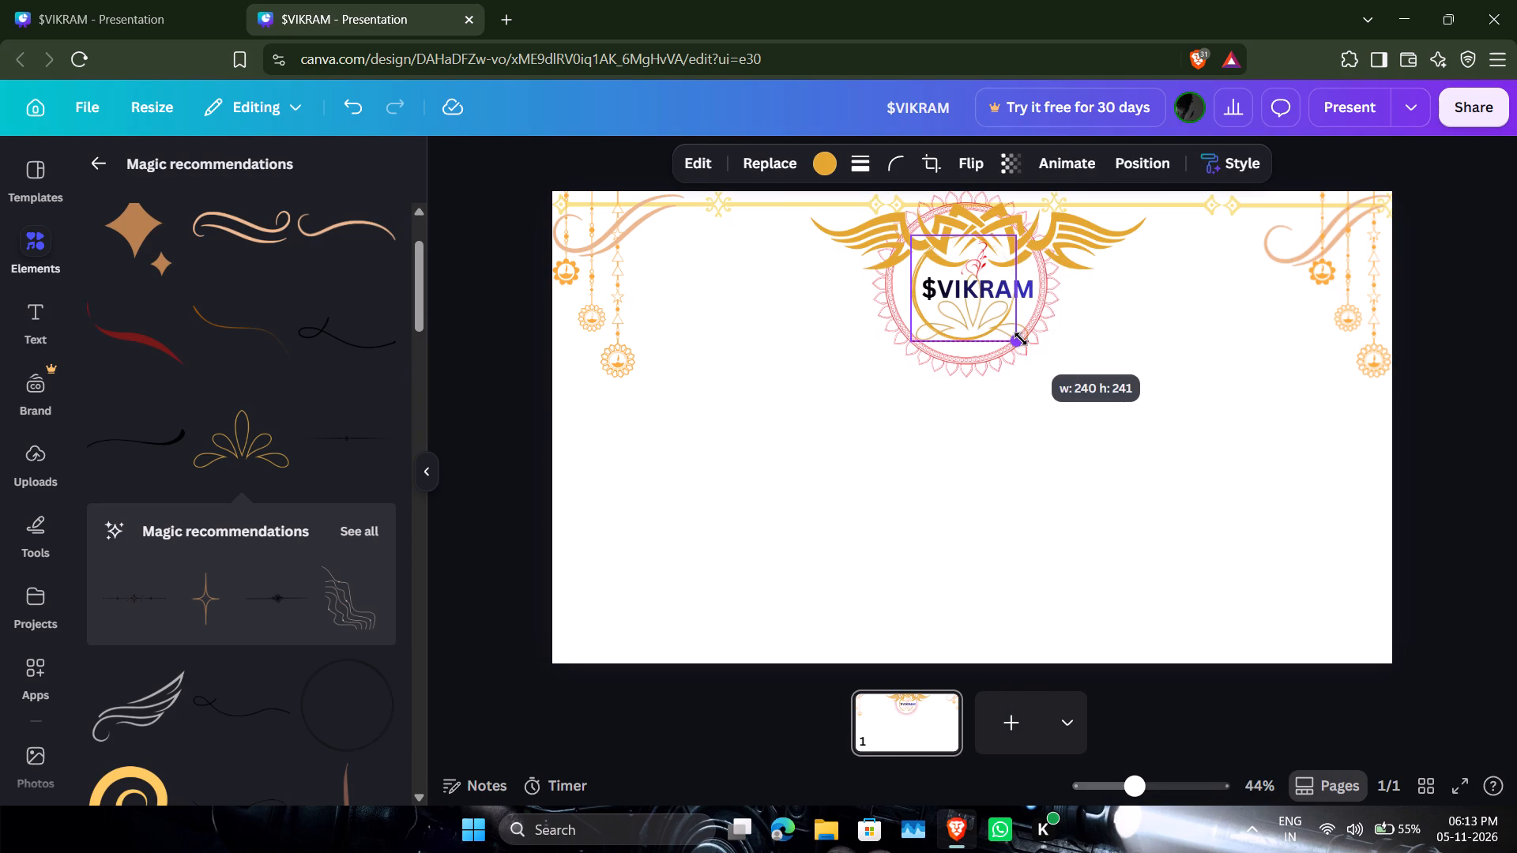
left_click(1124, 372)
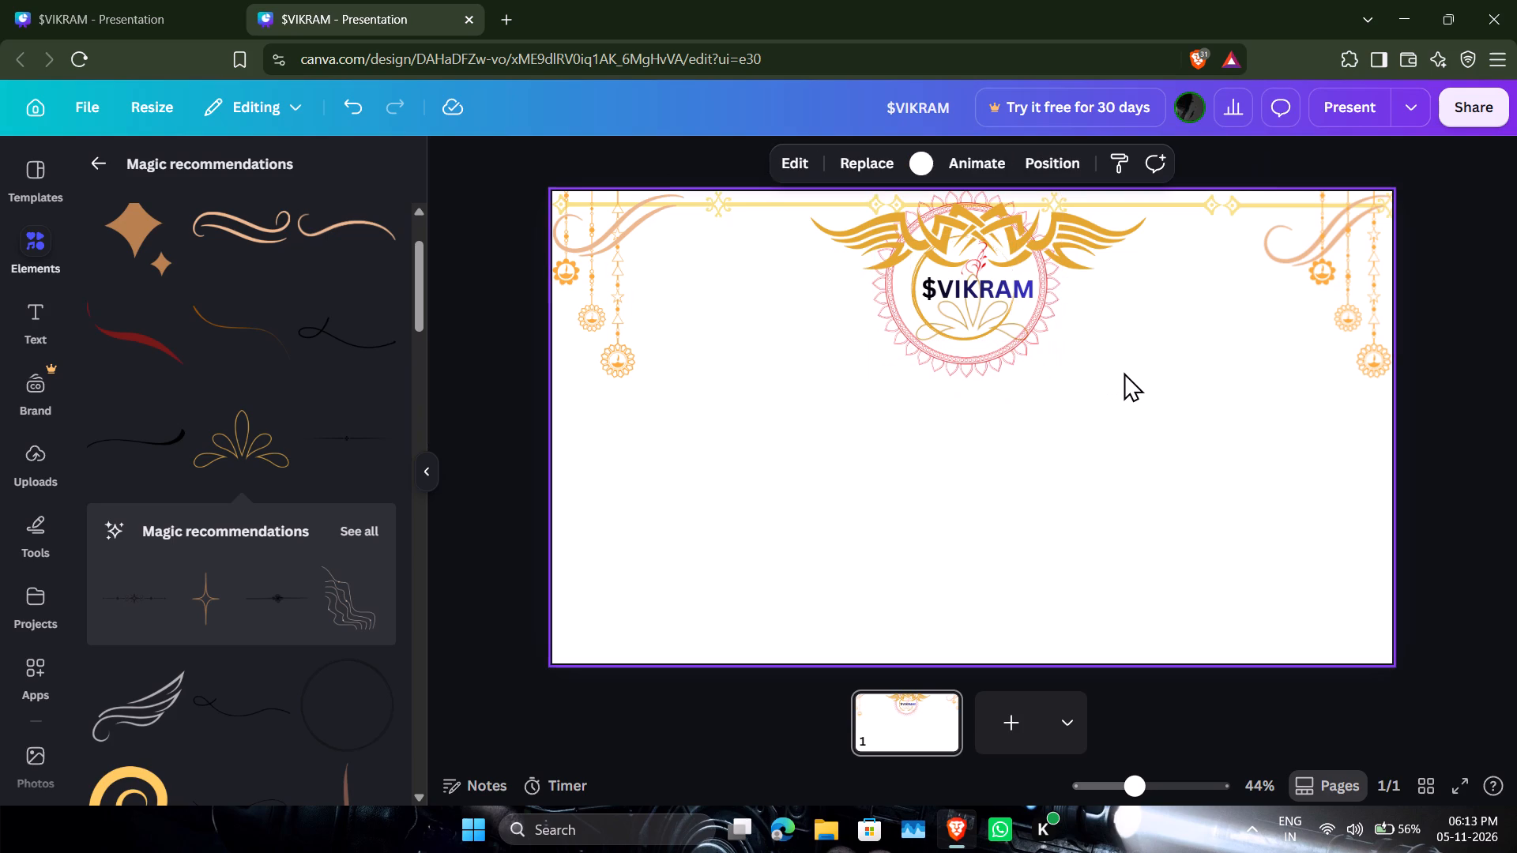
Send the inner golden circle backward, layer by layer, to the bottom of the layer order.
left_click(994, 318)
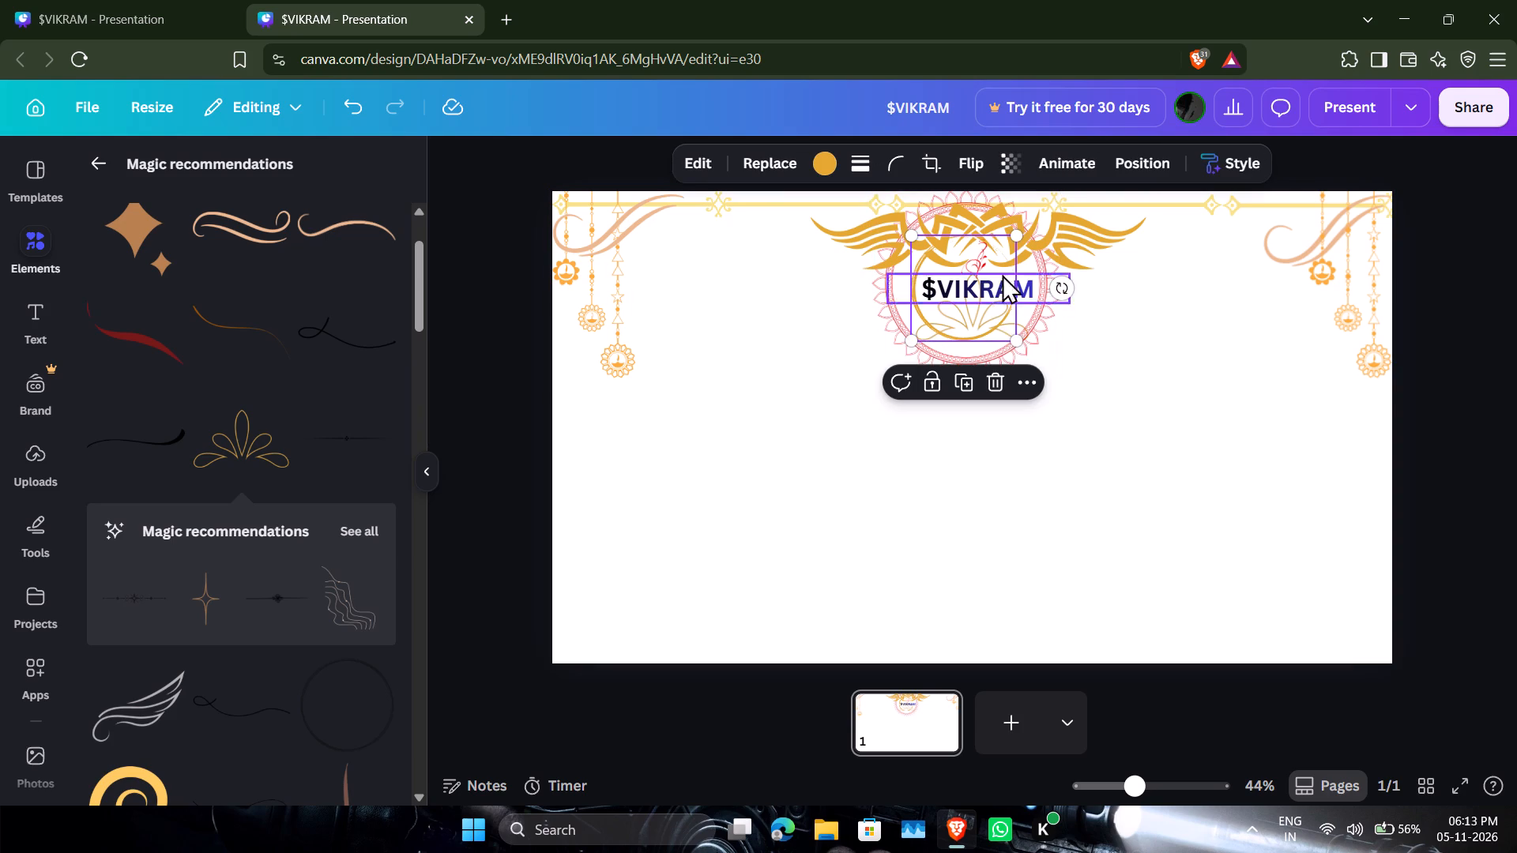
left_click(1021, 384)
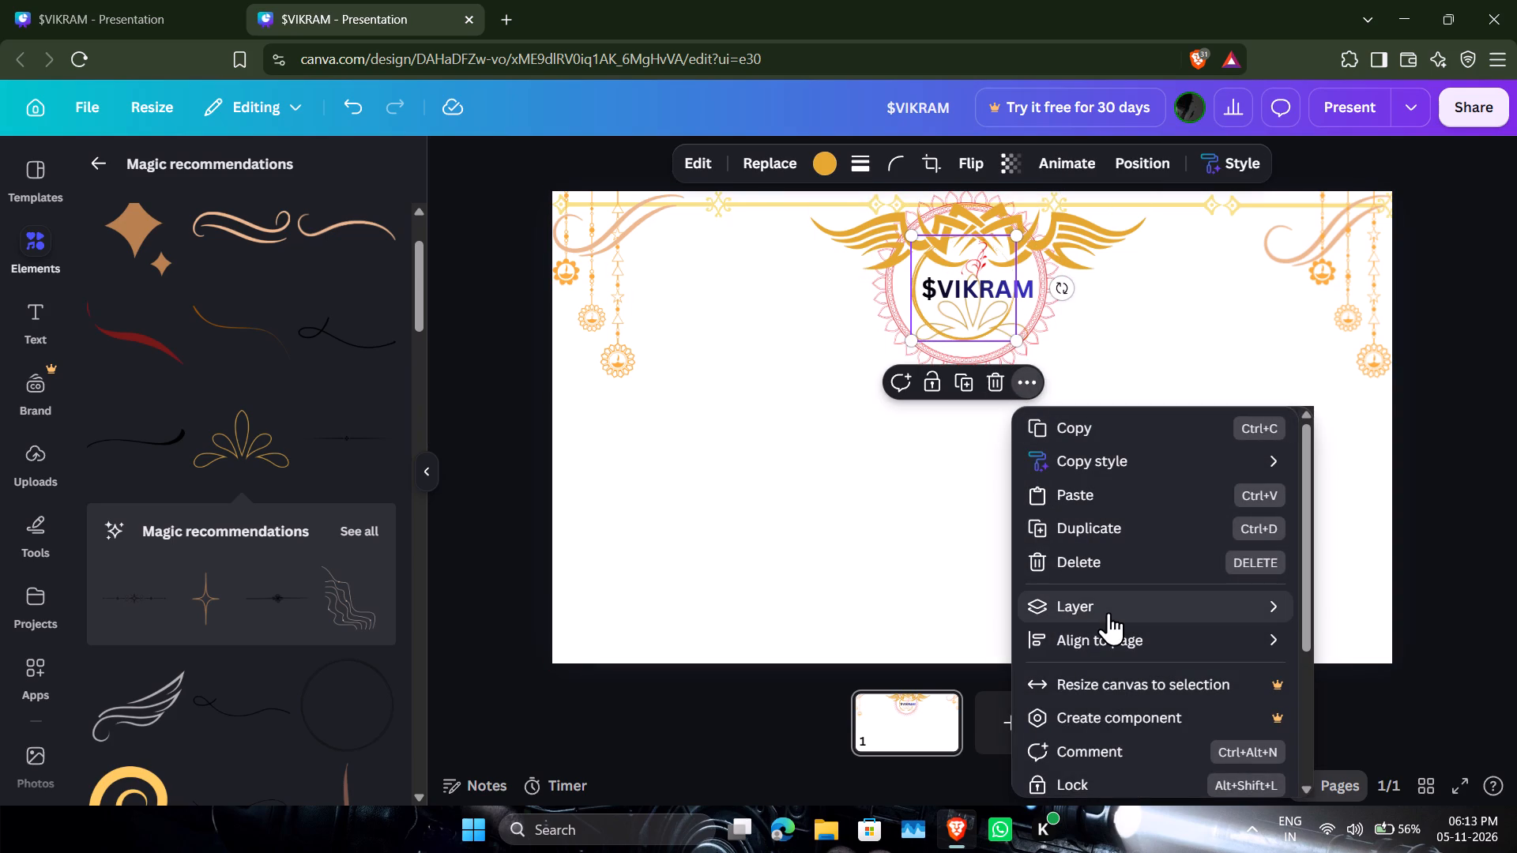
left_click(1109, 612)
left_click(972, 672)
left_click(968, 672)
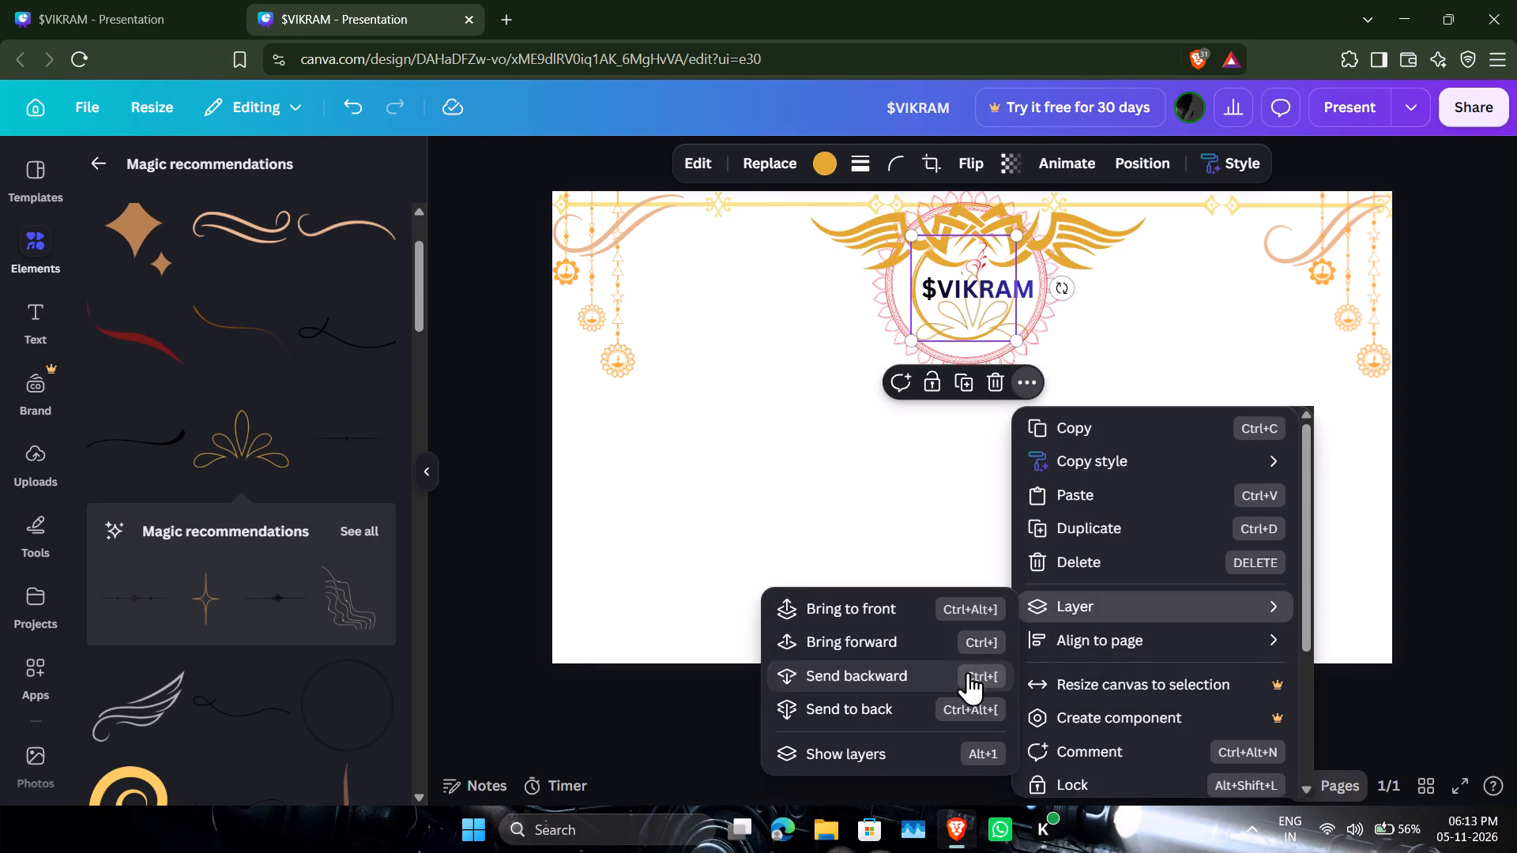
double_click(968, 672)
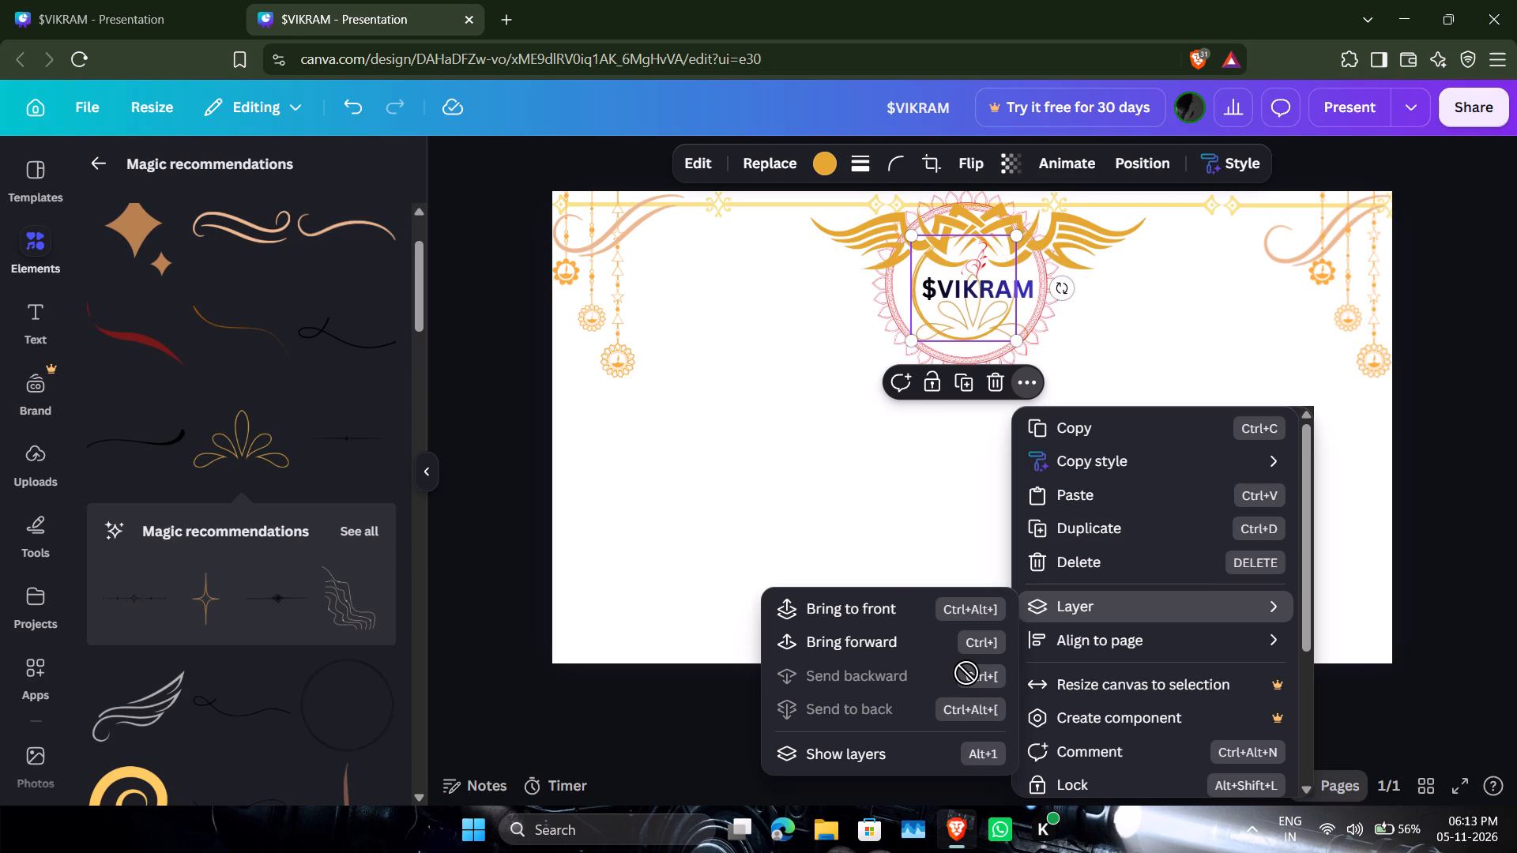
left_click(830, 548)
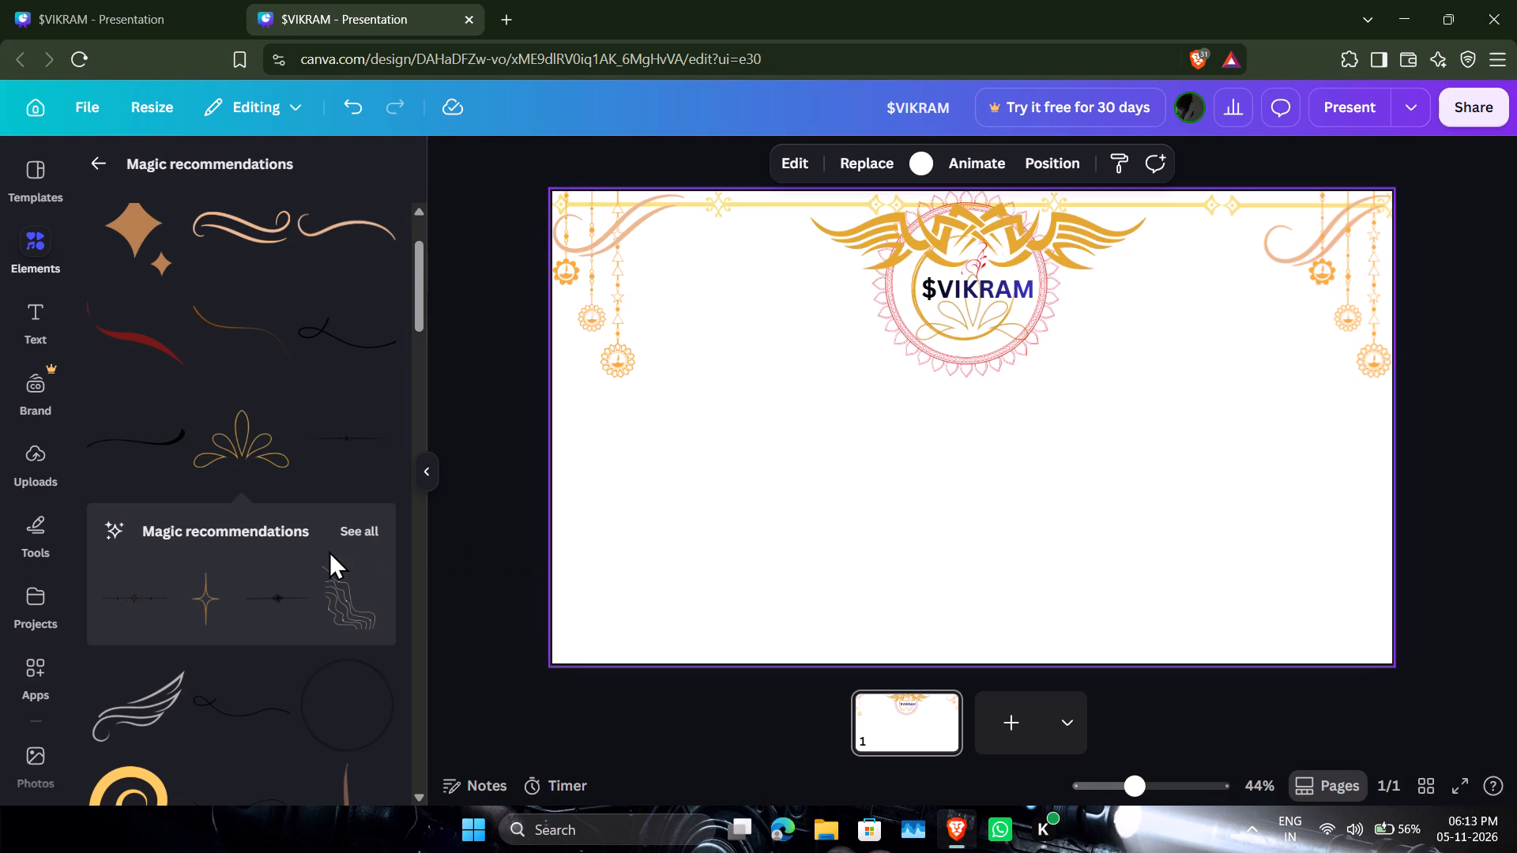
Find the thin beige divider with a scroll swirl at its centre in the recommendations and add it to the blank page area.
scroll(329, 551, "down", 5)
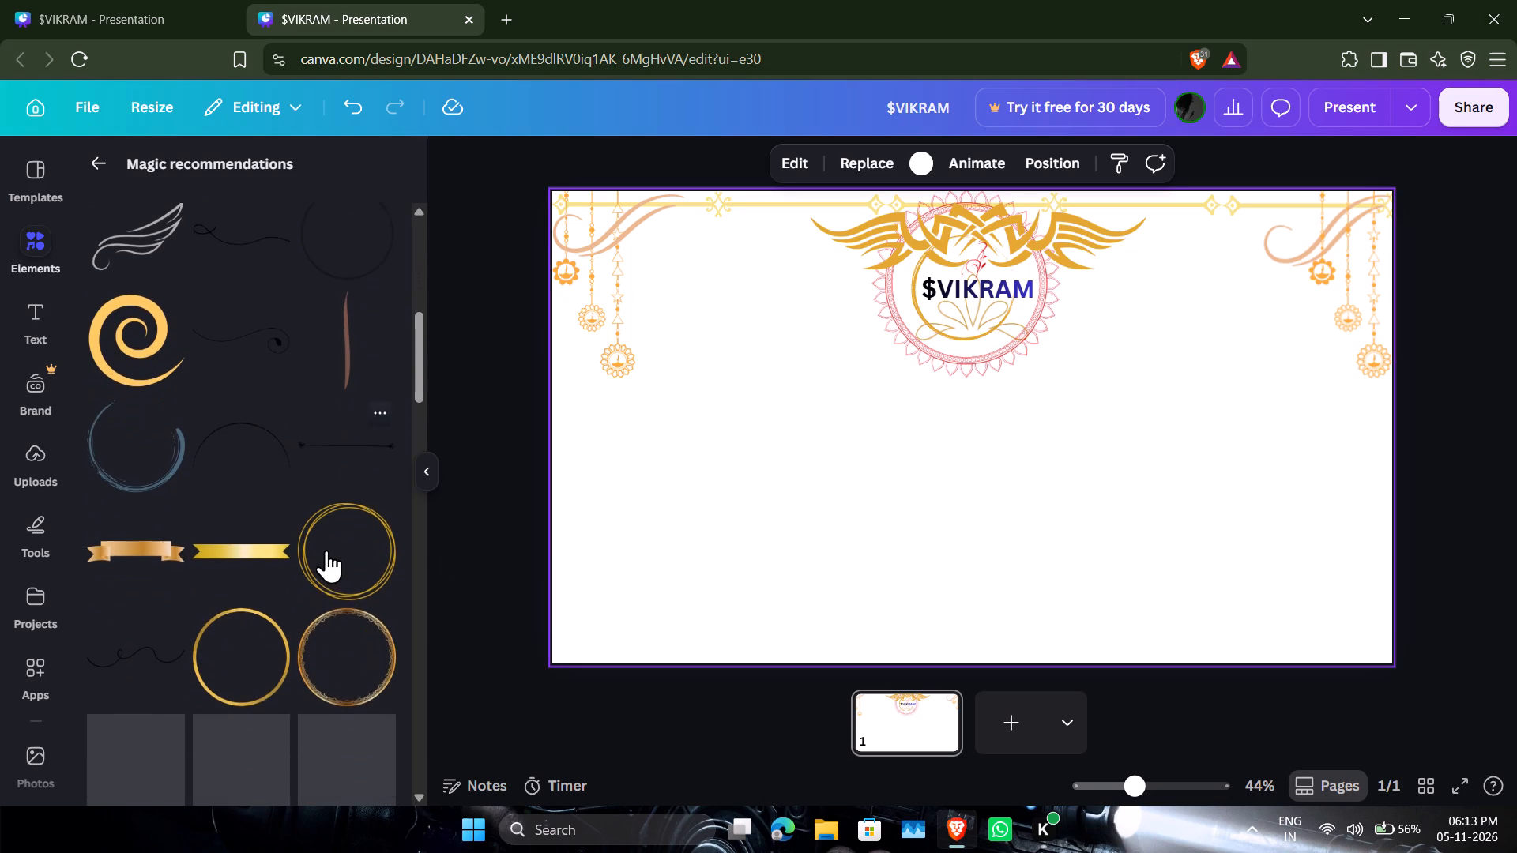
scroll(326, 549, "down", 3)
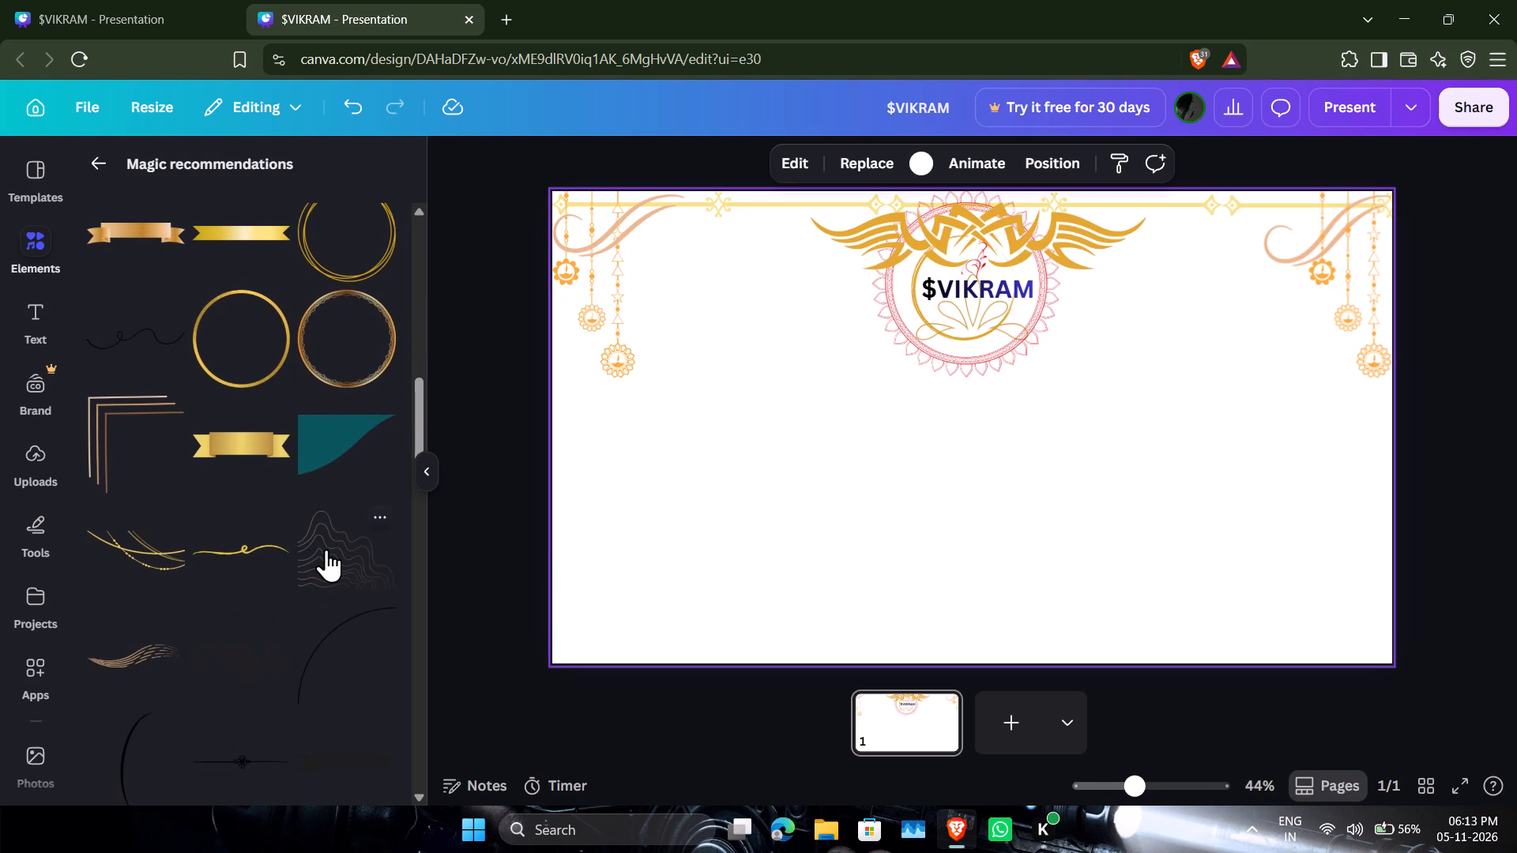
scroll(326, 549, "down", 2)
scroll(326, 549, "up", 2)
scroll(326, 547, "down", 4)
scroll(326, 547, "up", 2)
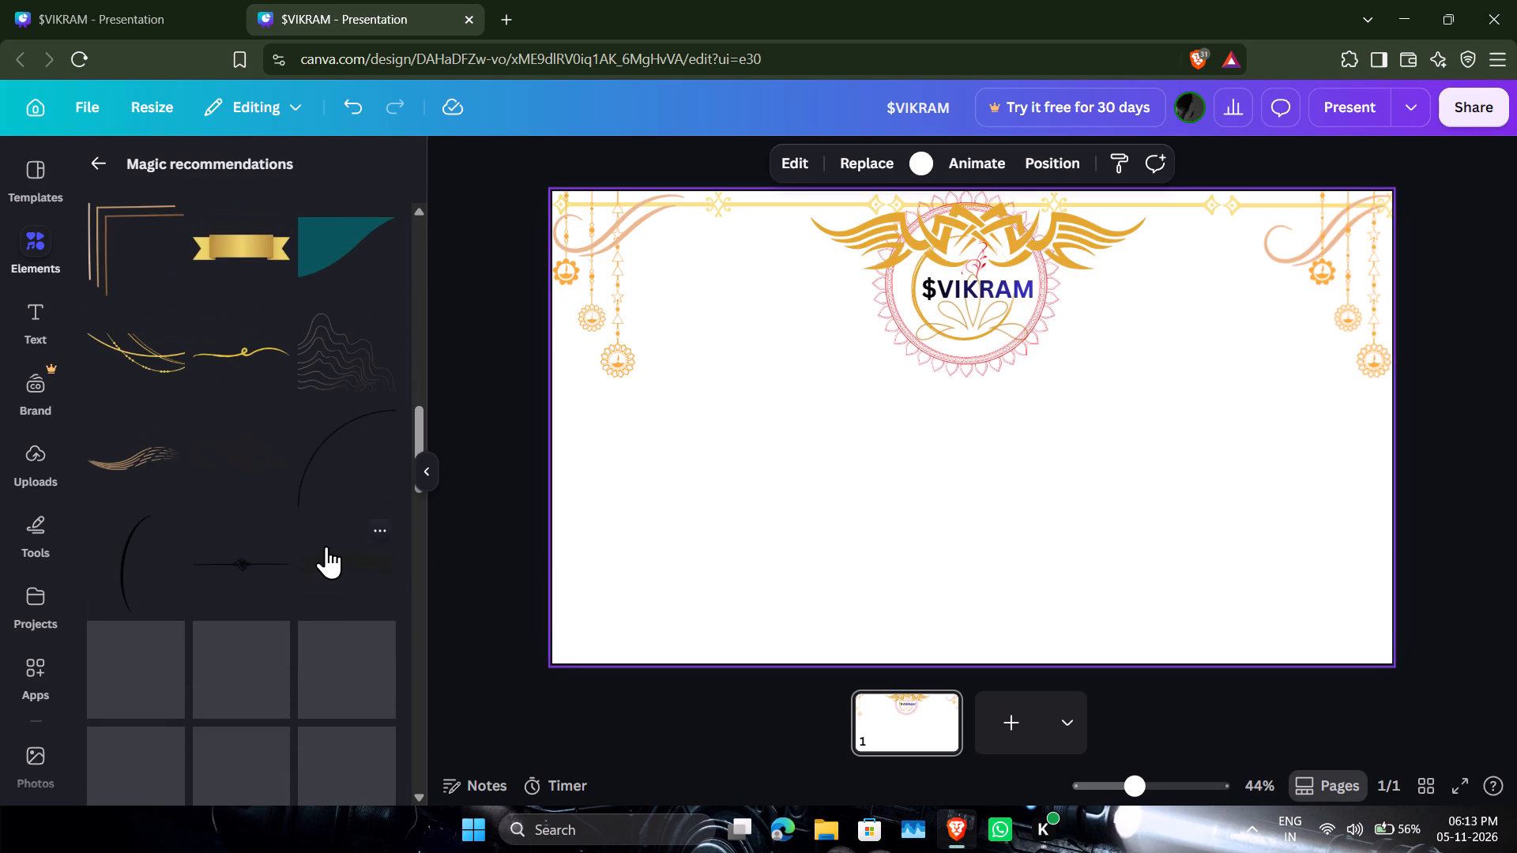
scroll(262, 503, "down", 3)
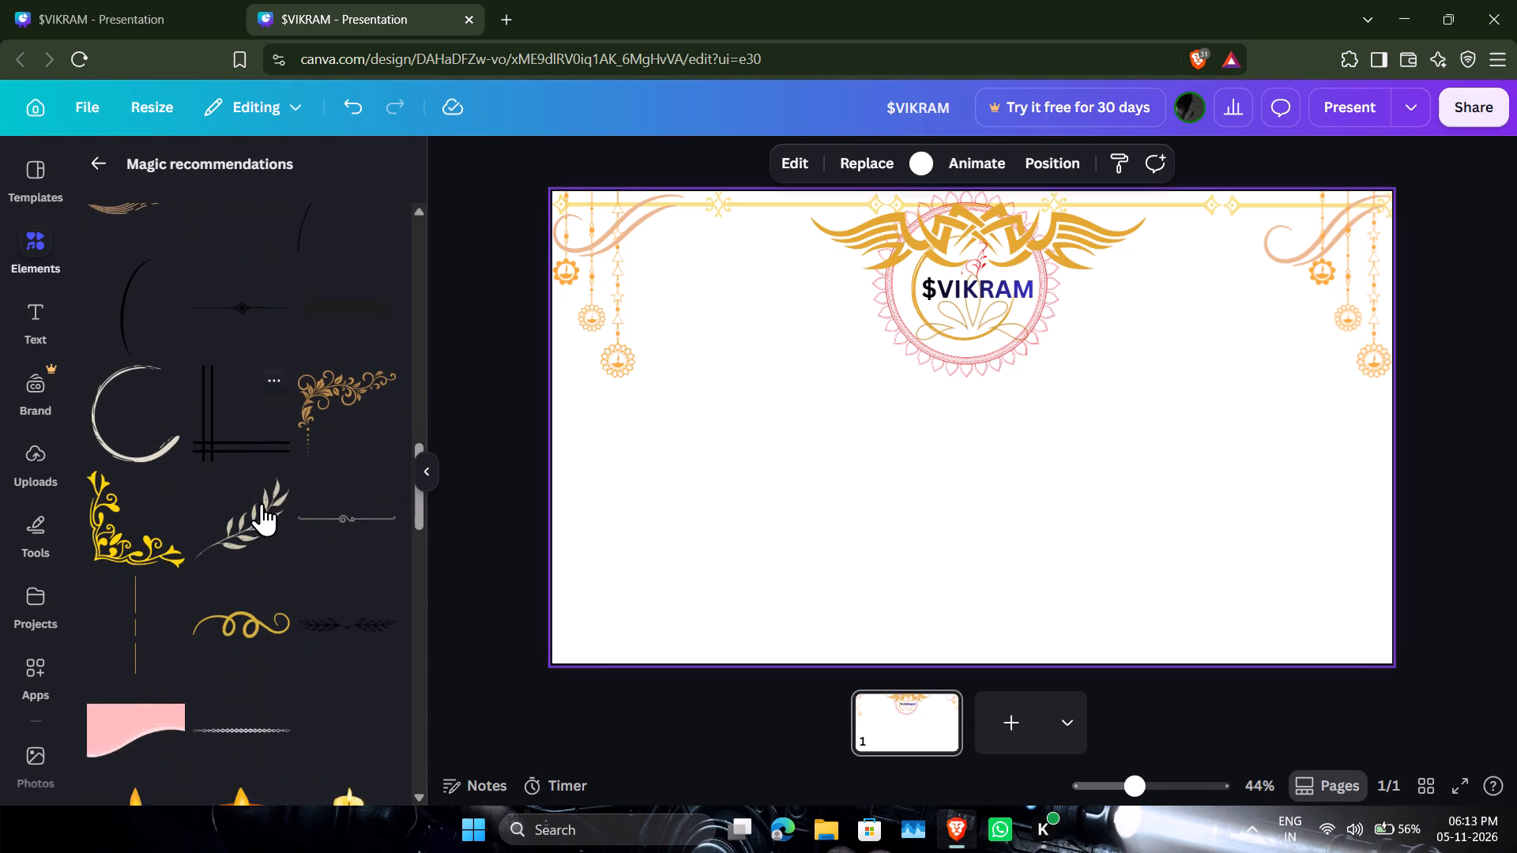
left_click_drag(335, 480, 688, 512)
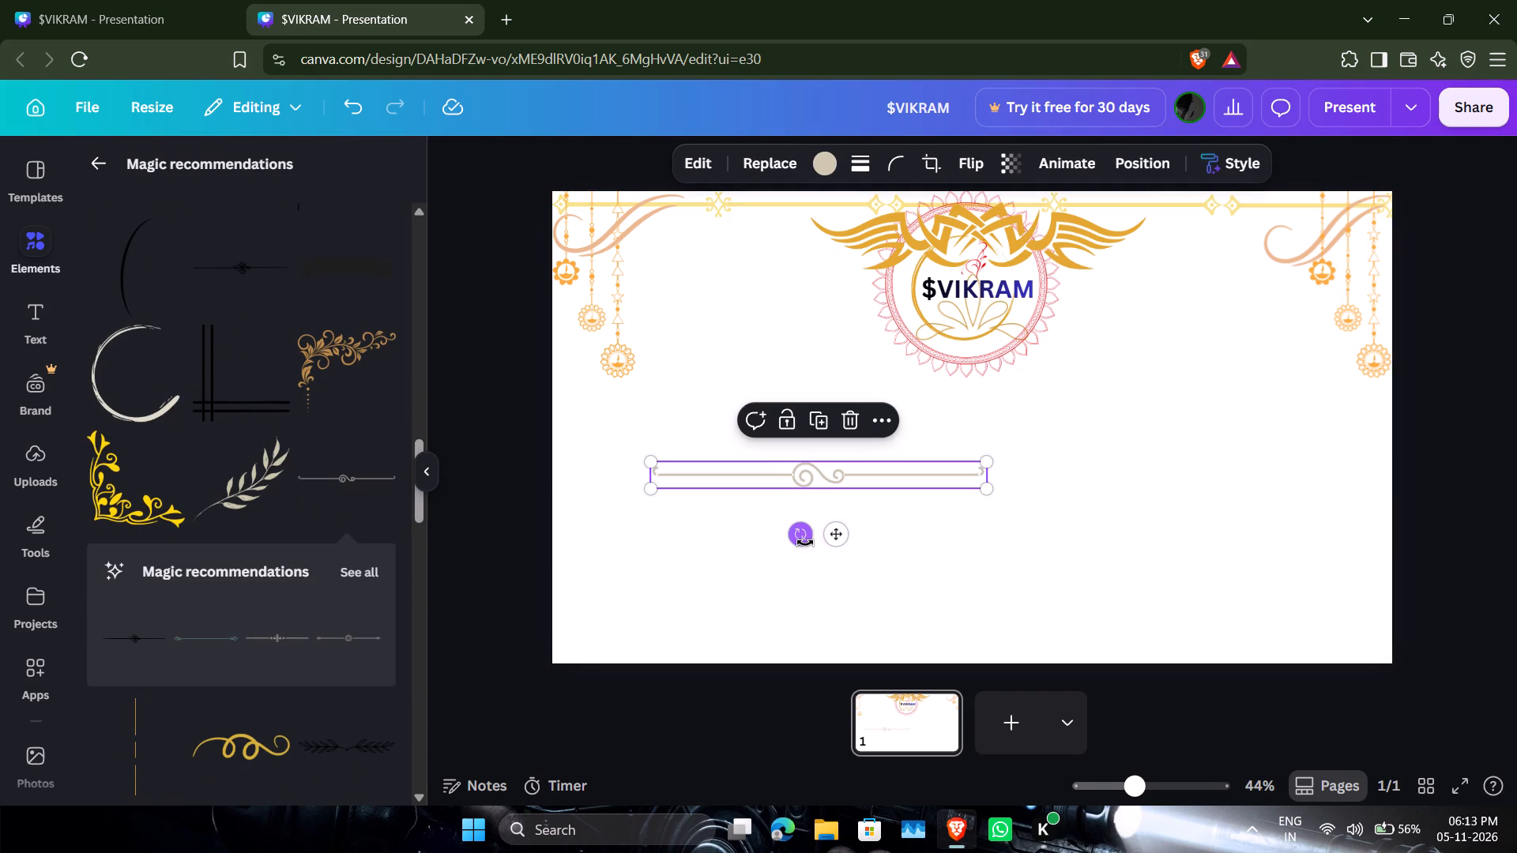
Rotate the beige scroll divider to vertical and place it along the page's left edge, starting at the top border line.
left_click_drag(805, 543, 985, 565)
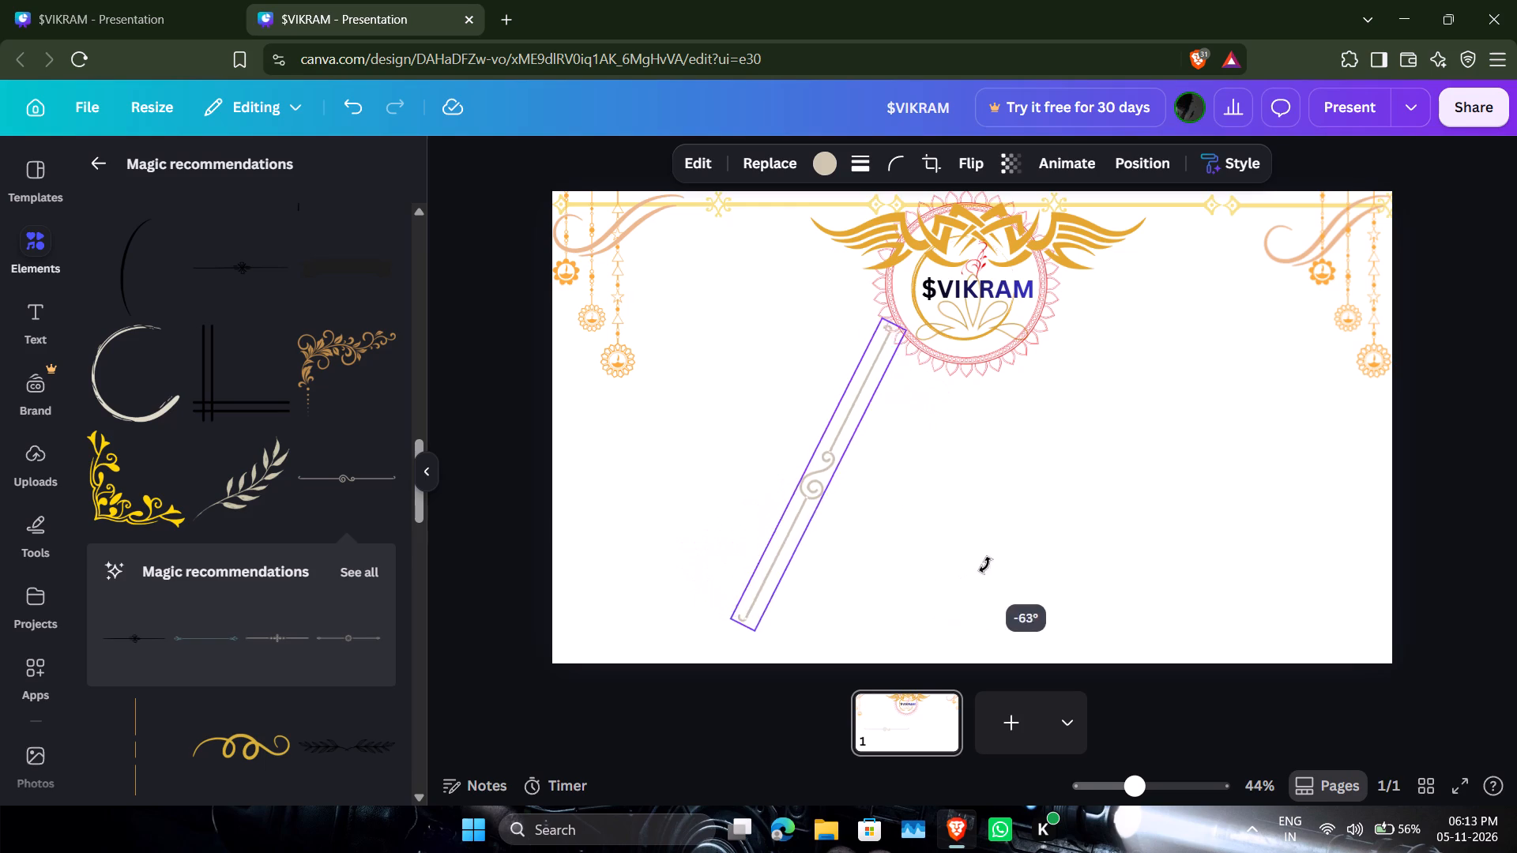
left_click_drag(985, 565, 1082, 491)
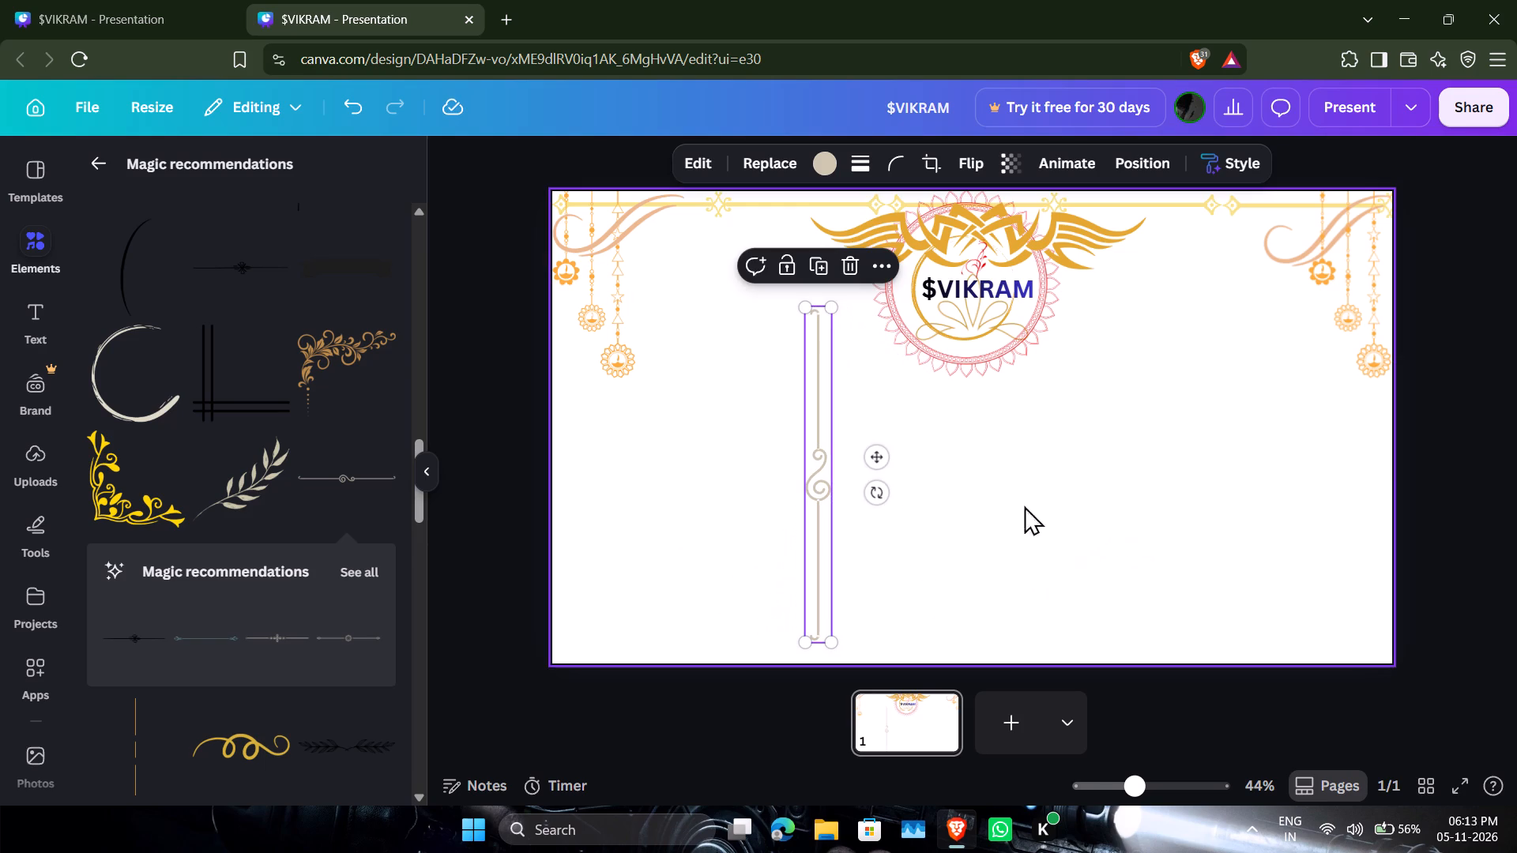
left_click_drag(885, 460, 684, 436)
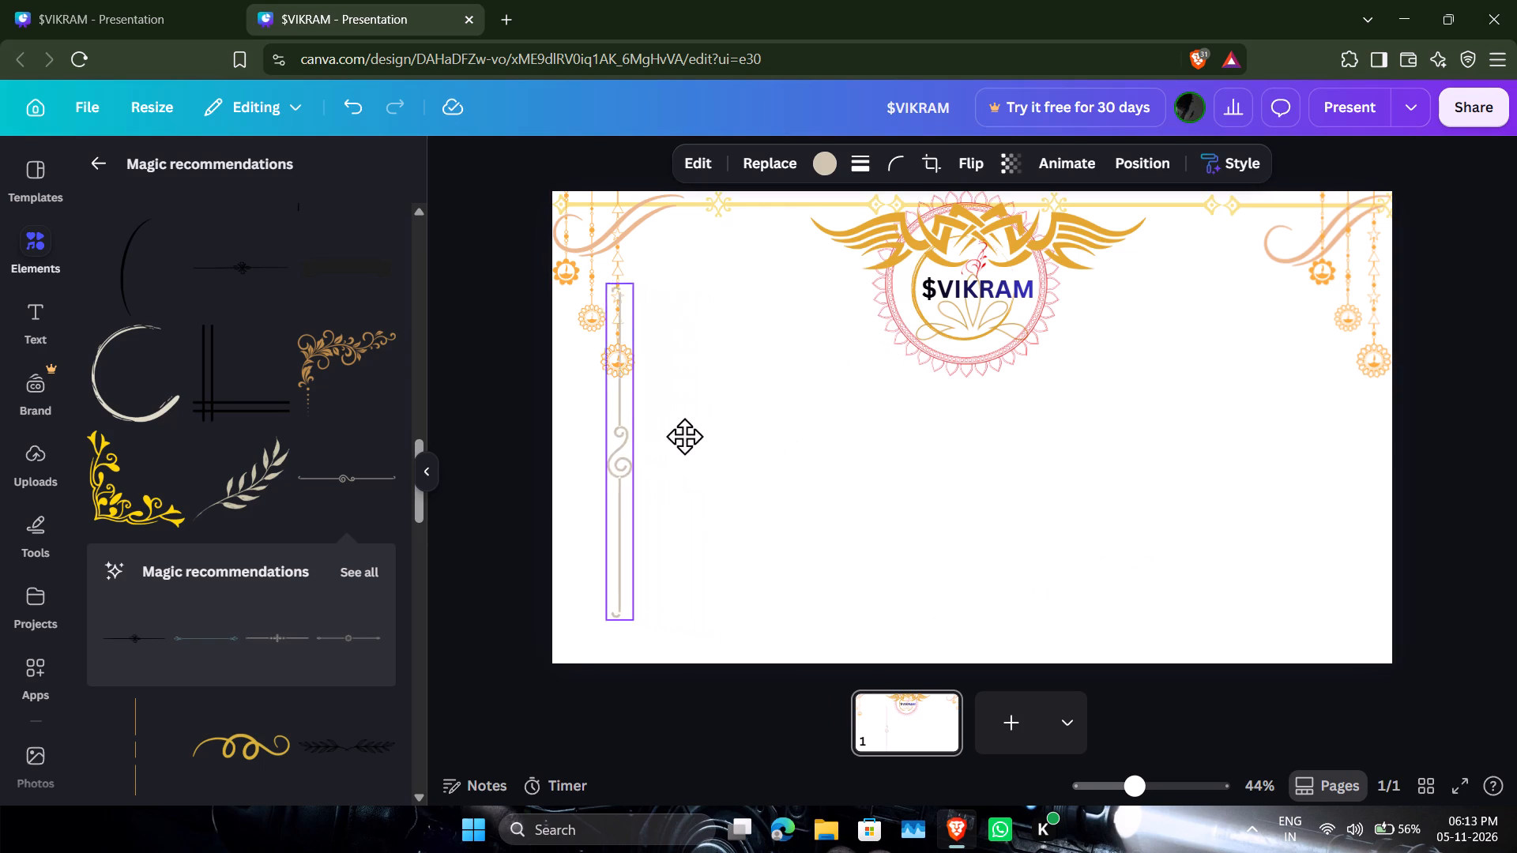
left_click_drag(684, 436, 629, 358)
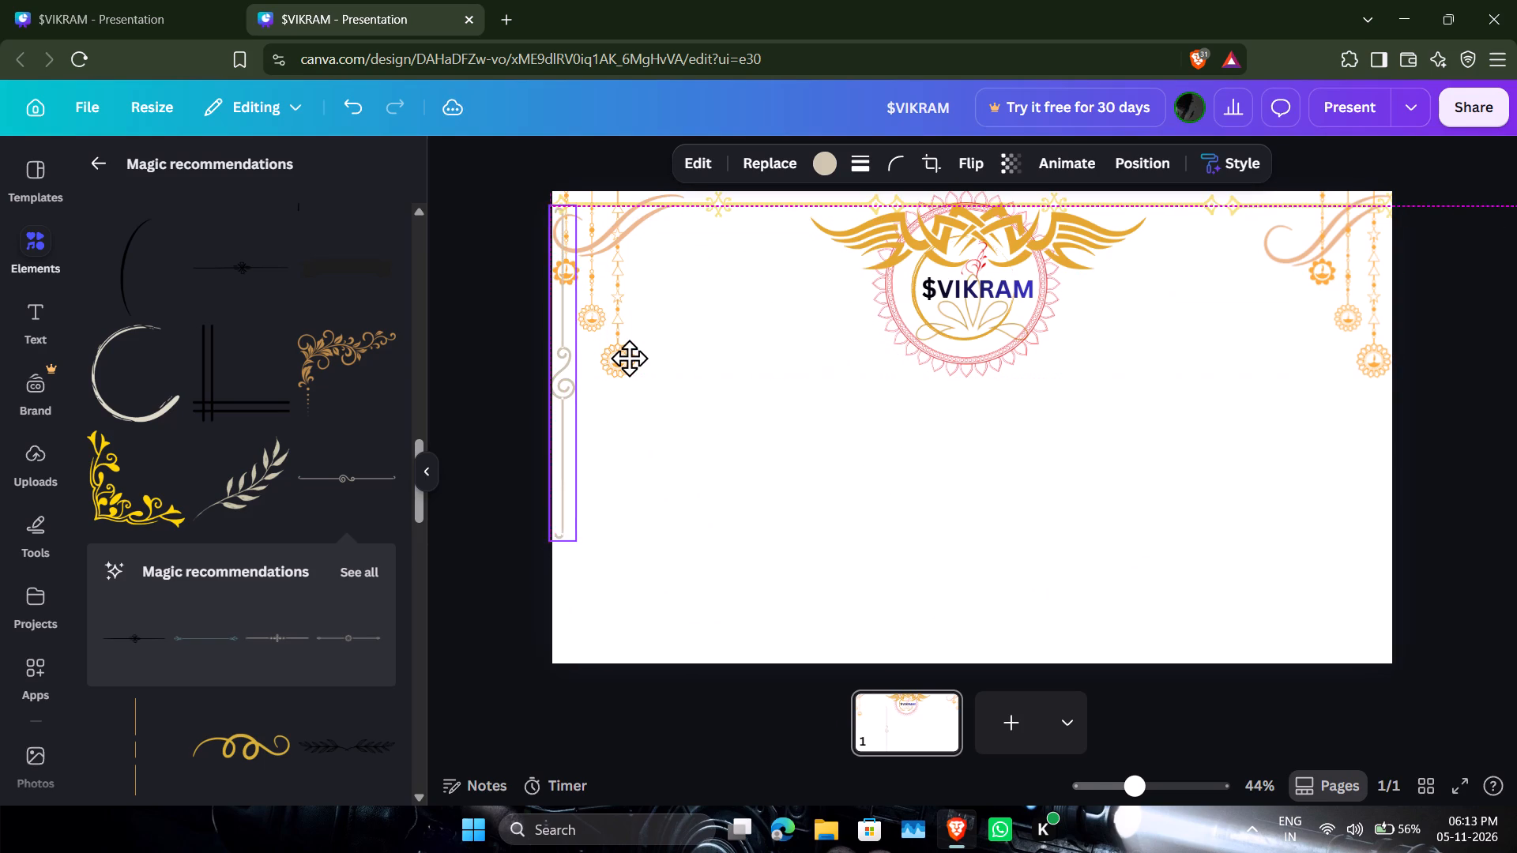
left_click_drag(629, 358, 628, 357)
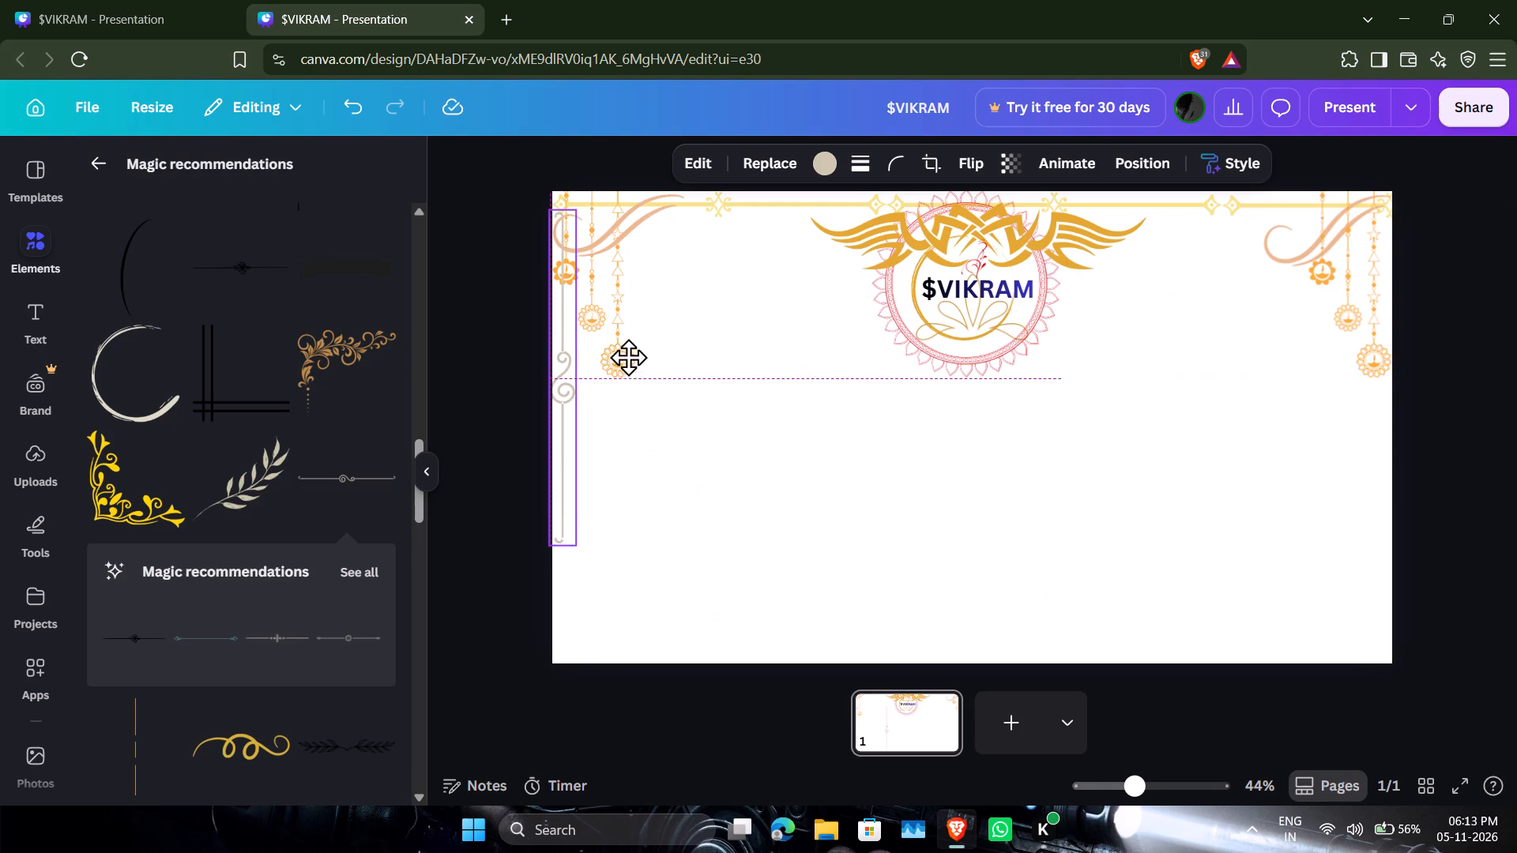
left_click_drag(628, 357, 628, 356)
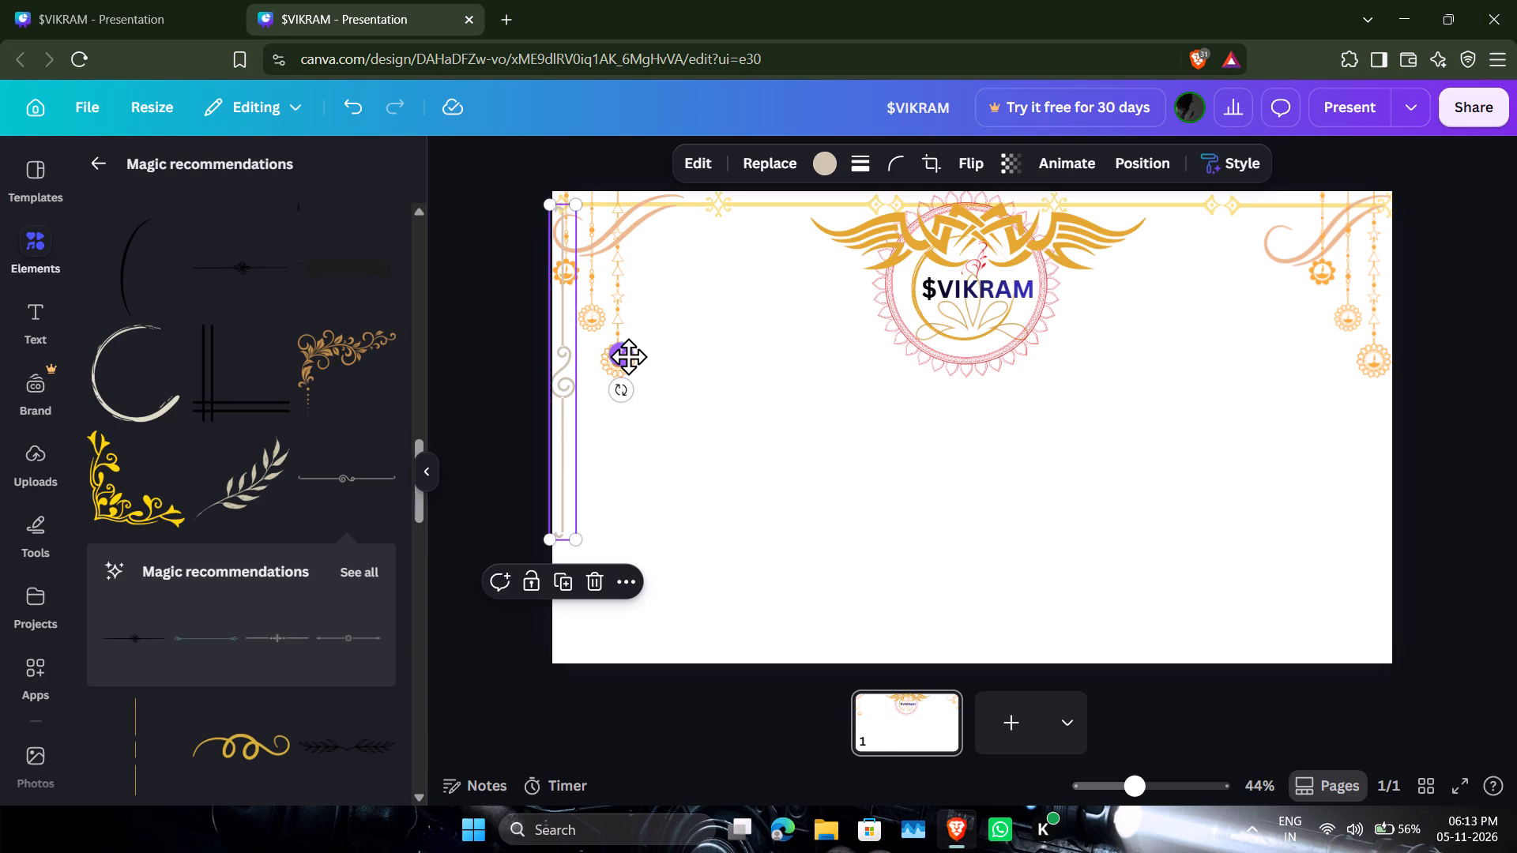
Duplicate the vertical divider and place the copy directly below it, continuing down the page's left edge past the bottom.
left_click(569, 581)
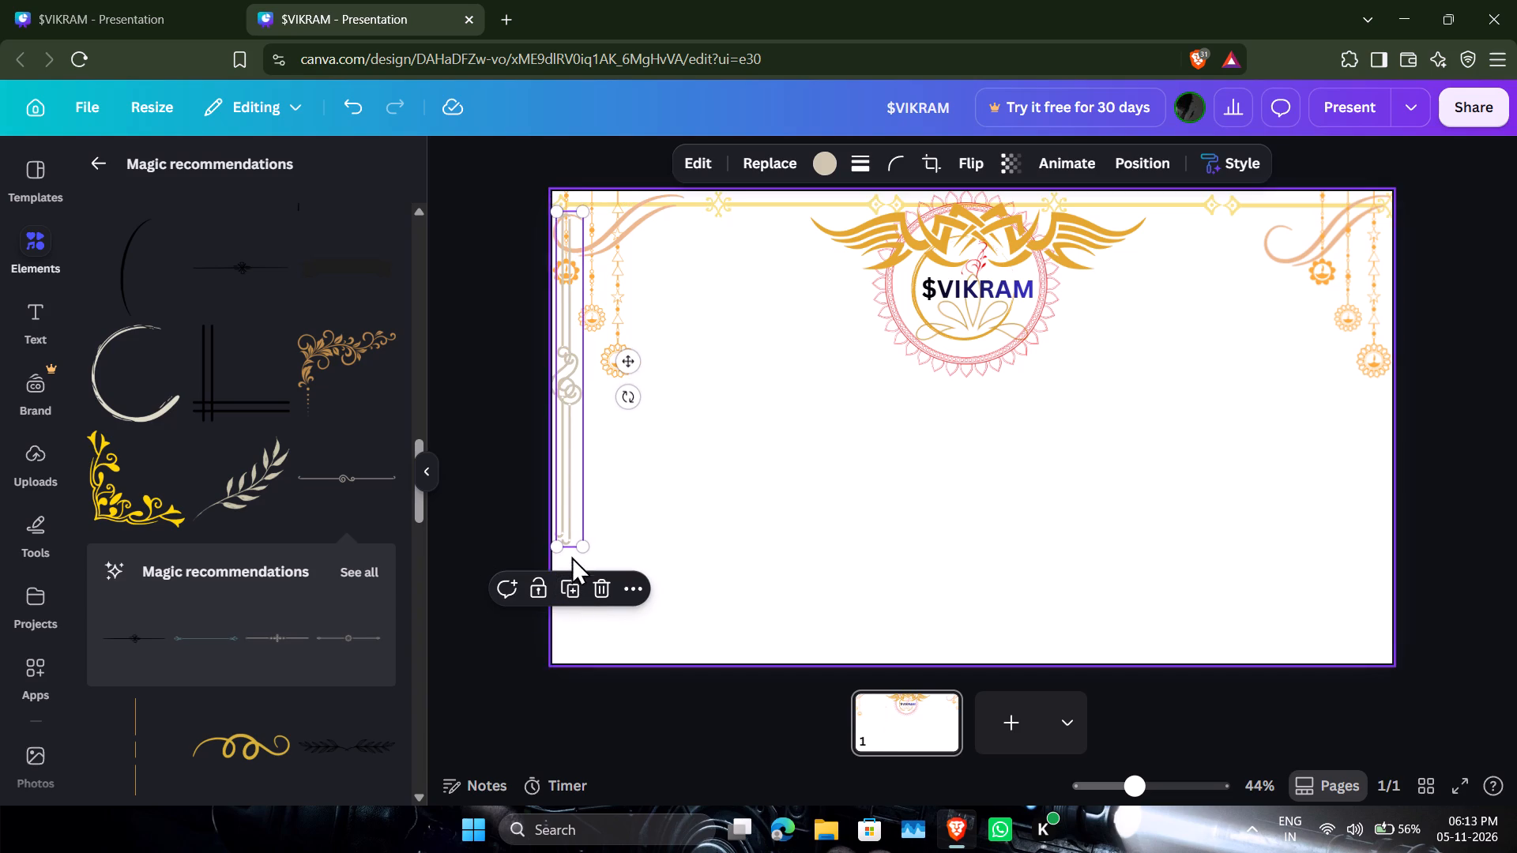
left_click_drag(636, 363, 640, 573)
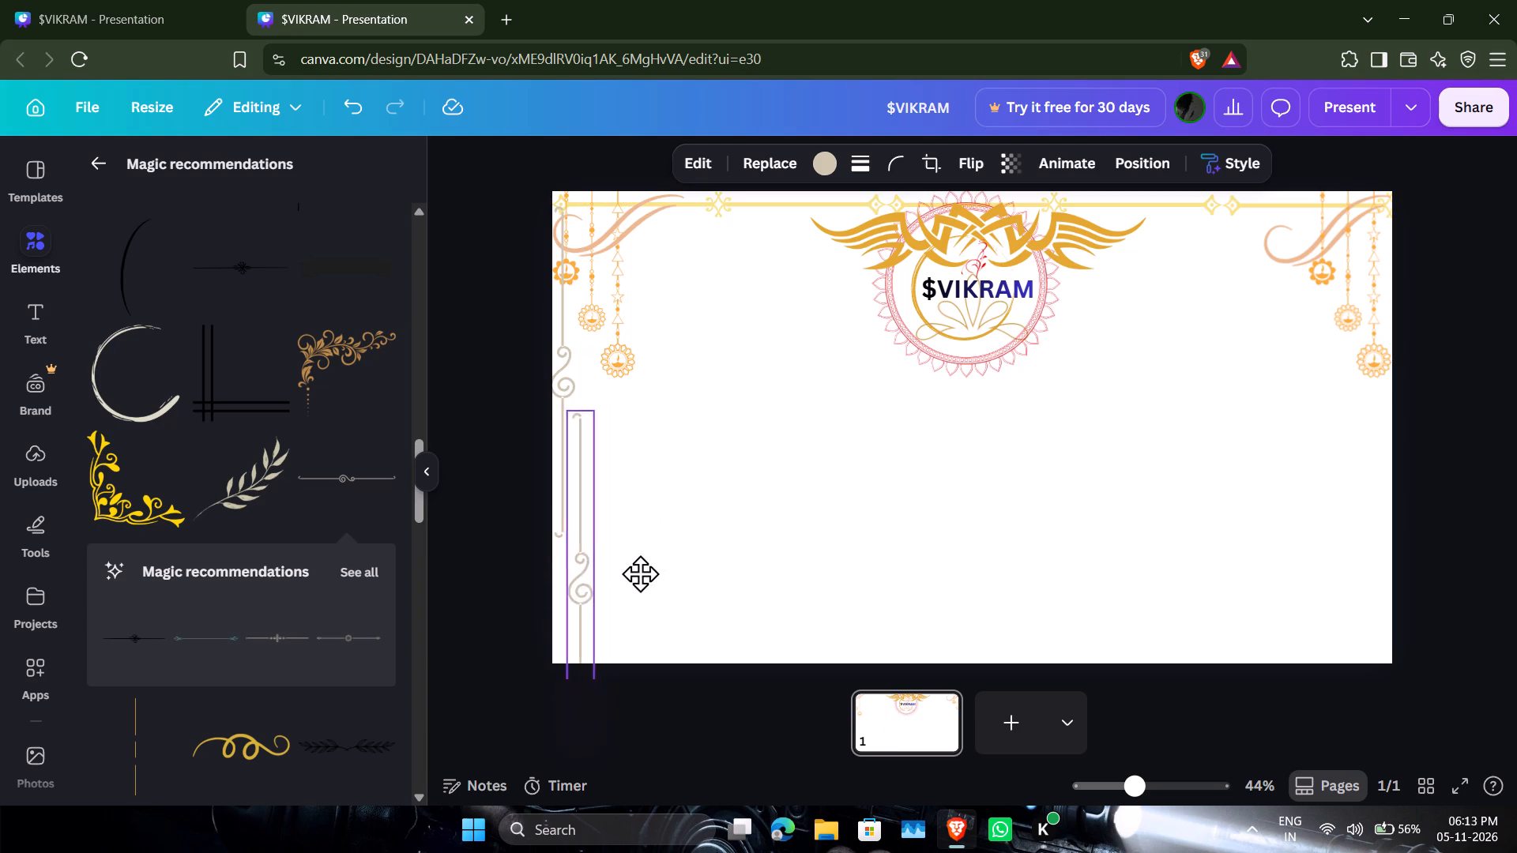
left_click_drag(640, 573, 631, 697)
left_click(685, 626)
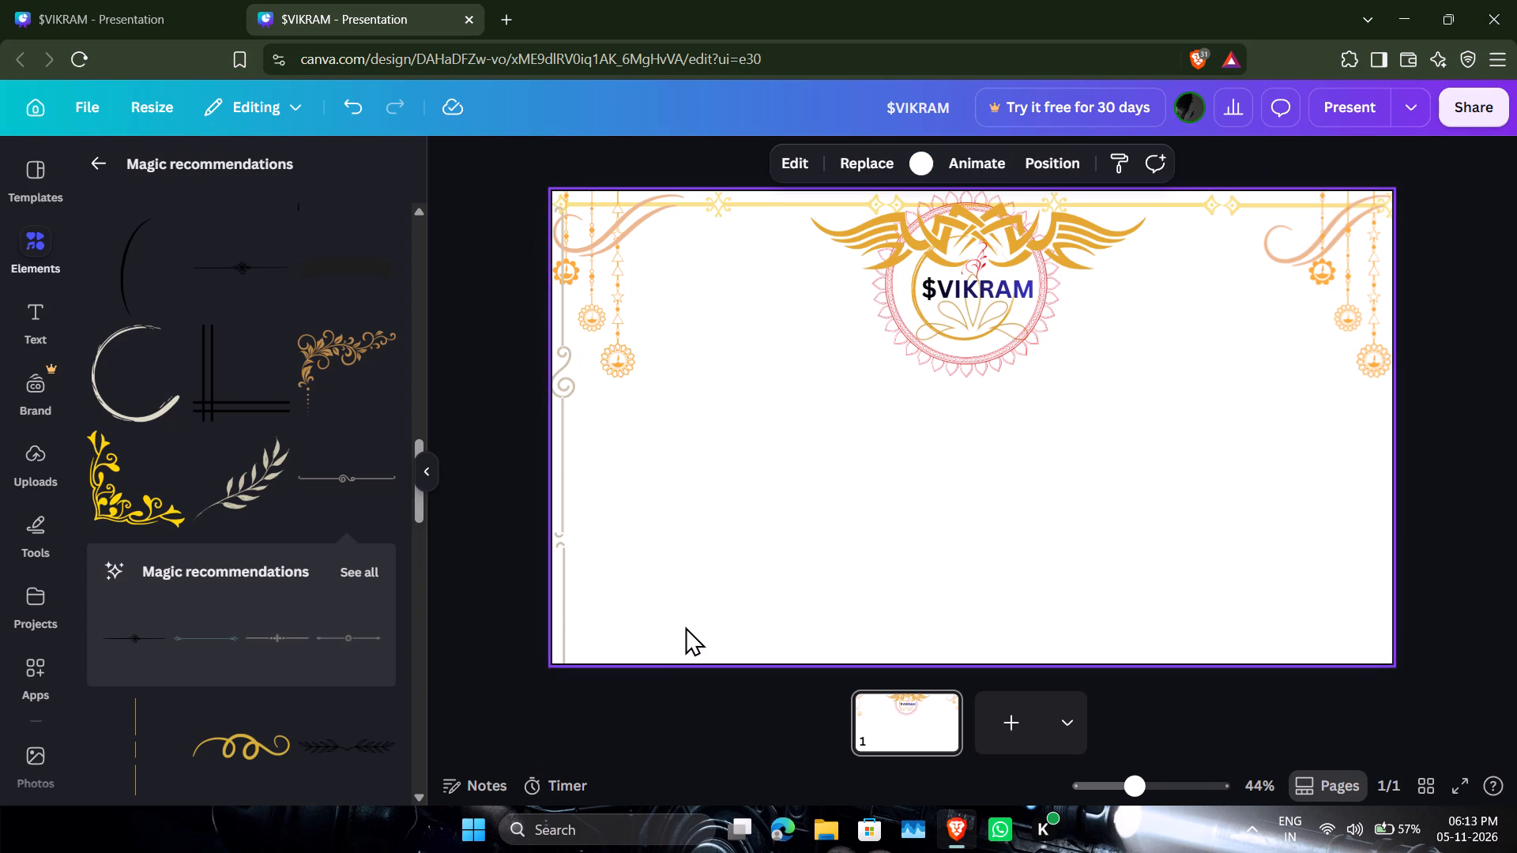
Duplicate the upper left-edge divider and place the copy at the same height on the page's right edge.
left_click(561, 464)
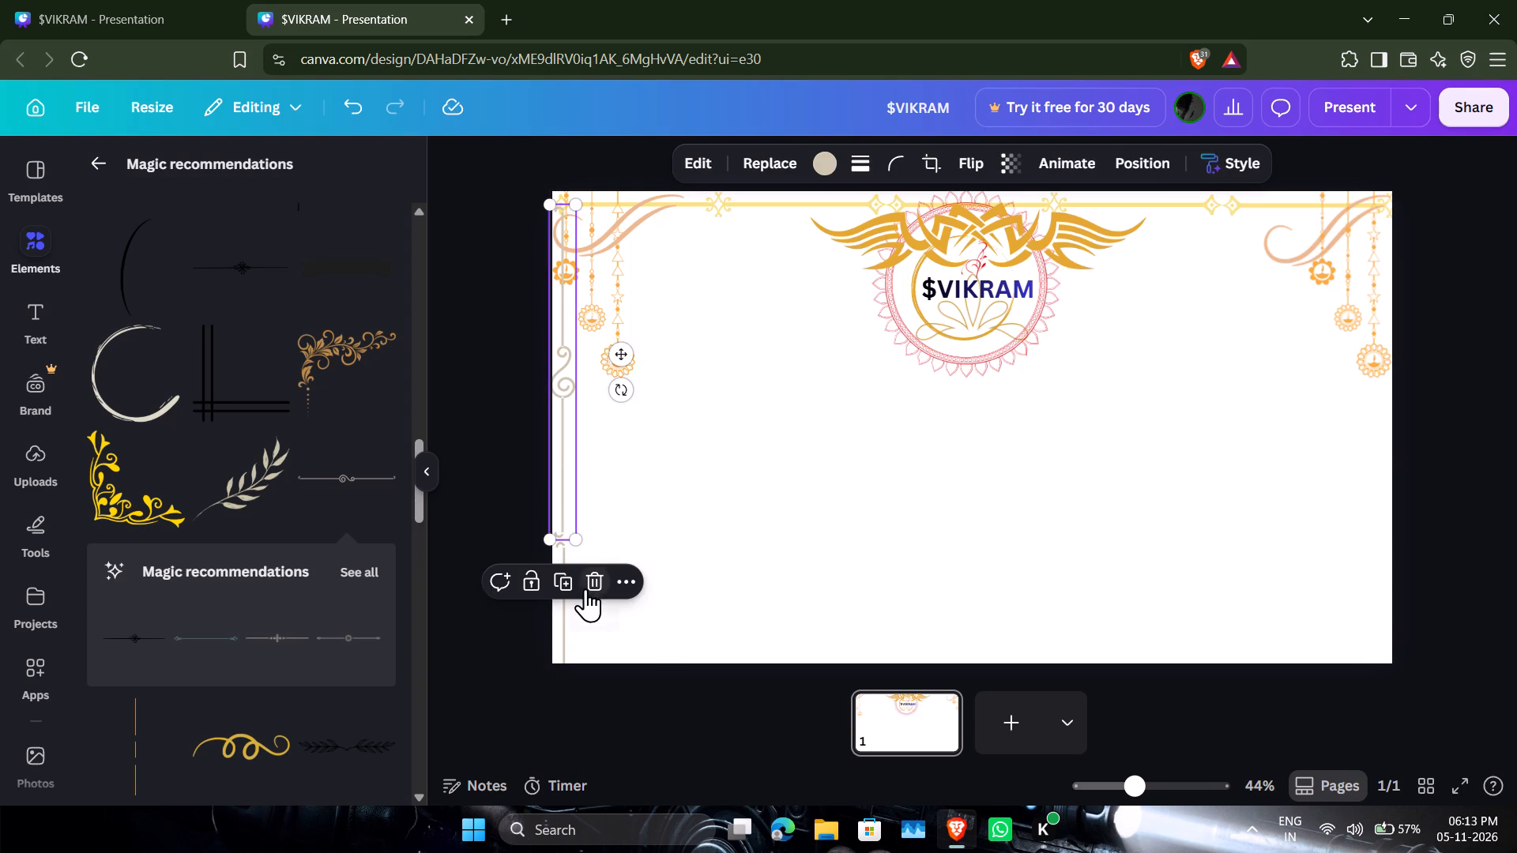
left_click(568, 576)
left_click_drag(631, 366, 1453, 353)
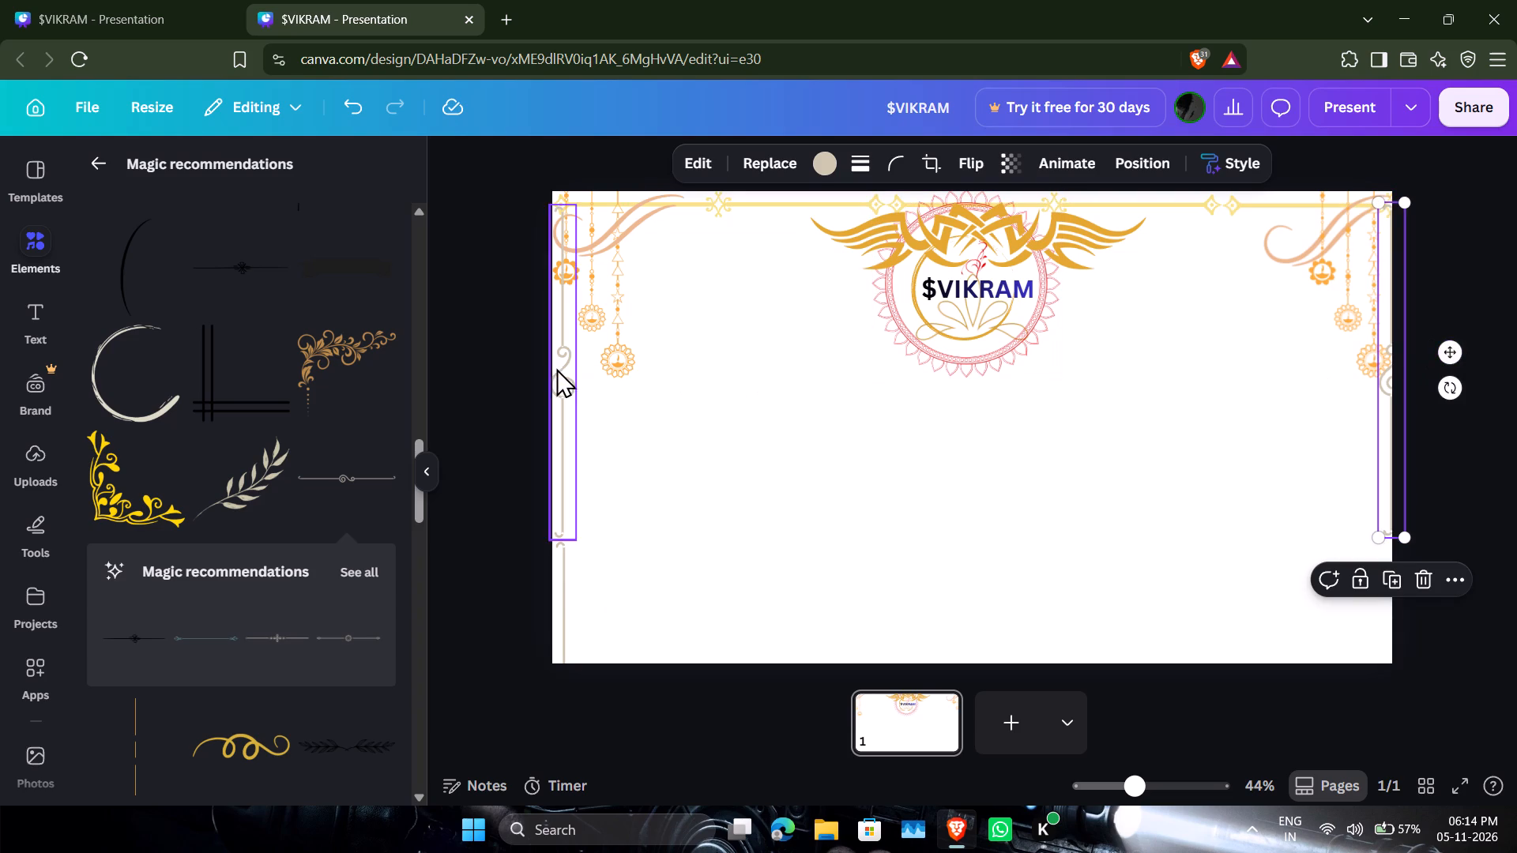
Send the upper left-edge divider backward by several layers, behind the corner swirl and hanging ornaments.
left_click(555, 368)
left_click(628, 574)
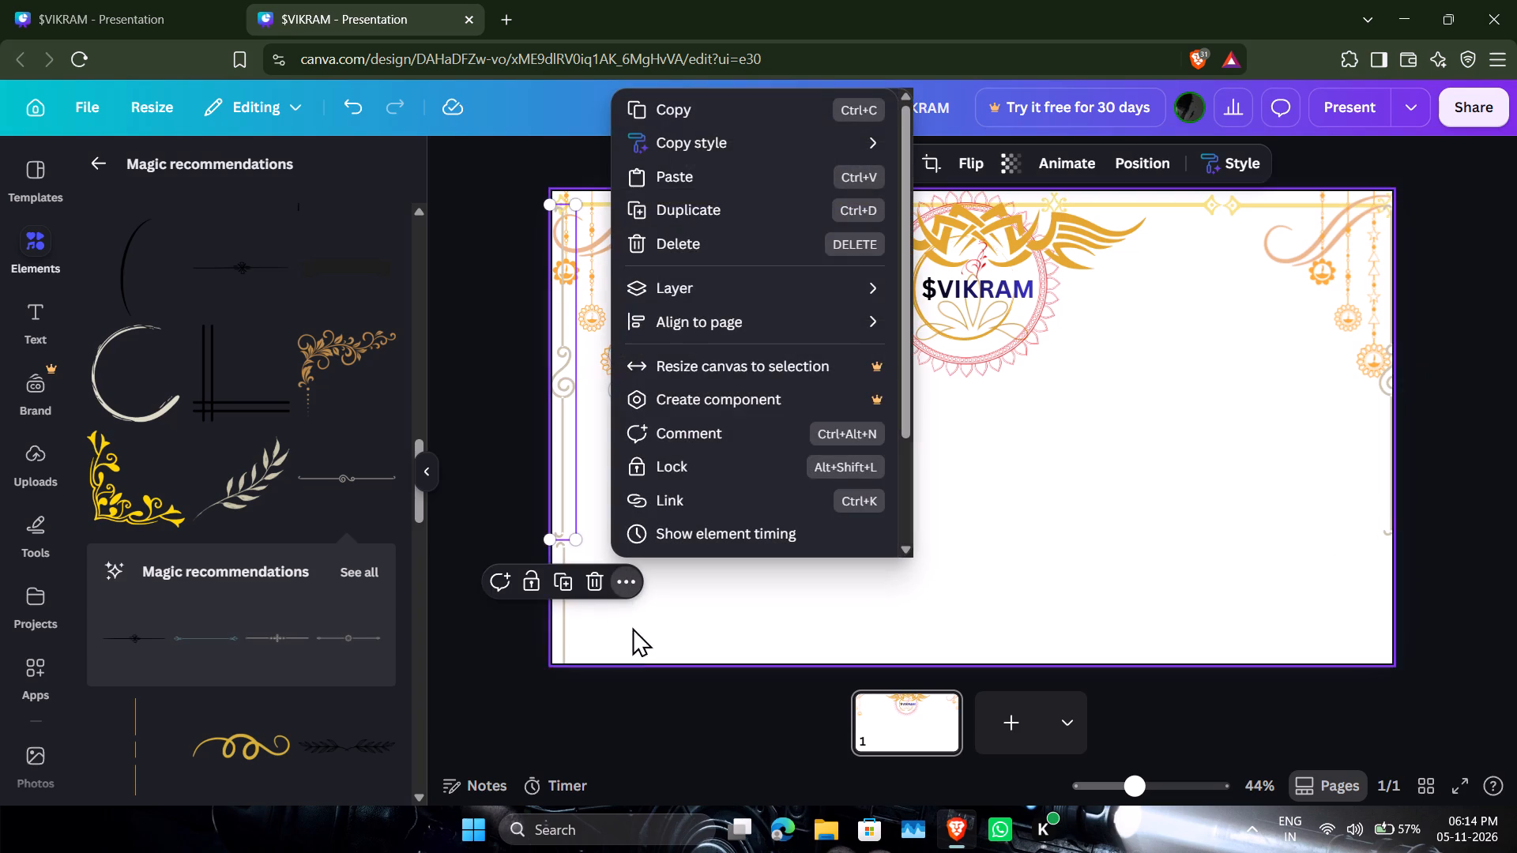
left_click(692, 280)
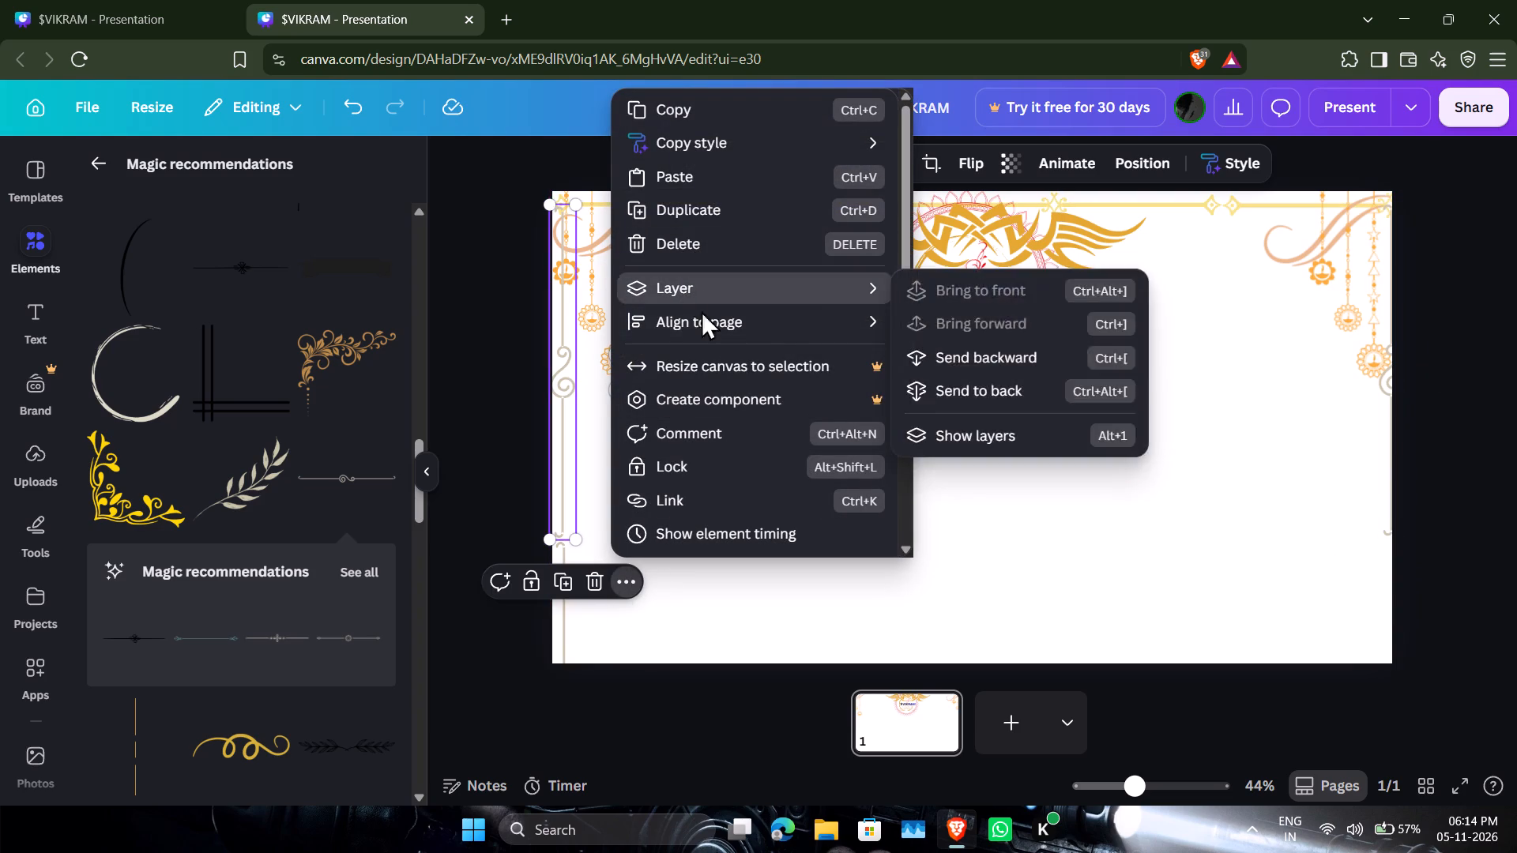
left_click(796, 299)
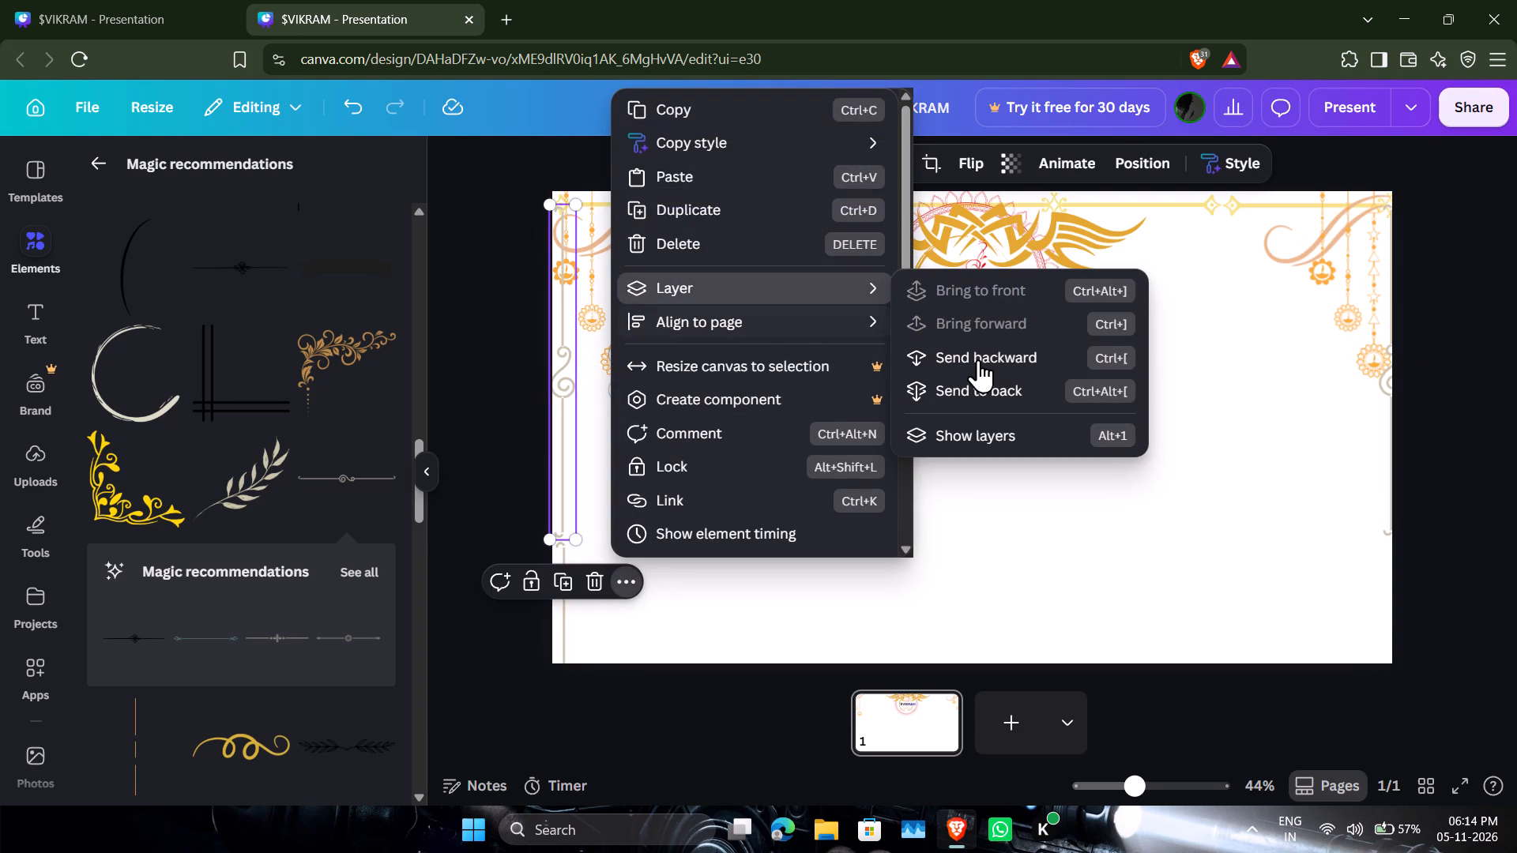
left_click(995, 363)
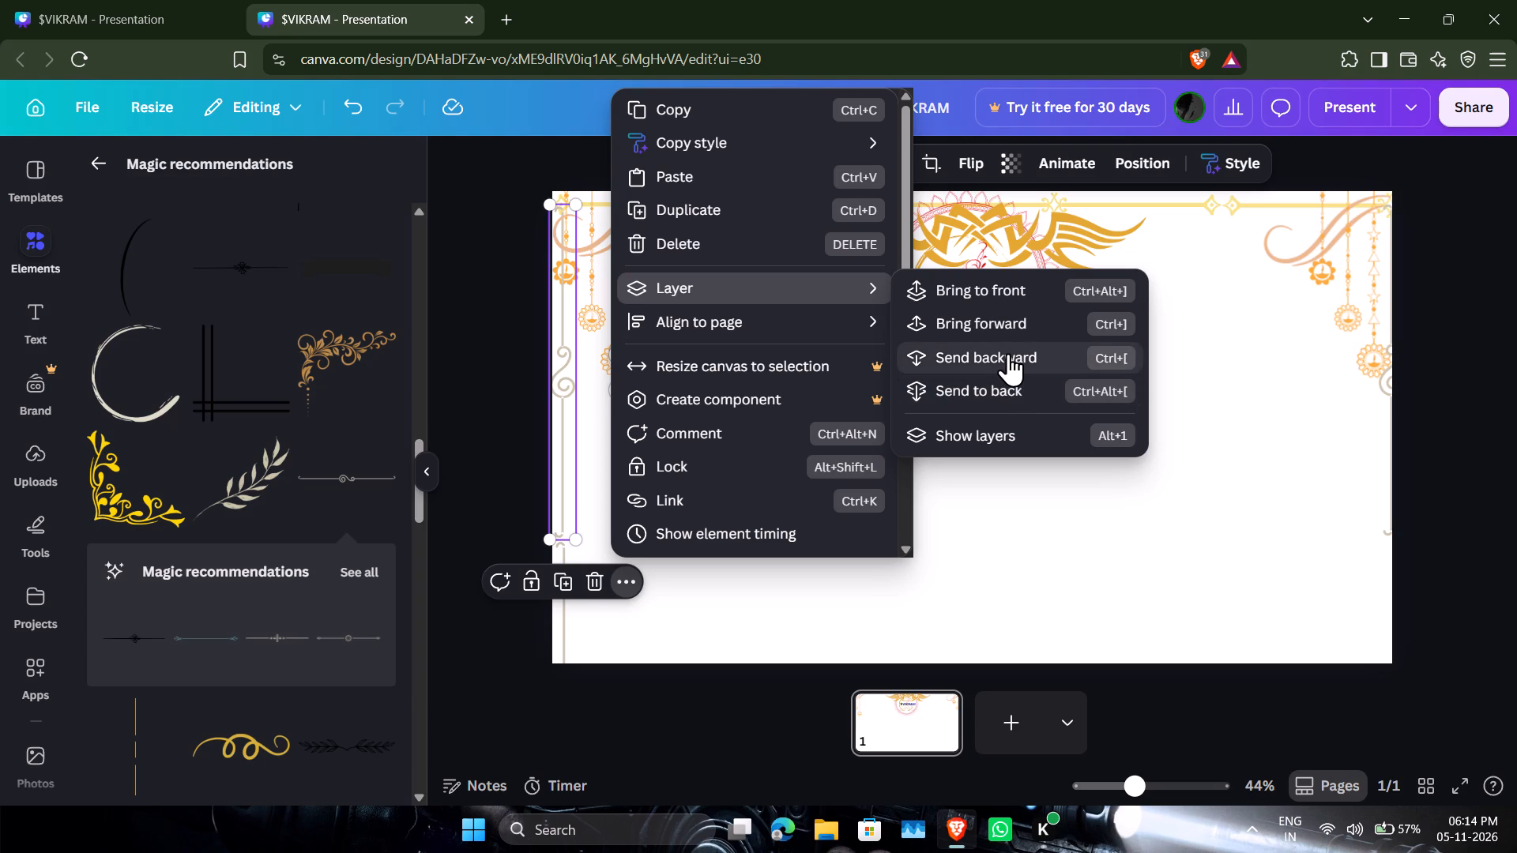
left_click(1008, 353)
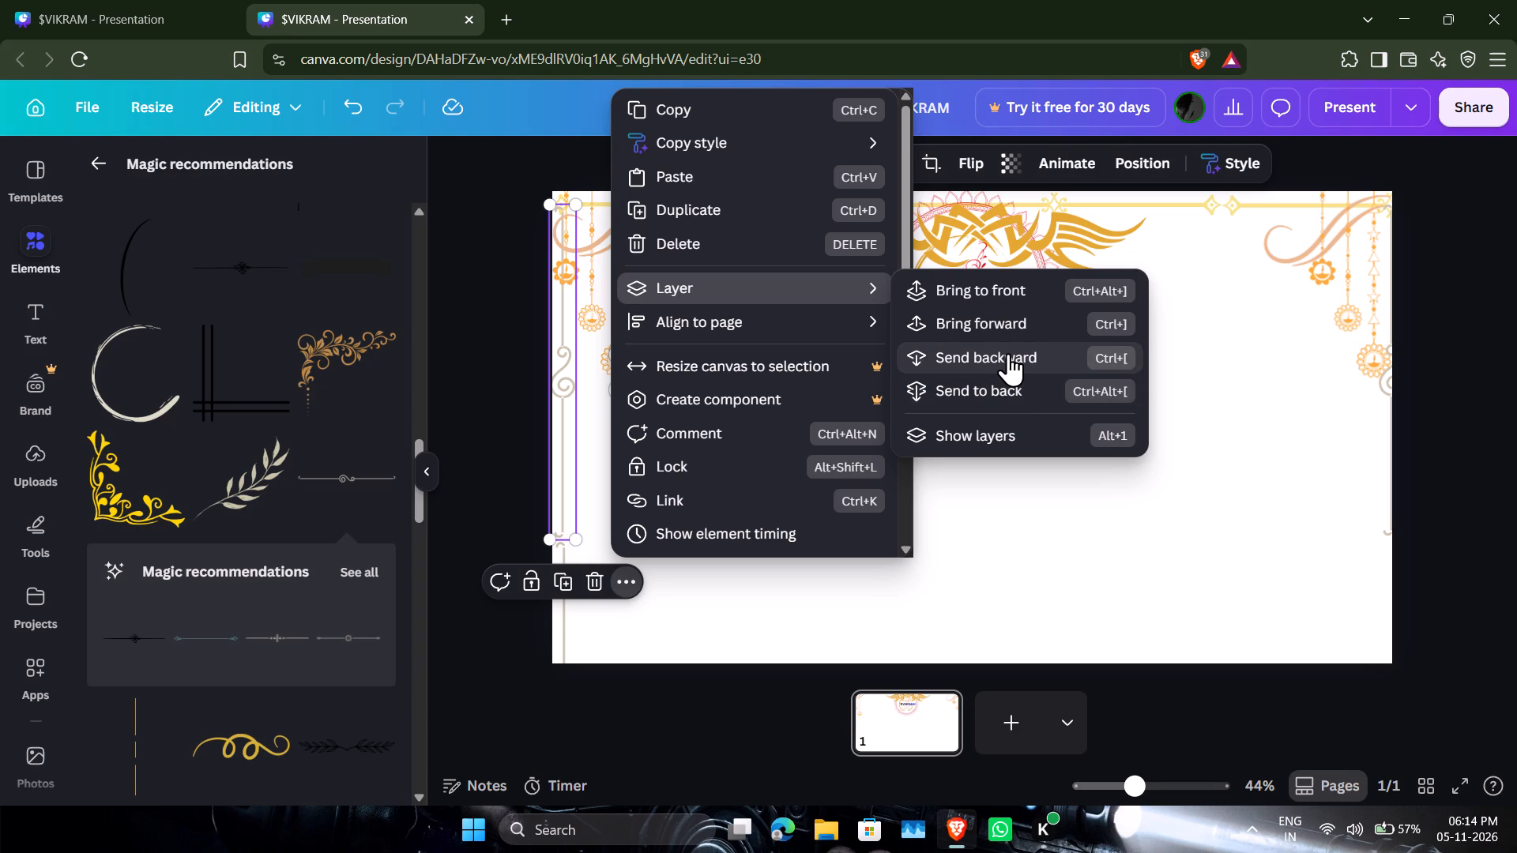
left_click(1008, 353)
left_click(937, 569)
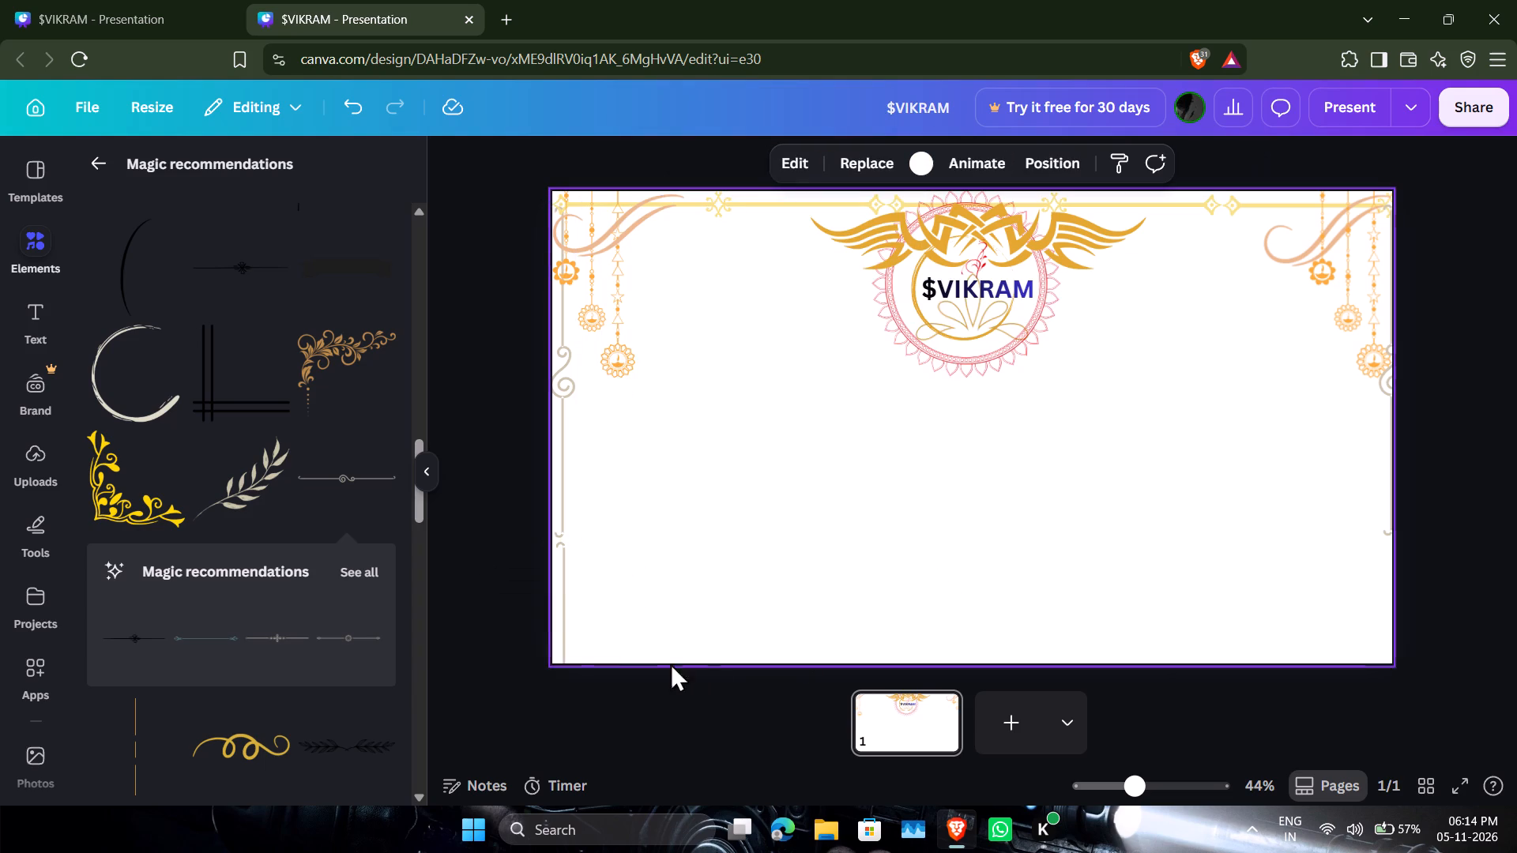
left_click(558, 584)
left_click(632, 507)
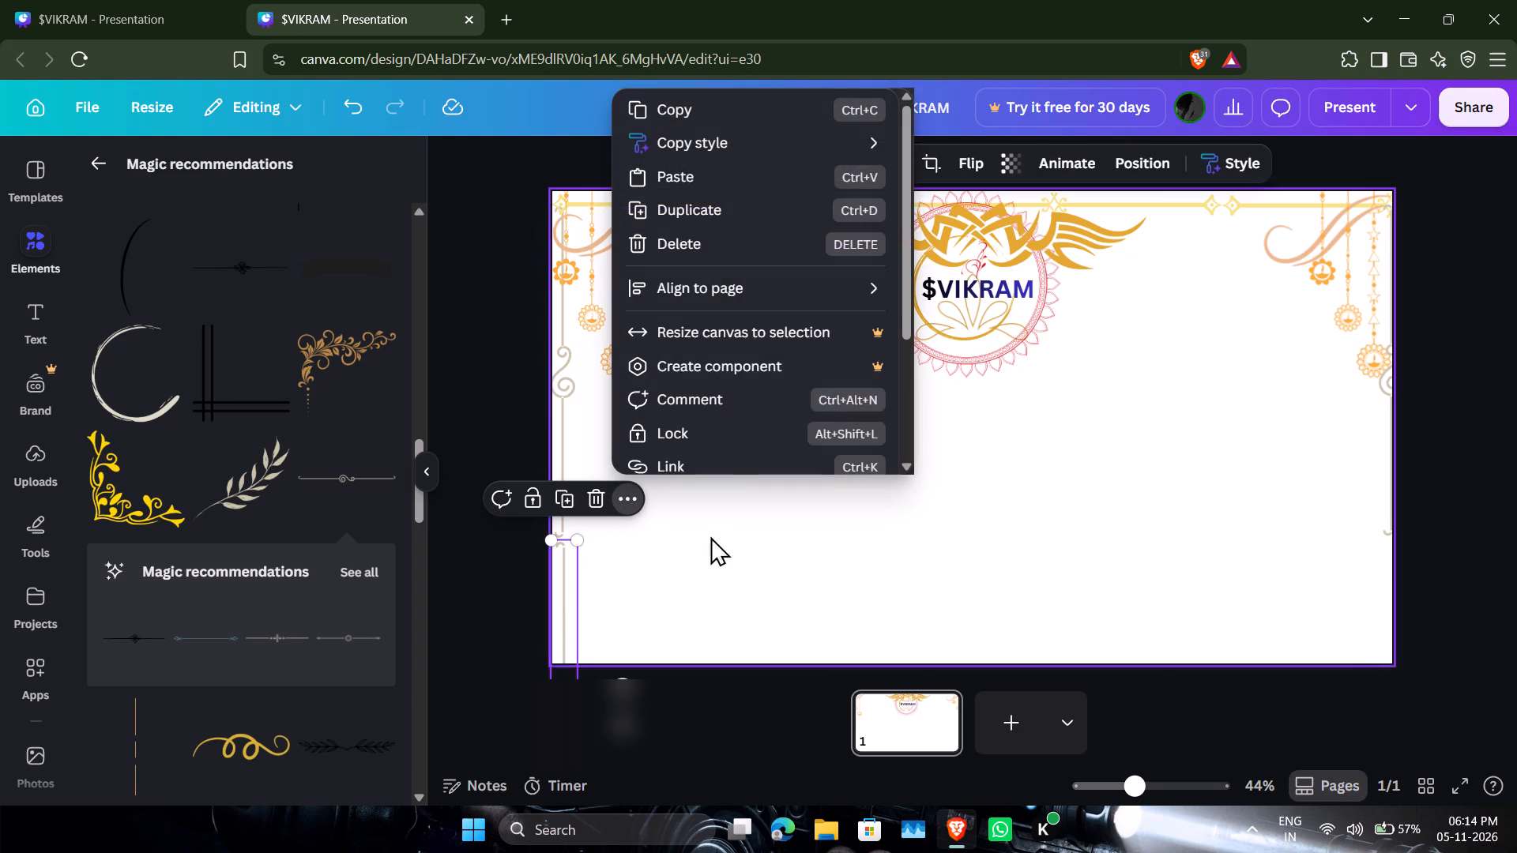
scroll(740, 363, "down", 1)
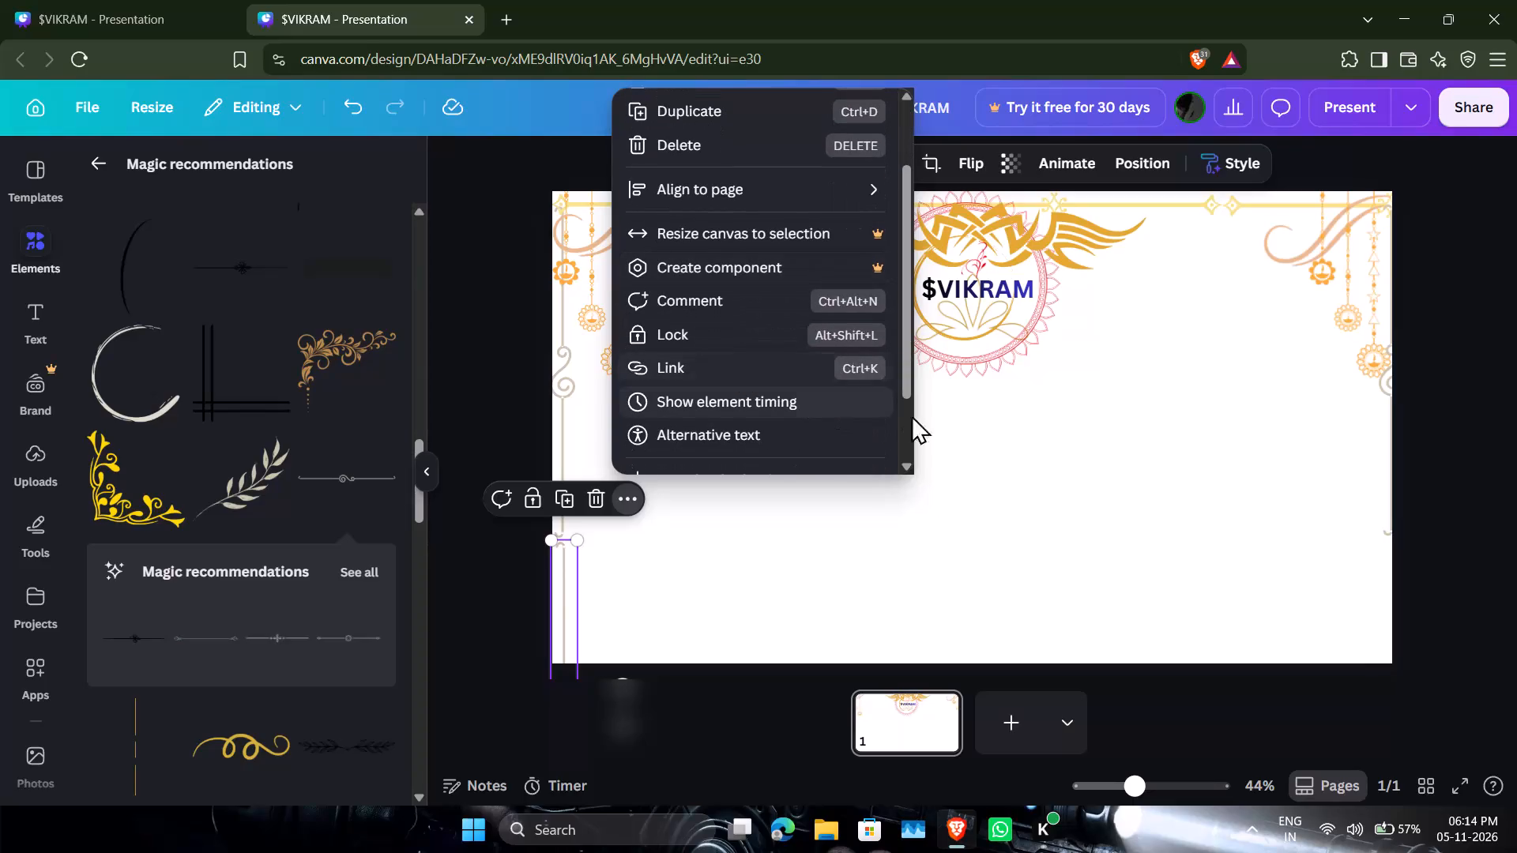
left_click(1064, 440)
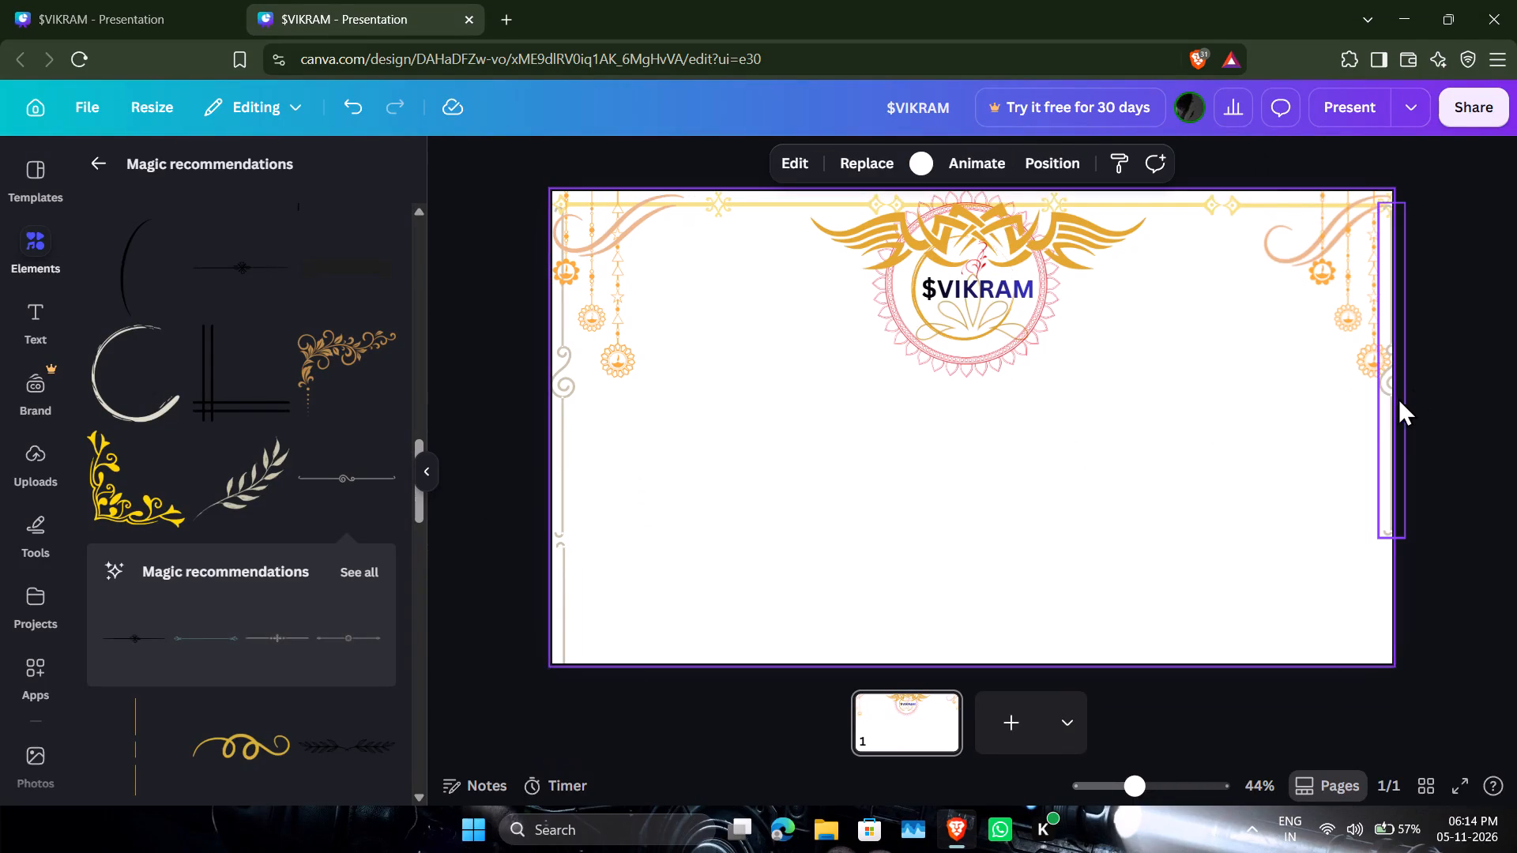
Move the right-edge divider inward so that it lies fully inside the page, level with the left-edge divider.
left_click_drag(1389, 400, 1380, 401)
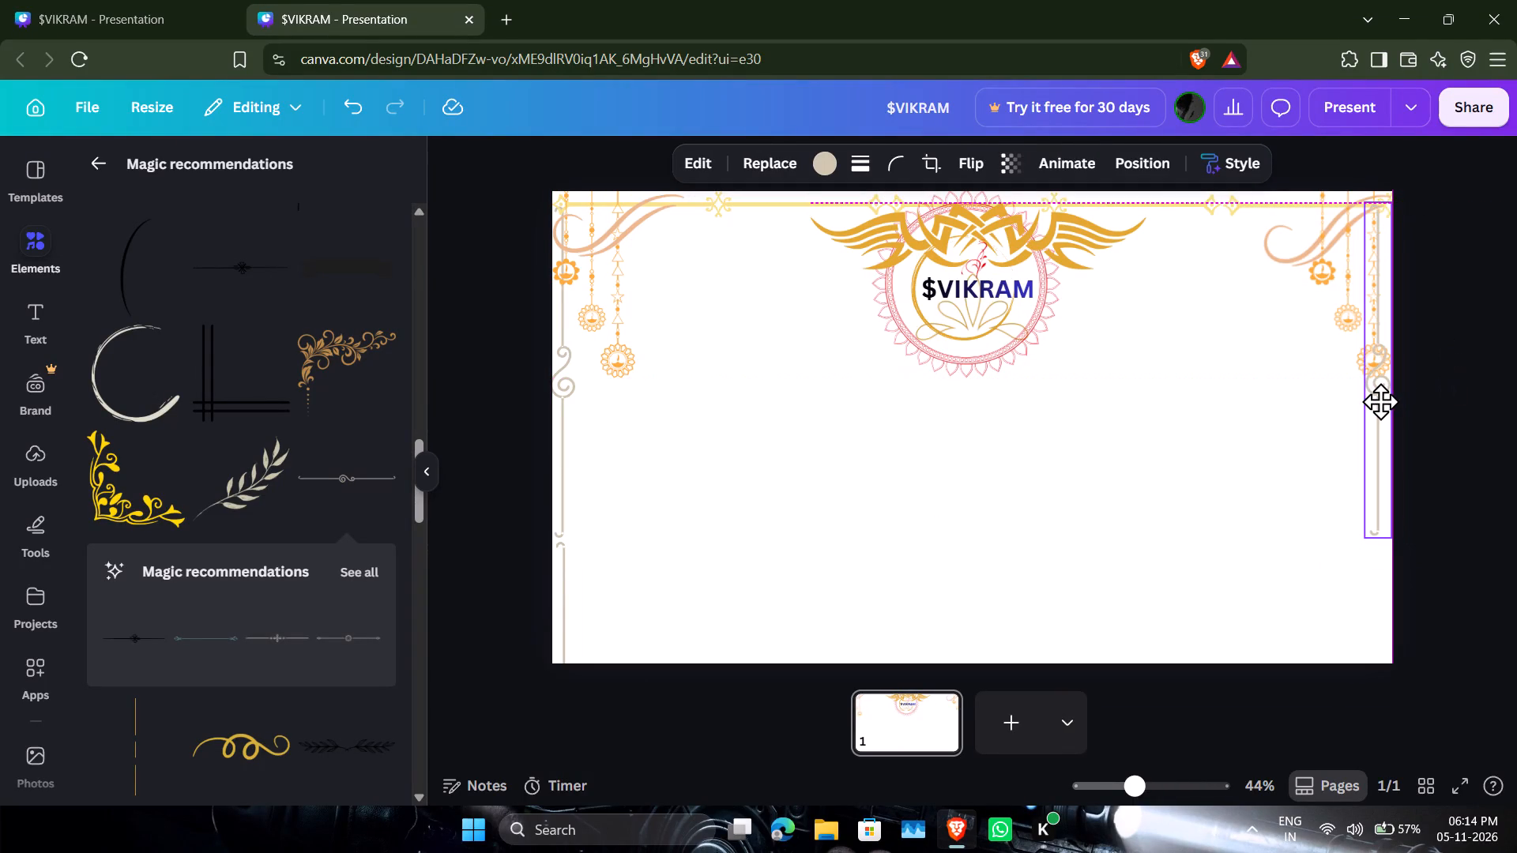
left_click_drag(1380, 401, 1380, 407)
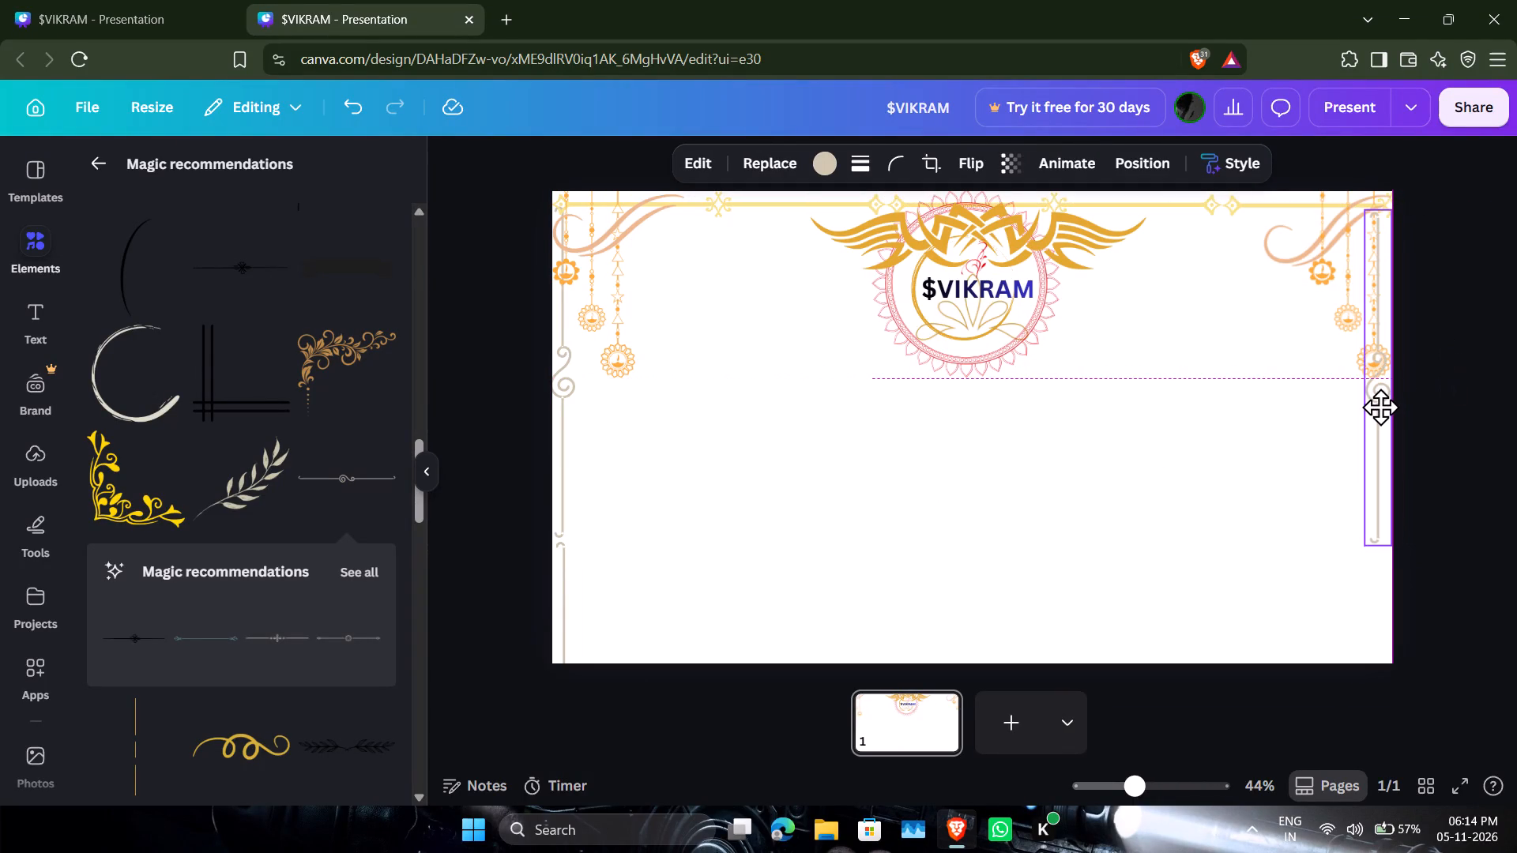
left_click_drag(1380, 407, 1361, 404)
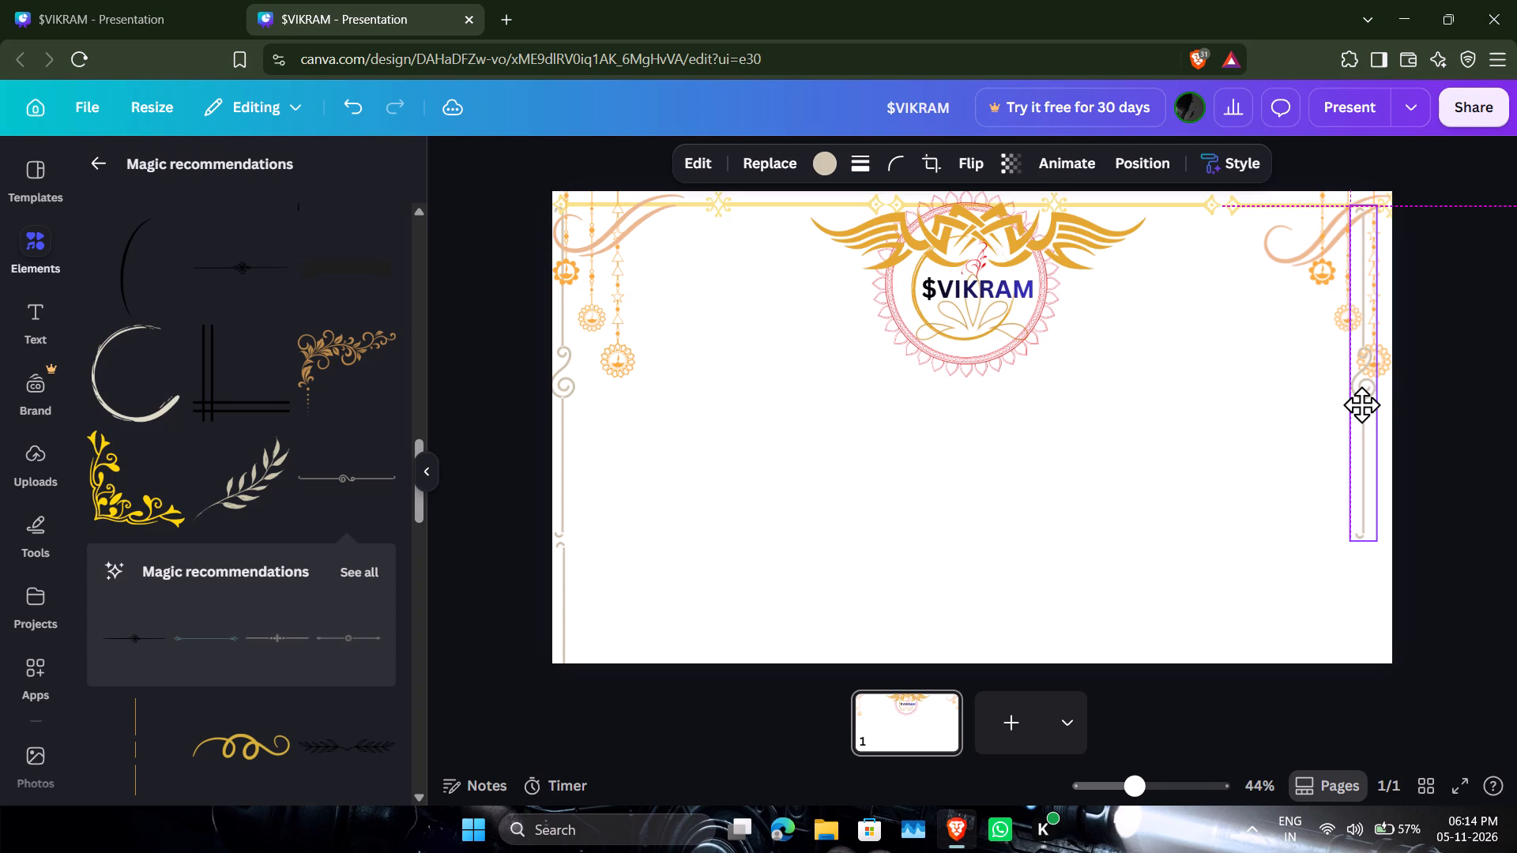
left_click_drag(1361, 404, 1369, 400)
Send the right-edge divider backward layer by layer, behind the hanging ornaments and corner swirl.
left_click(1450, 584)
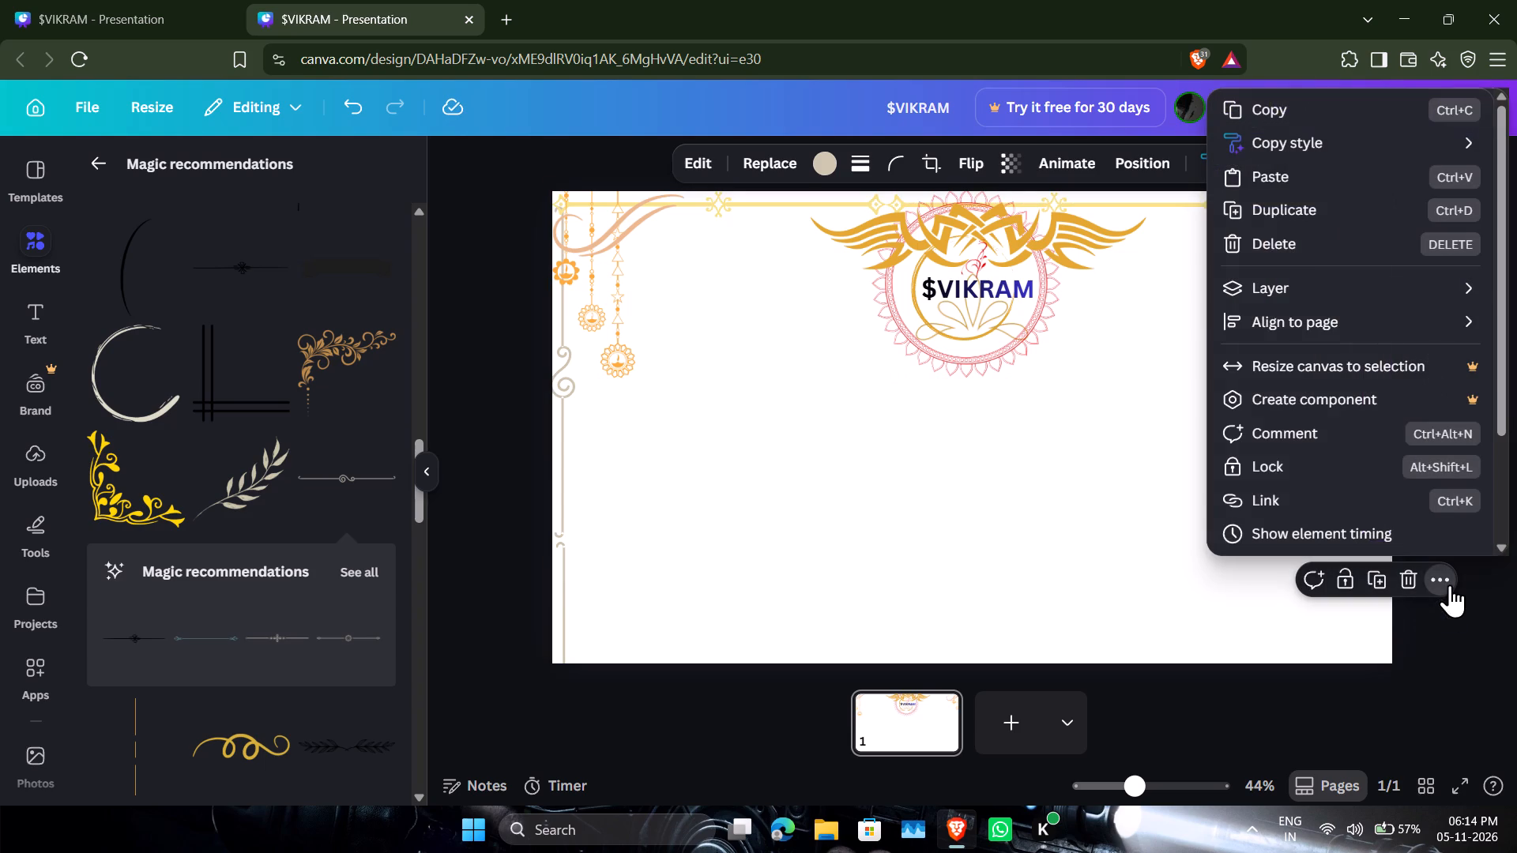
left_click(1395, 299)
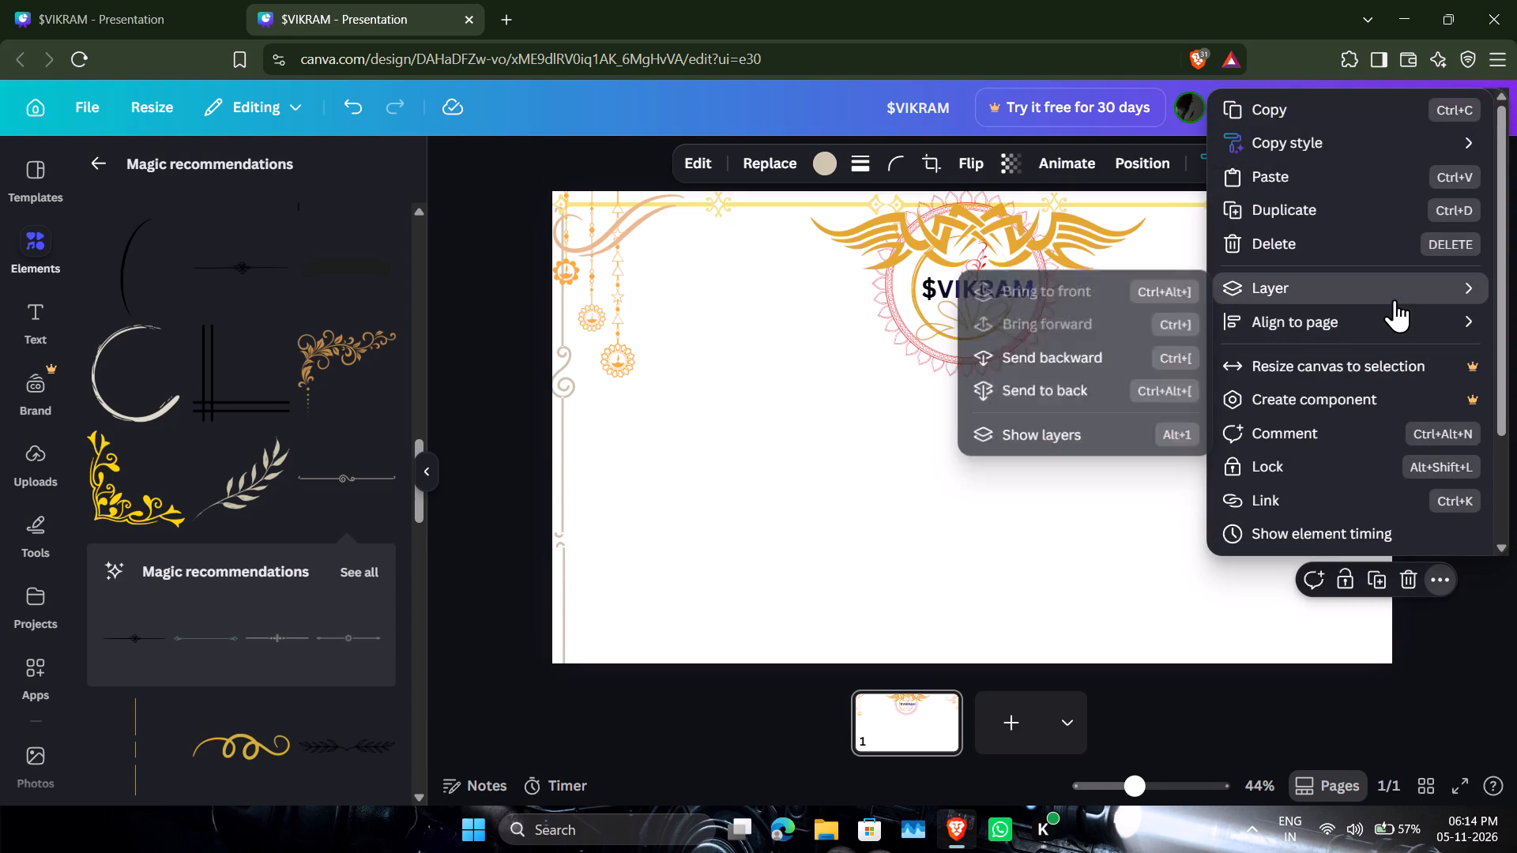
left_click(1182, 363)
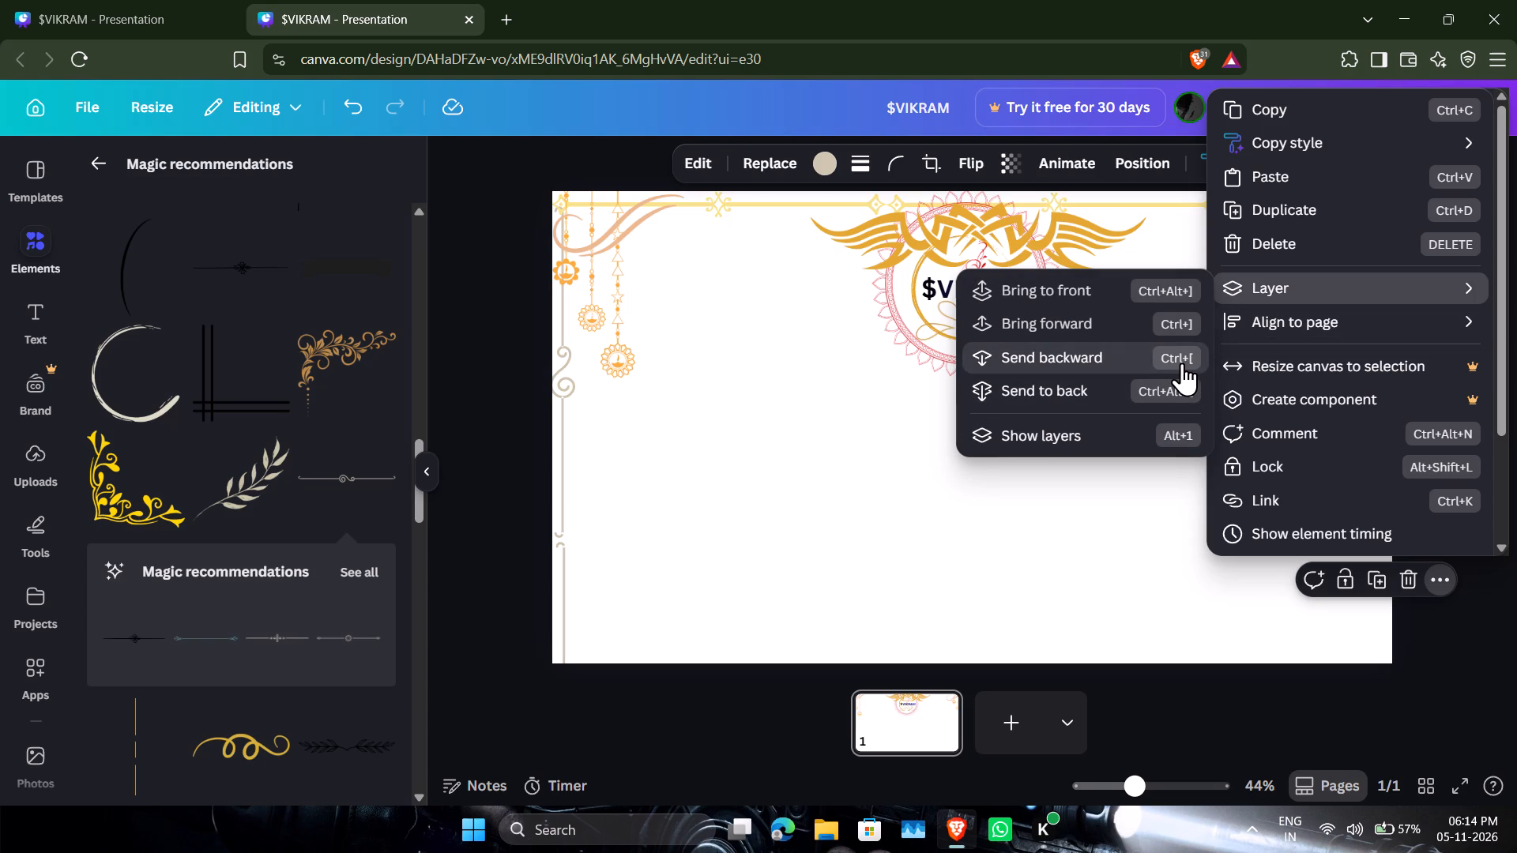
left_click(1182, 363)
left_click(1182, 363)
left_click(964, 572)
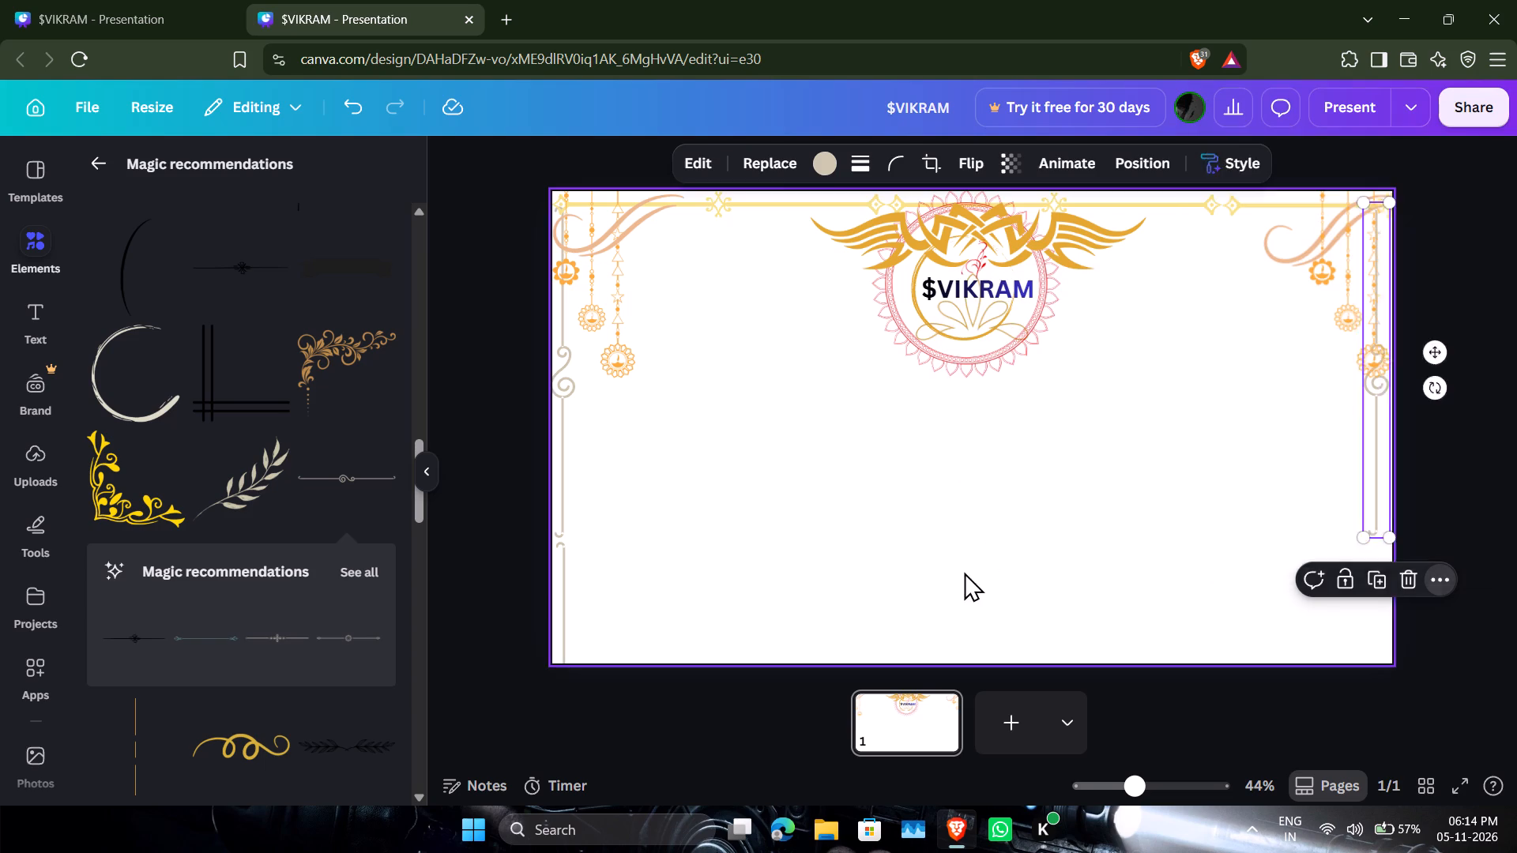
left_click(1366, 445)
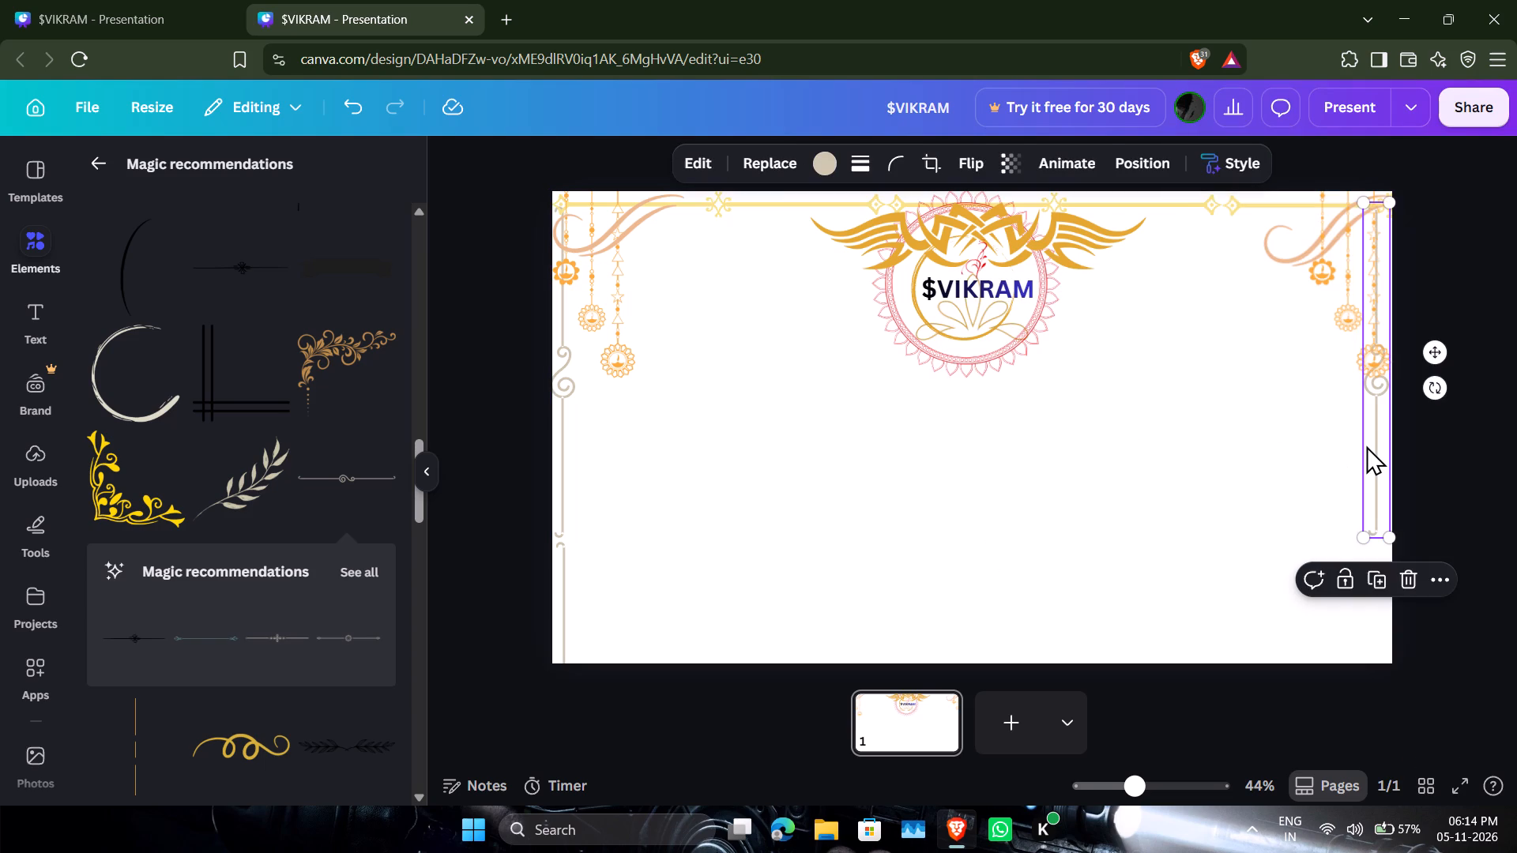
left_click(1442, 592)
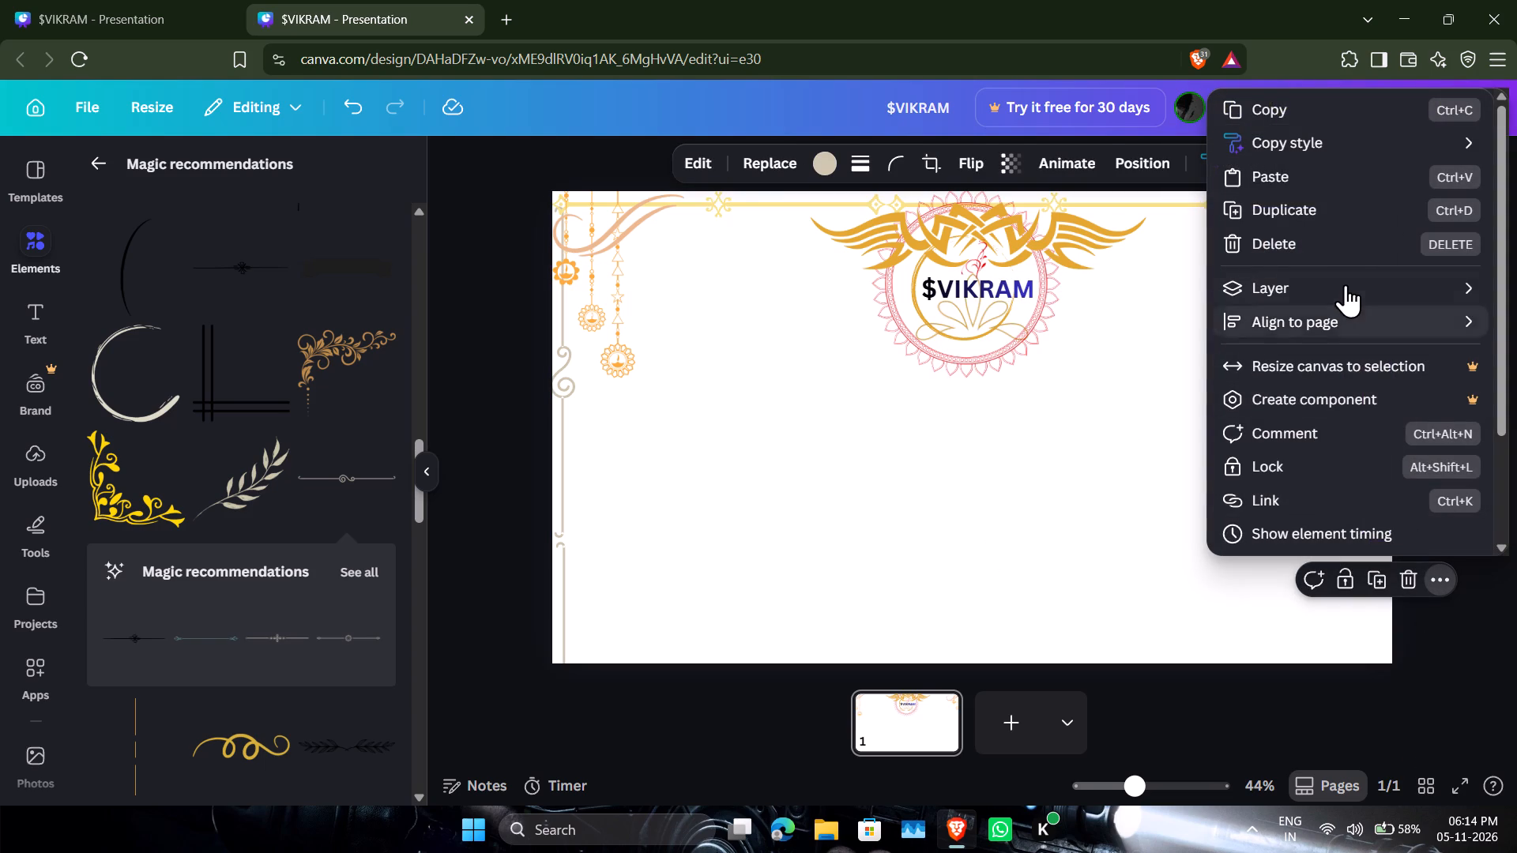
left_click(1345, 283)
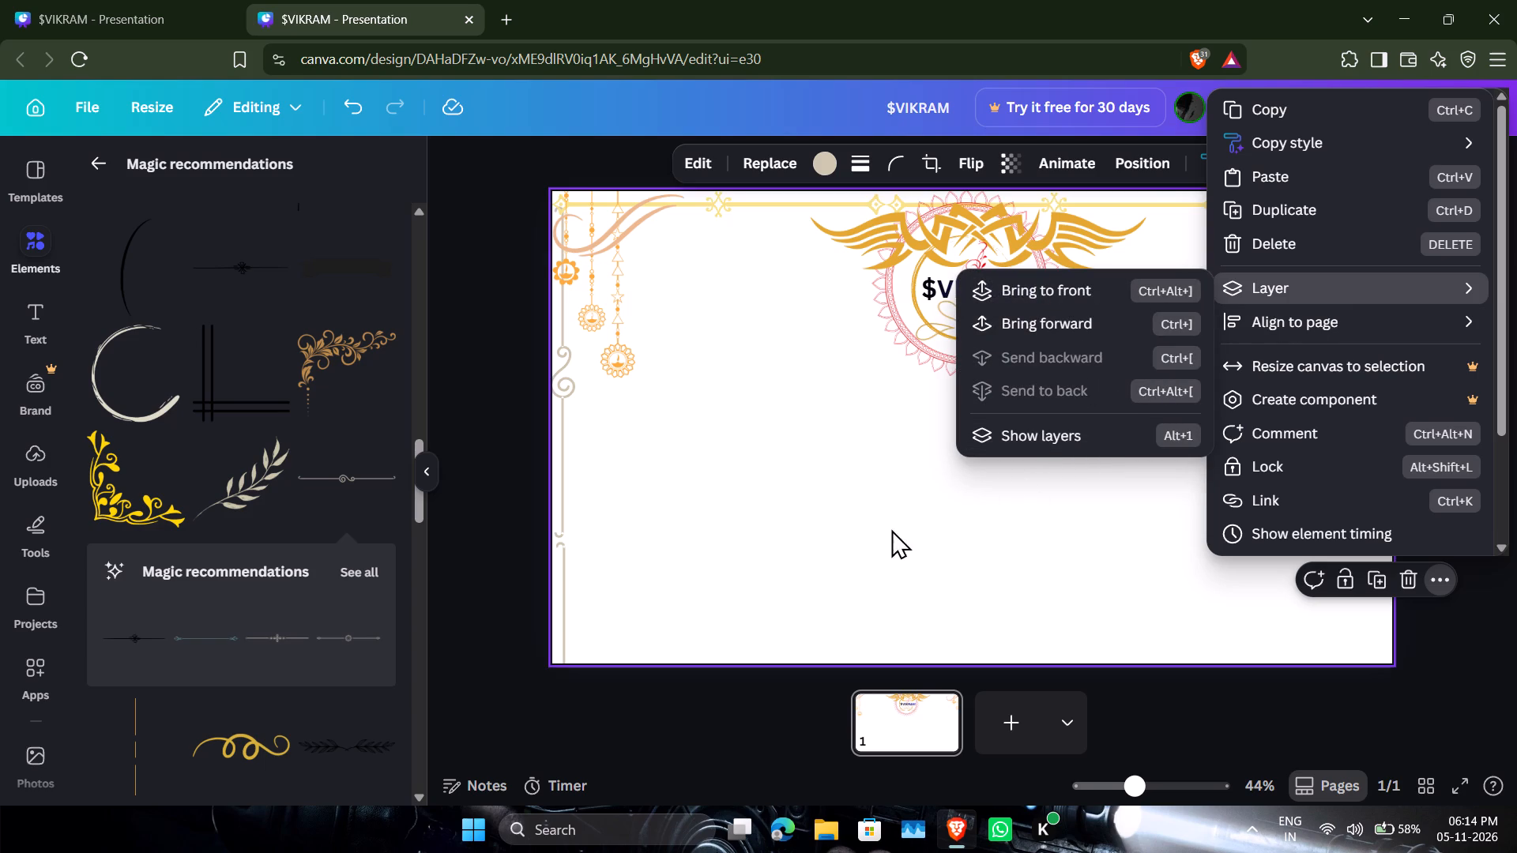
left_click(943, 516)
Duplicate the right-edge divider and place the copy directly below it, continuing down the right edge past the page bottom.
left_click(1368, 492)
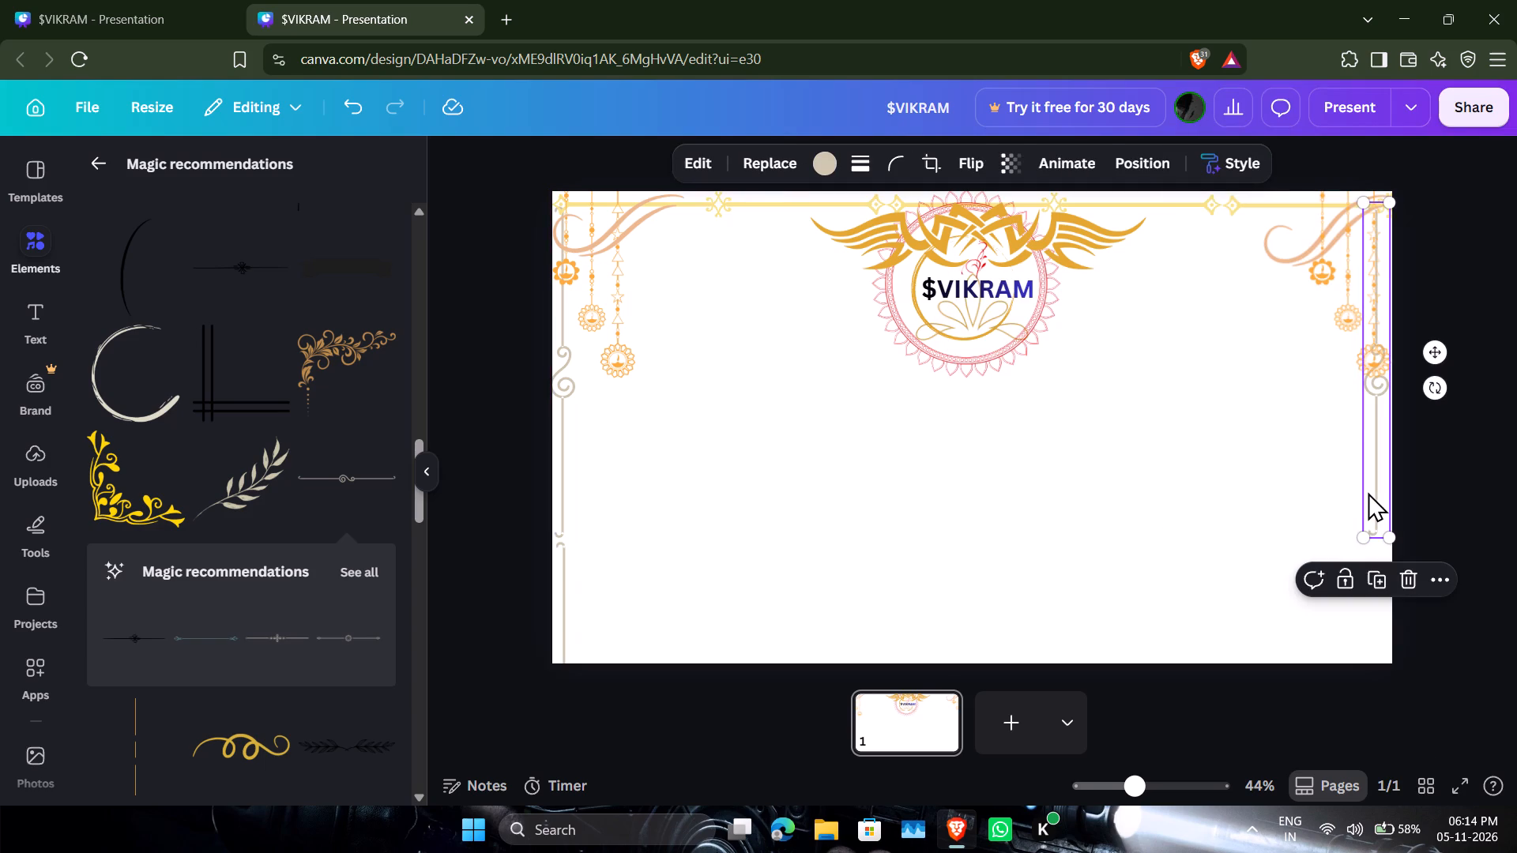
left_click(1391, 583)
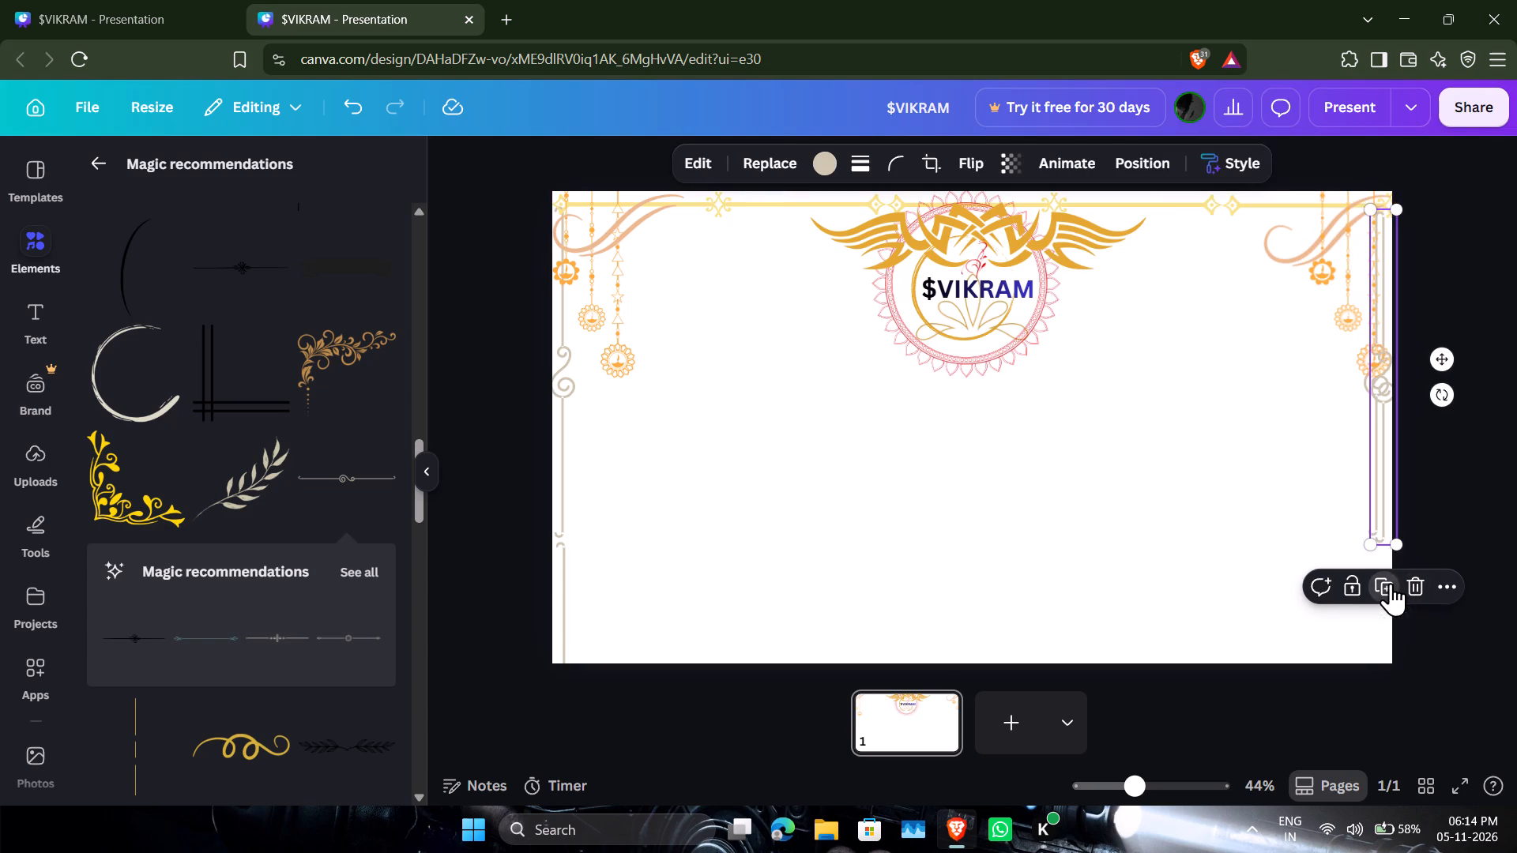
left_click_drag(1449, 364, 1482, 636)
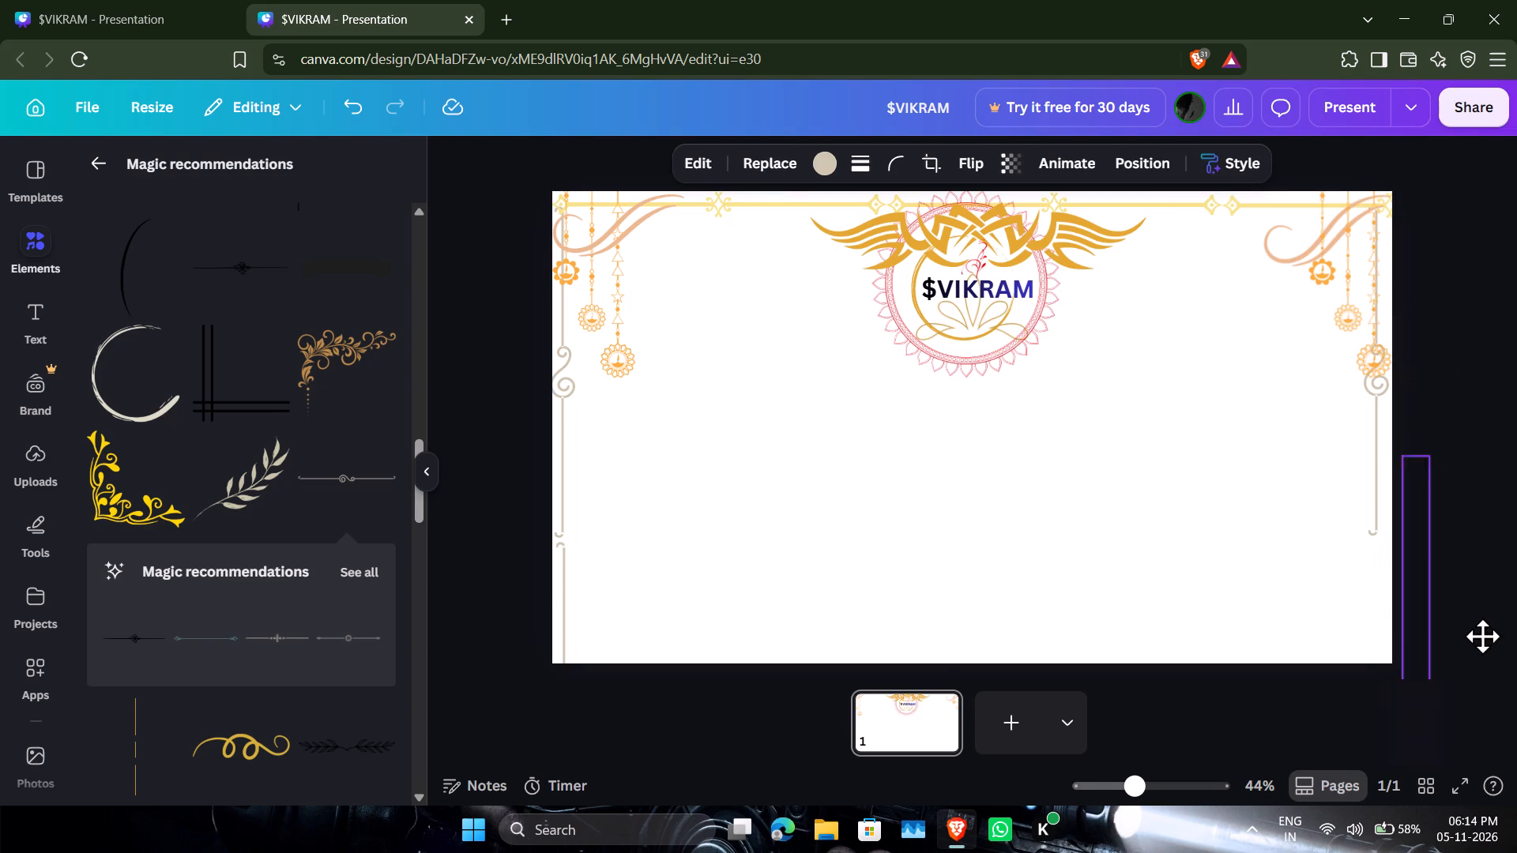
left_click_drag(1482, 636, 1444, 689)
left_click(1444, 588)
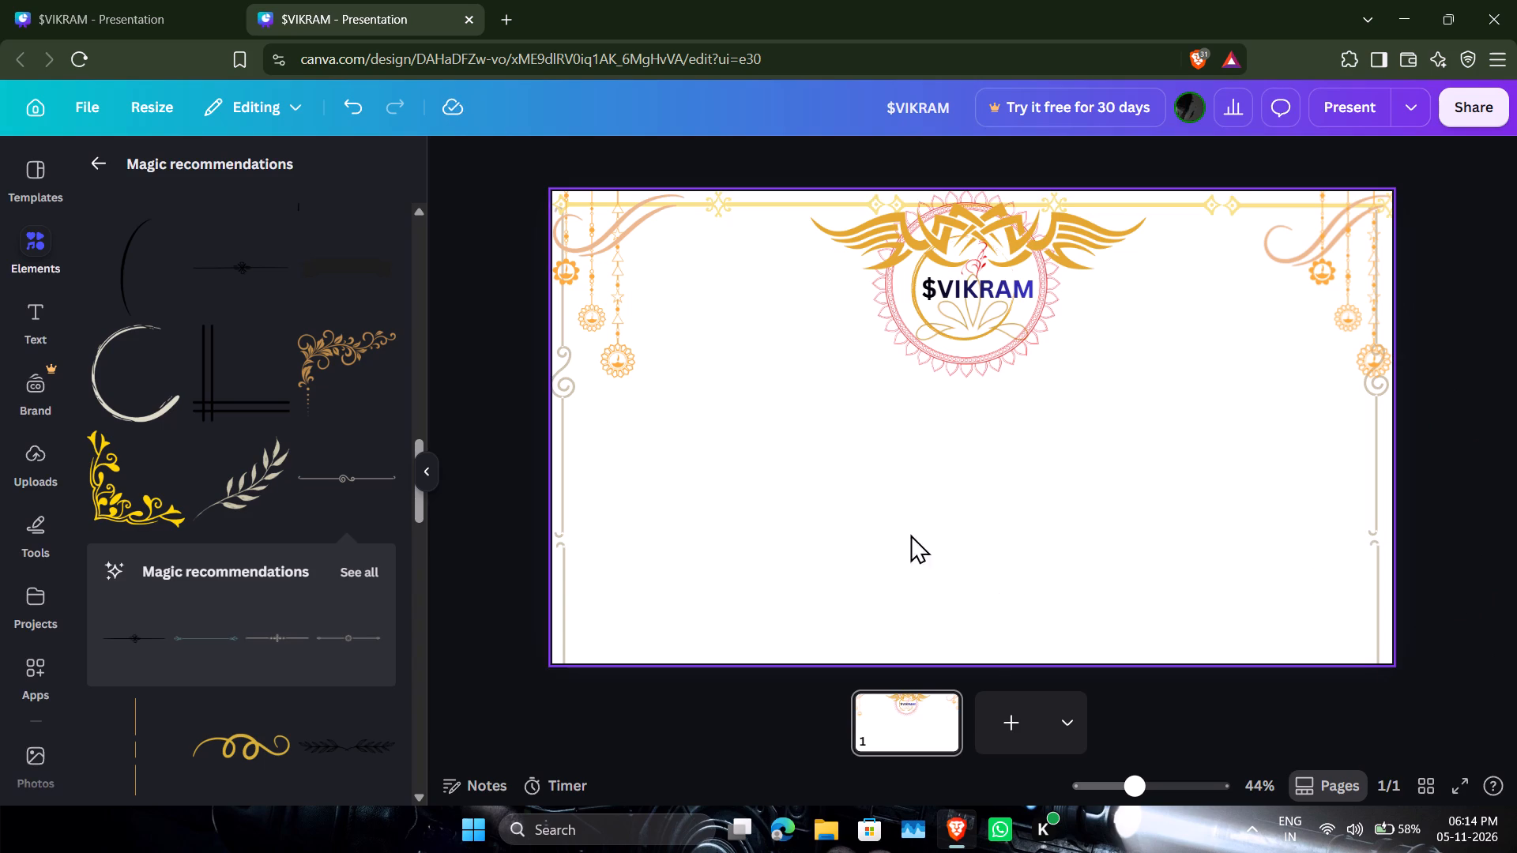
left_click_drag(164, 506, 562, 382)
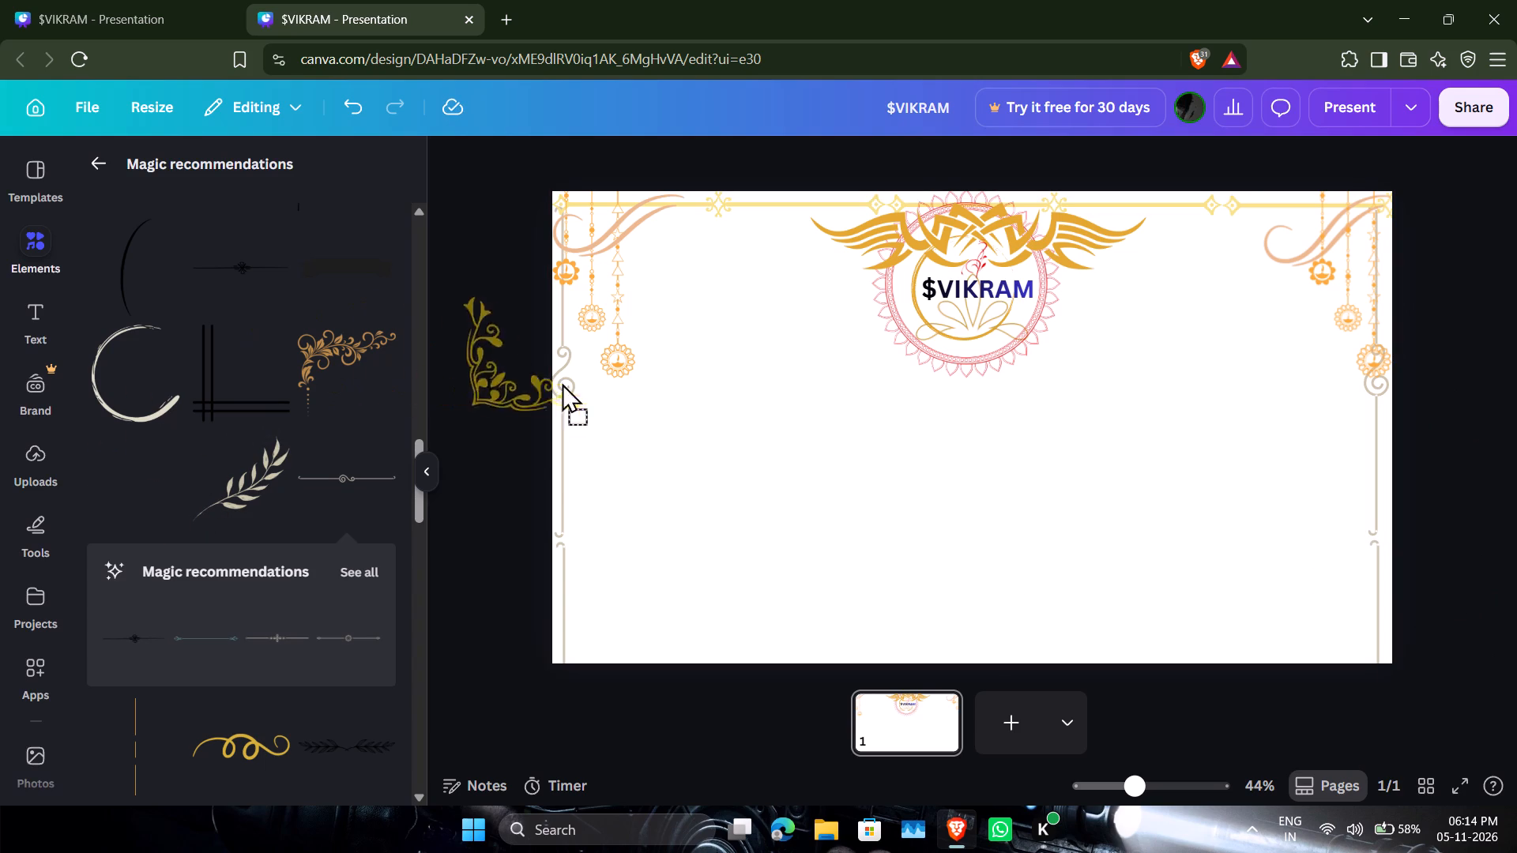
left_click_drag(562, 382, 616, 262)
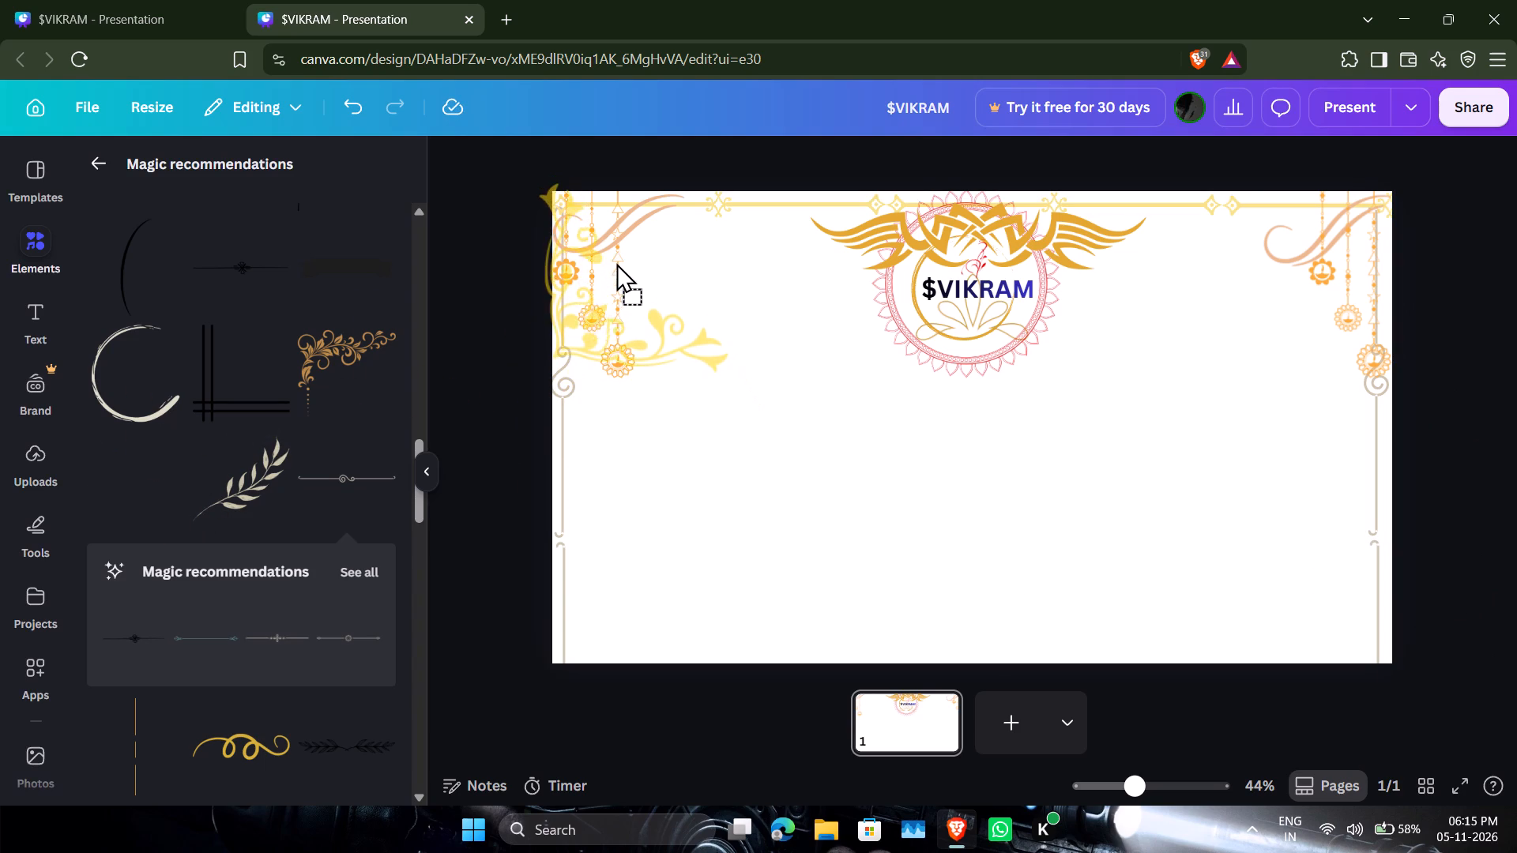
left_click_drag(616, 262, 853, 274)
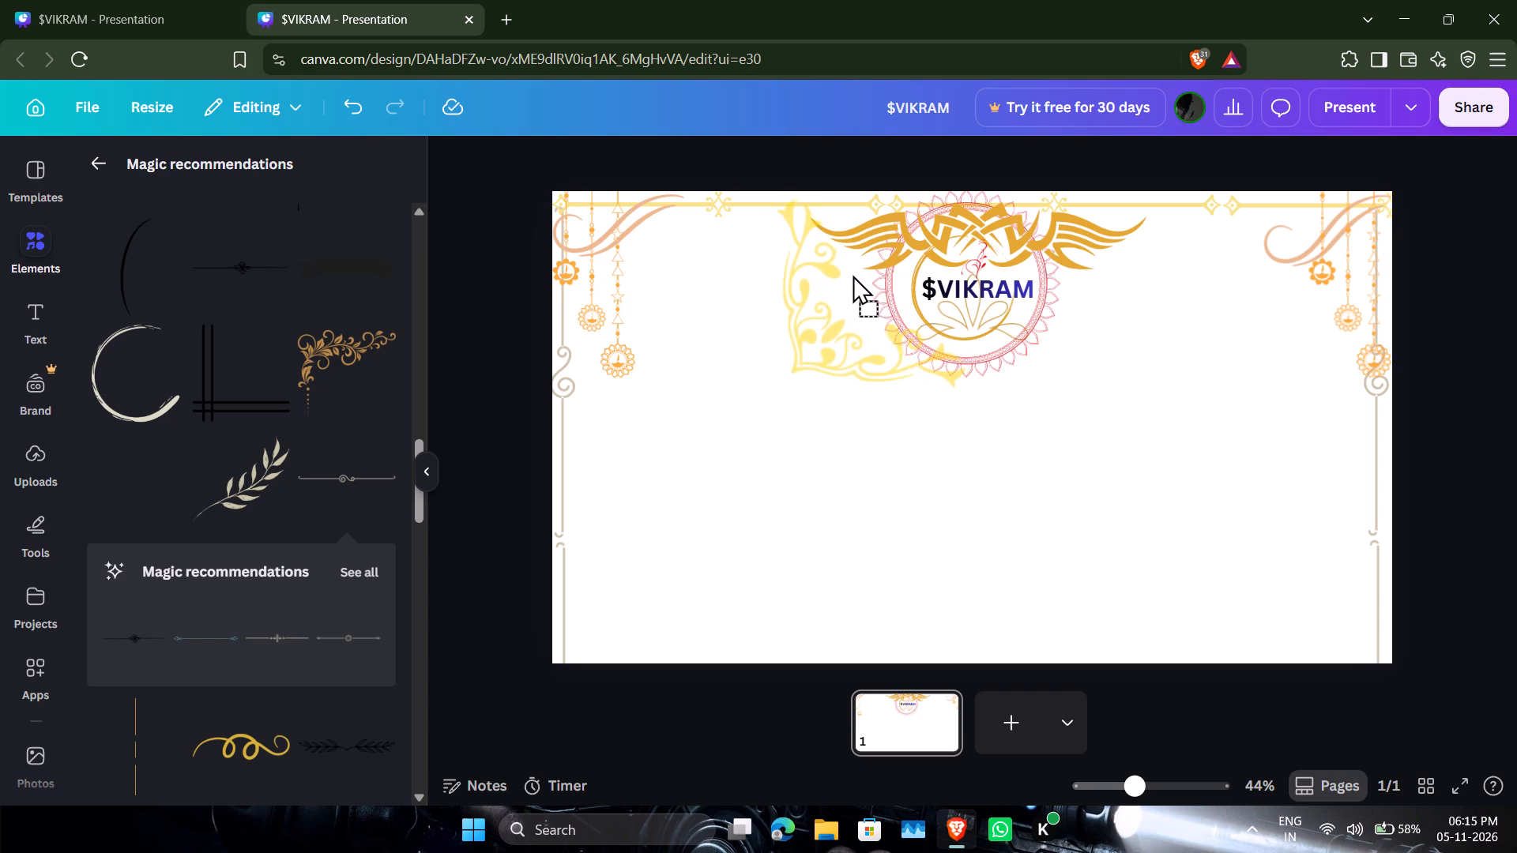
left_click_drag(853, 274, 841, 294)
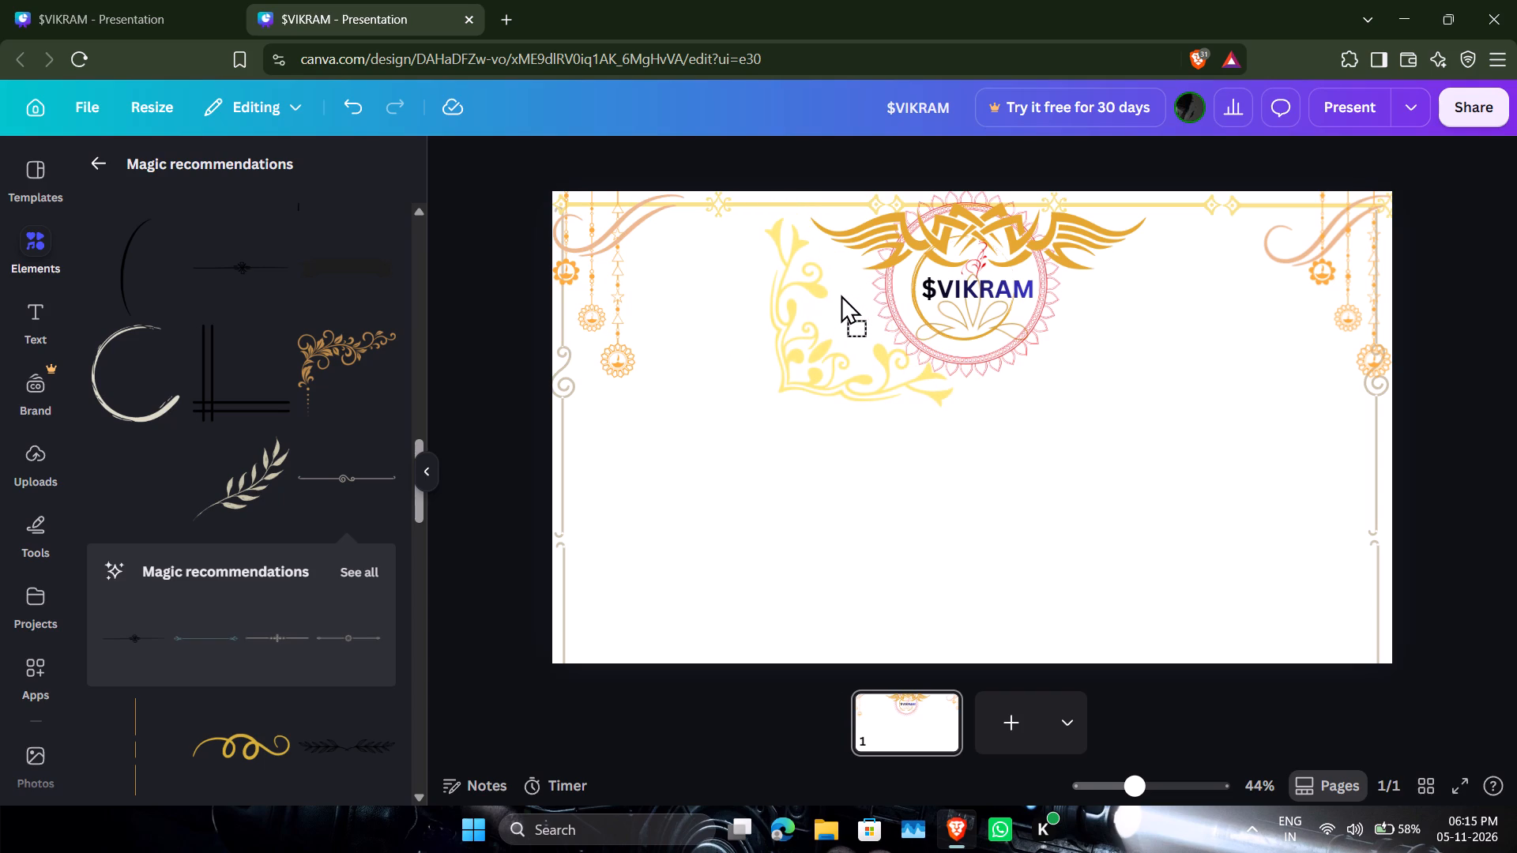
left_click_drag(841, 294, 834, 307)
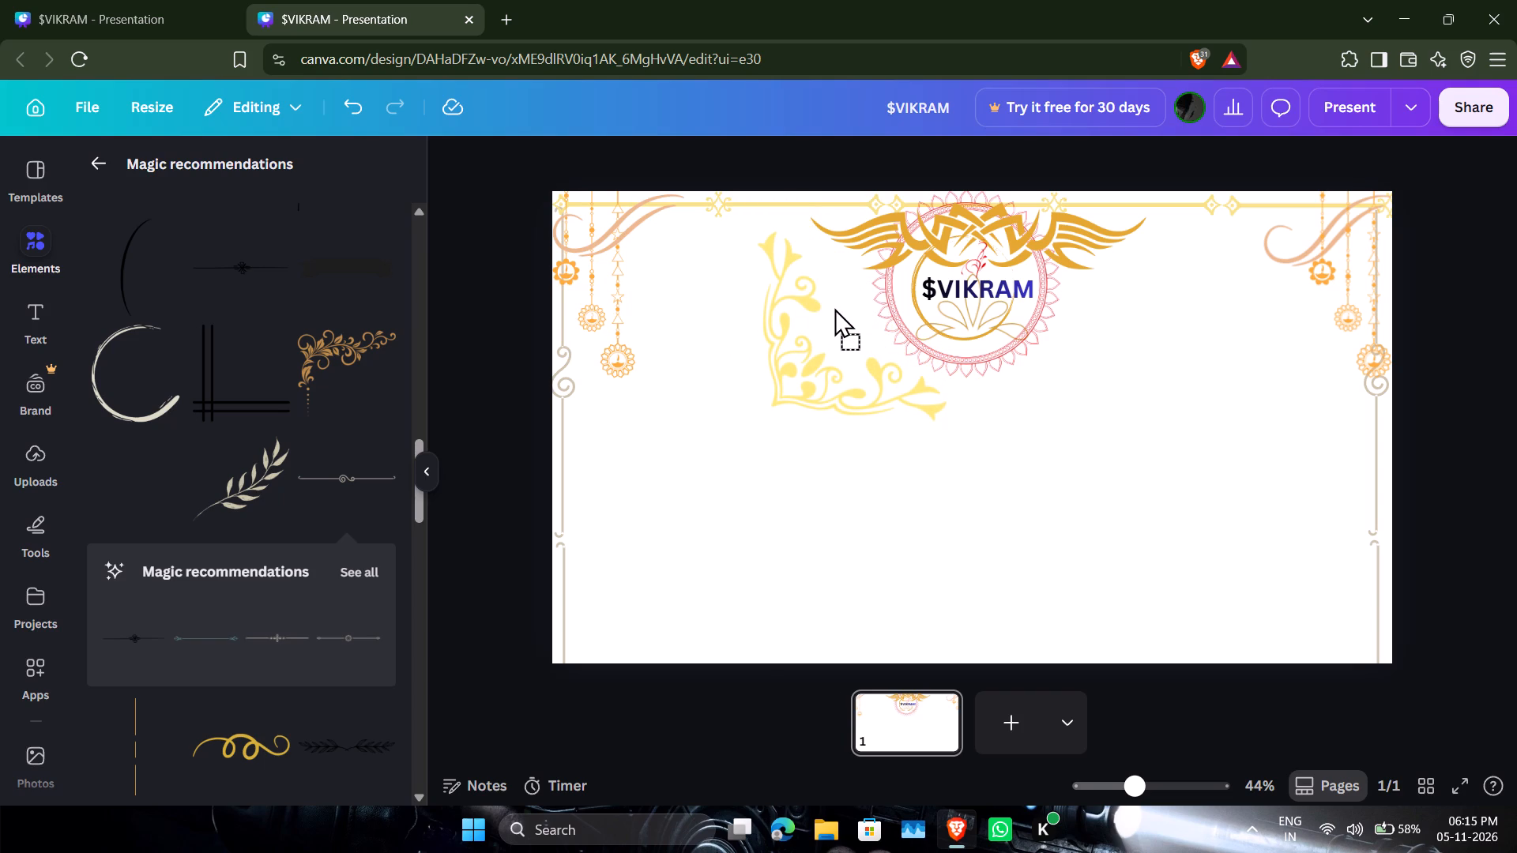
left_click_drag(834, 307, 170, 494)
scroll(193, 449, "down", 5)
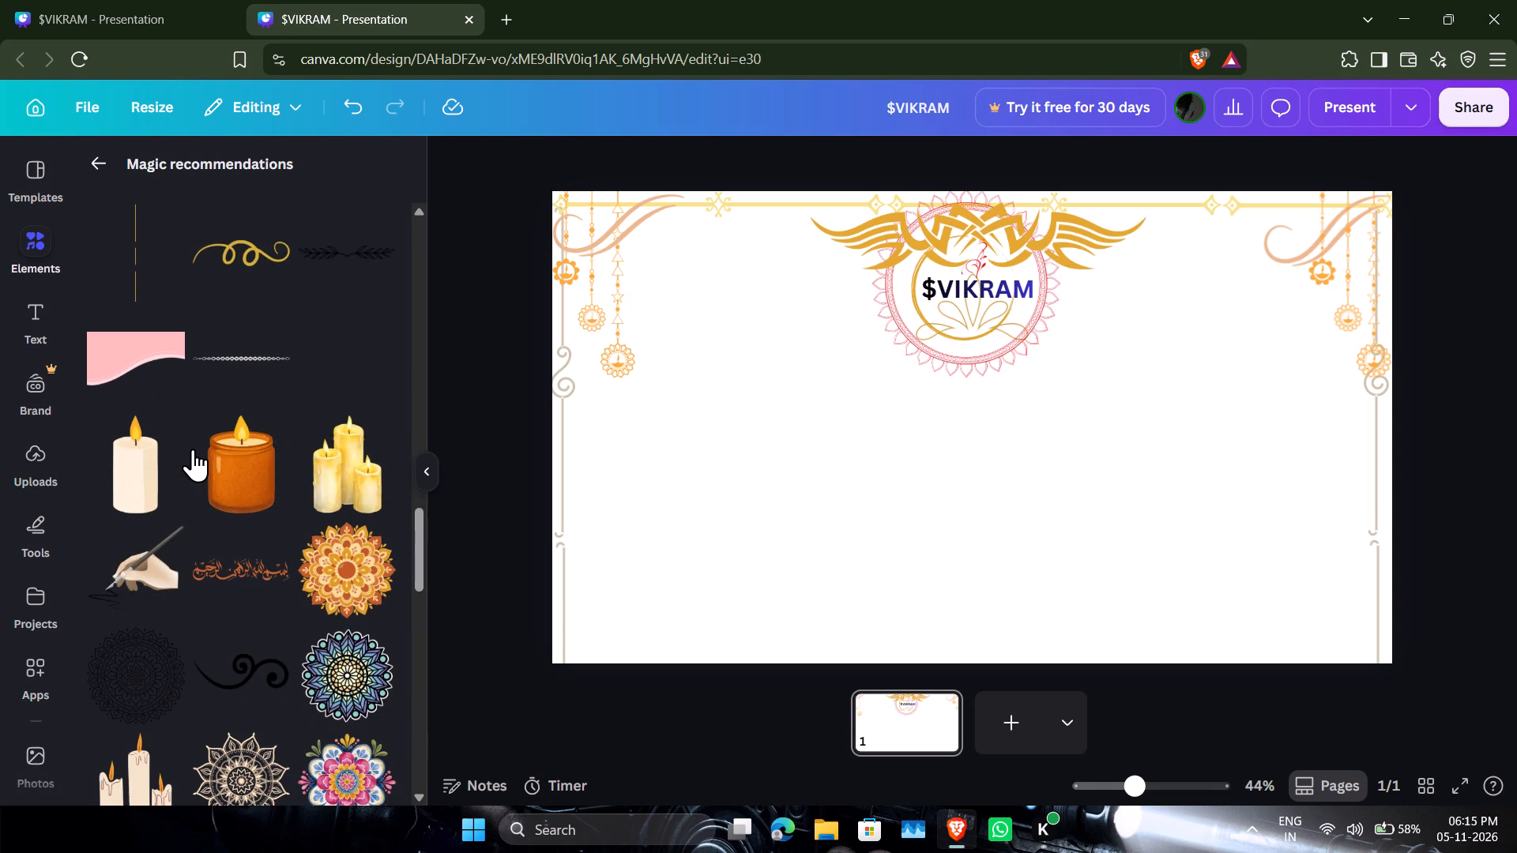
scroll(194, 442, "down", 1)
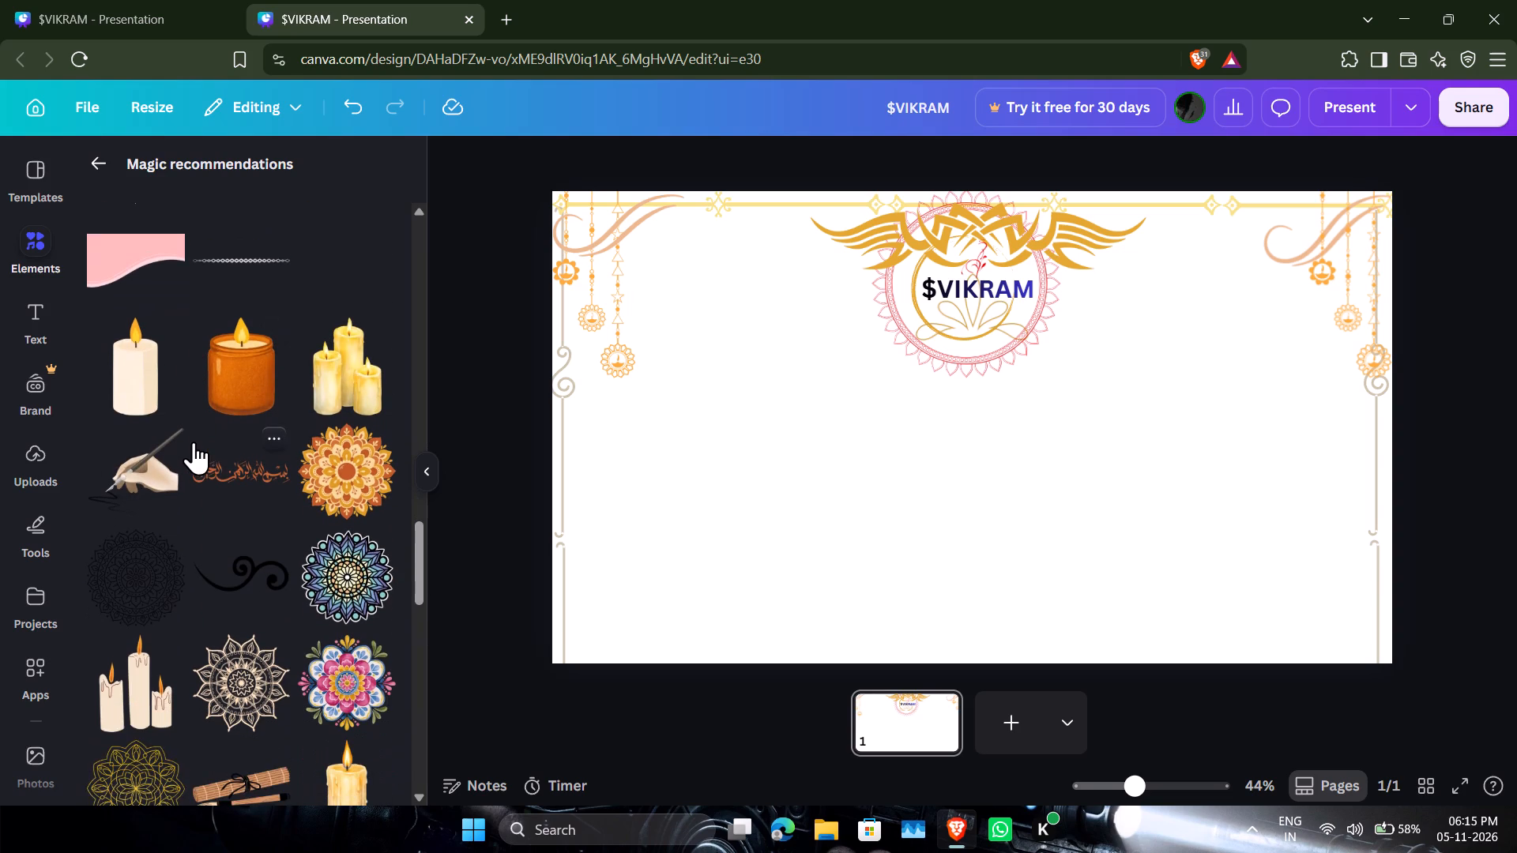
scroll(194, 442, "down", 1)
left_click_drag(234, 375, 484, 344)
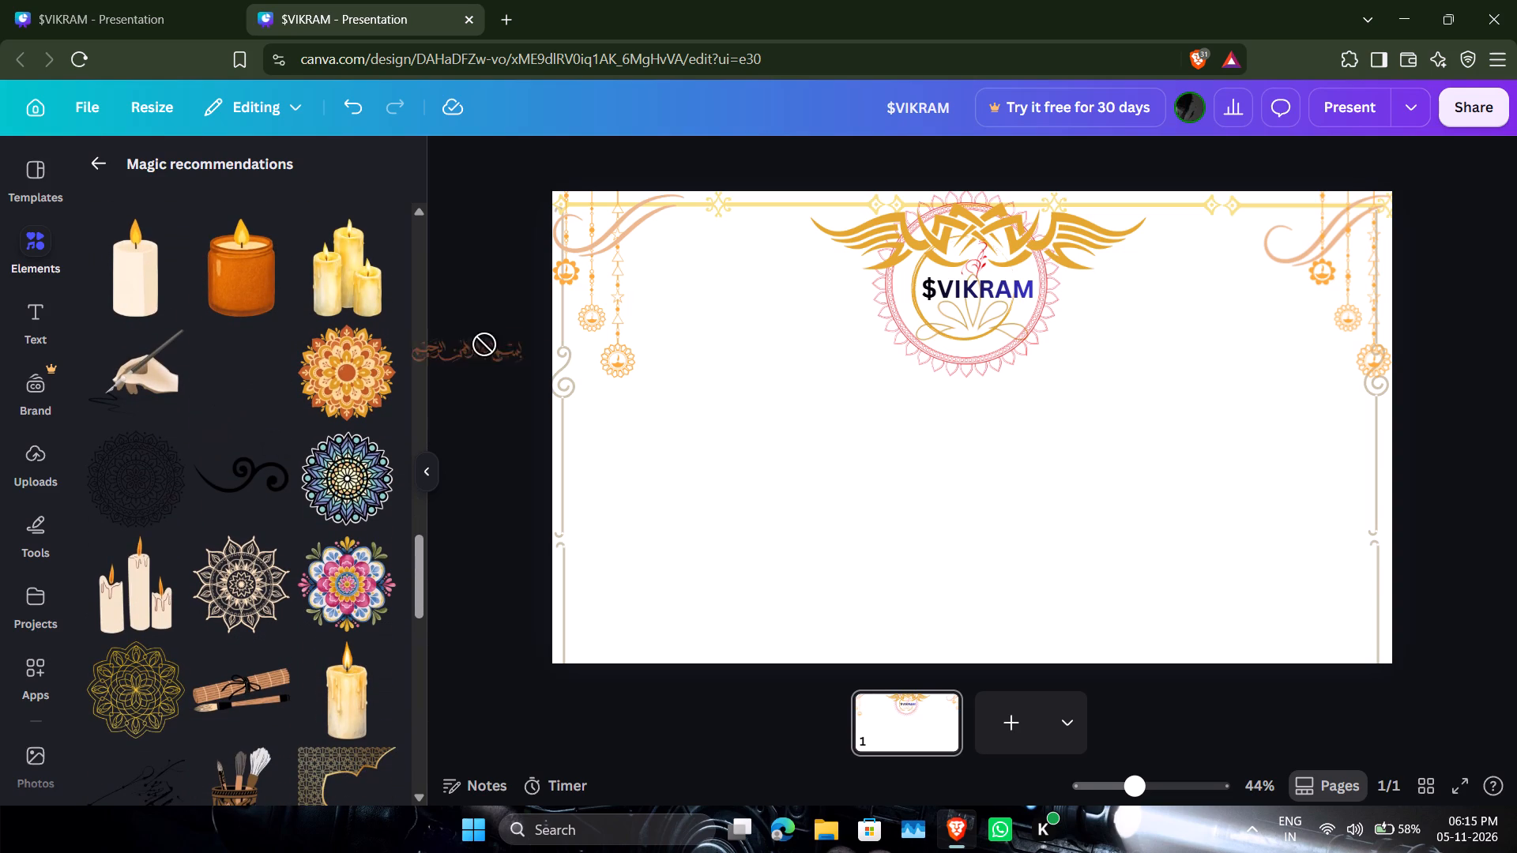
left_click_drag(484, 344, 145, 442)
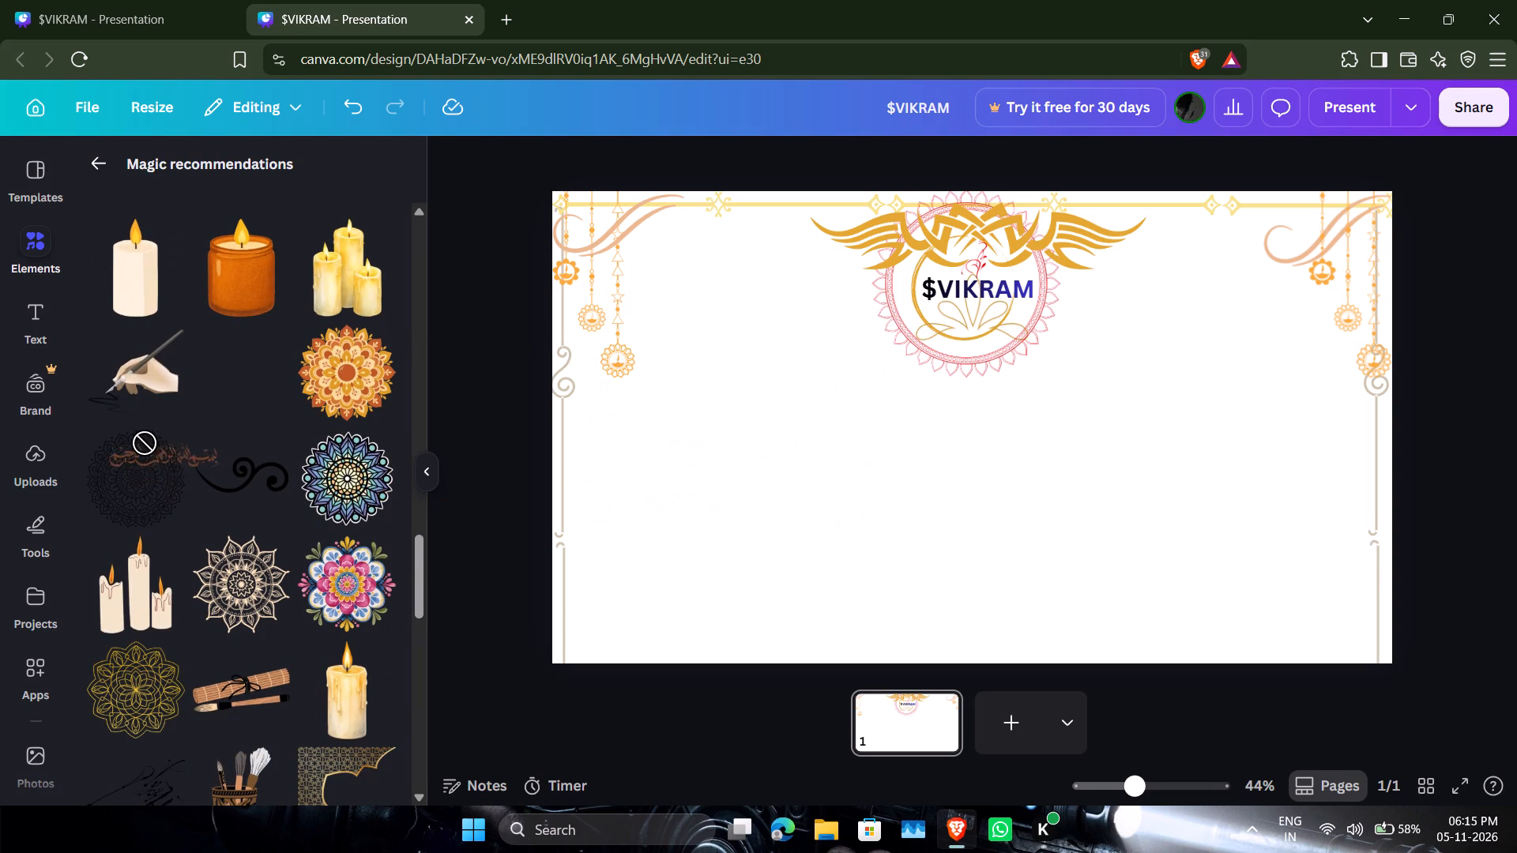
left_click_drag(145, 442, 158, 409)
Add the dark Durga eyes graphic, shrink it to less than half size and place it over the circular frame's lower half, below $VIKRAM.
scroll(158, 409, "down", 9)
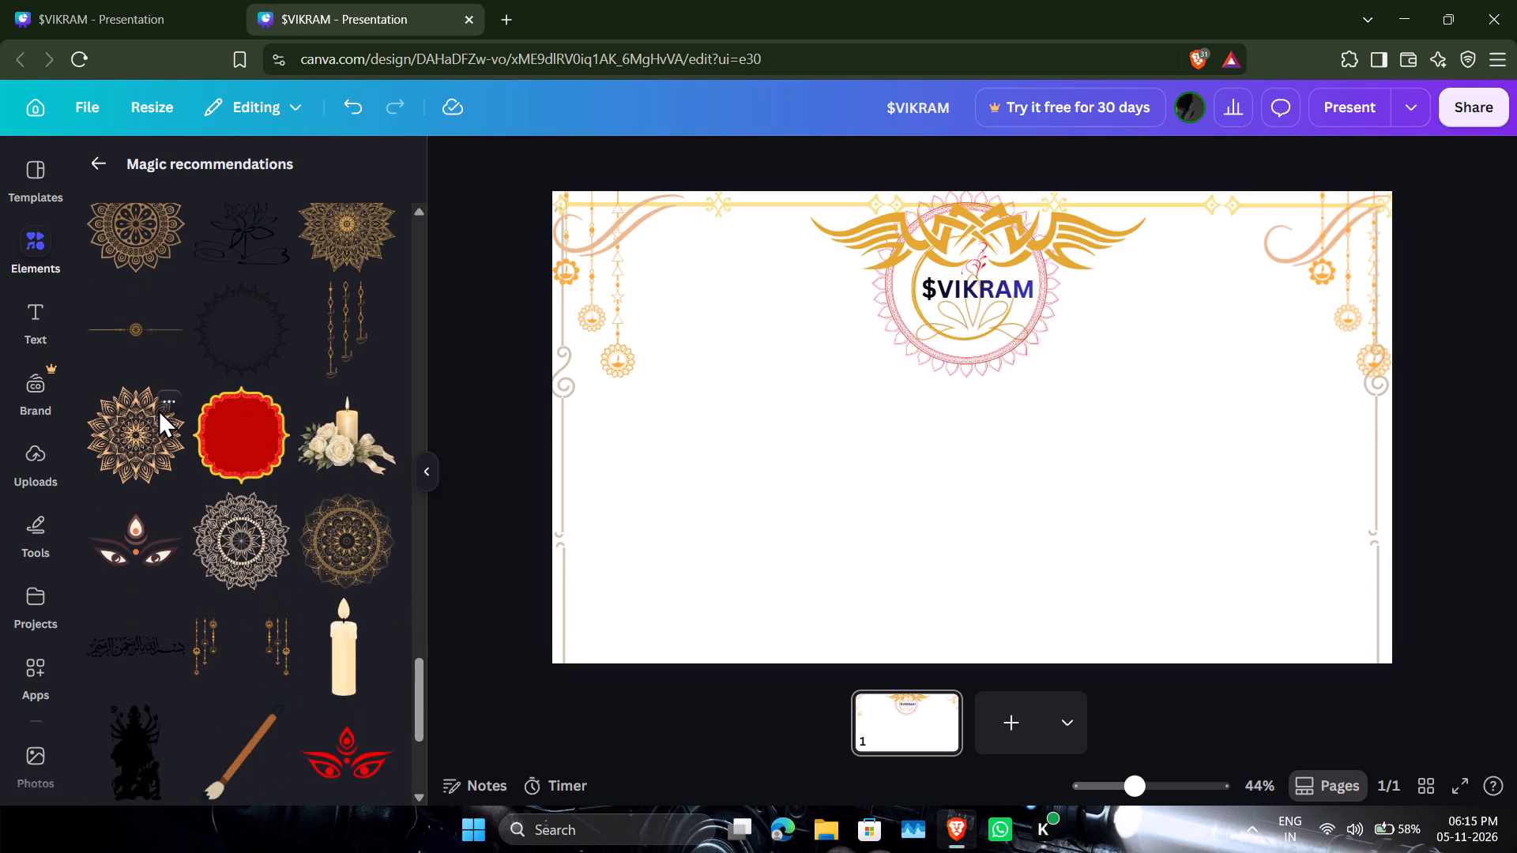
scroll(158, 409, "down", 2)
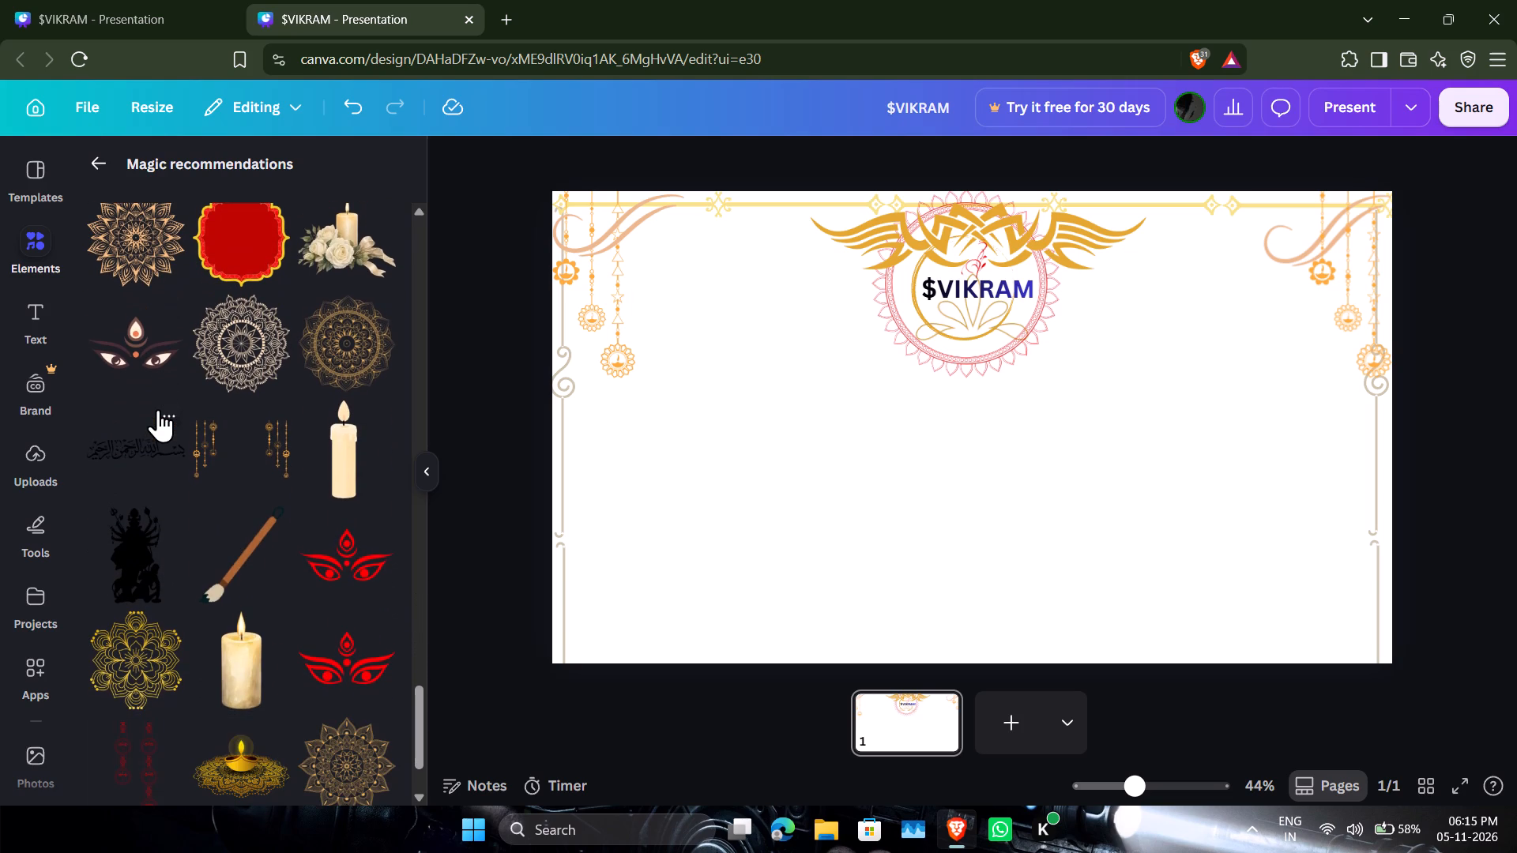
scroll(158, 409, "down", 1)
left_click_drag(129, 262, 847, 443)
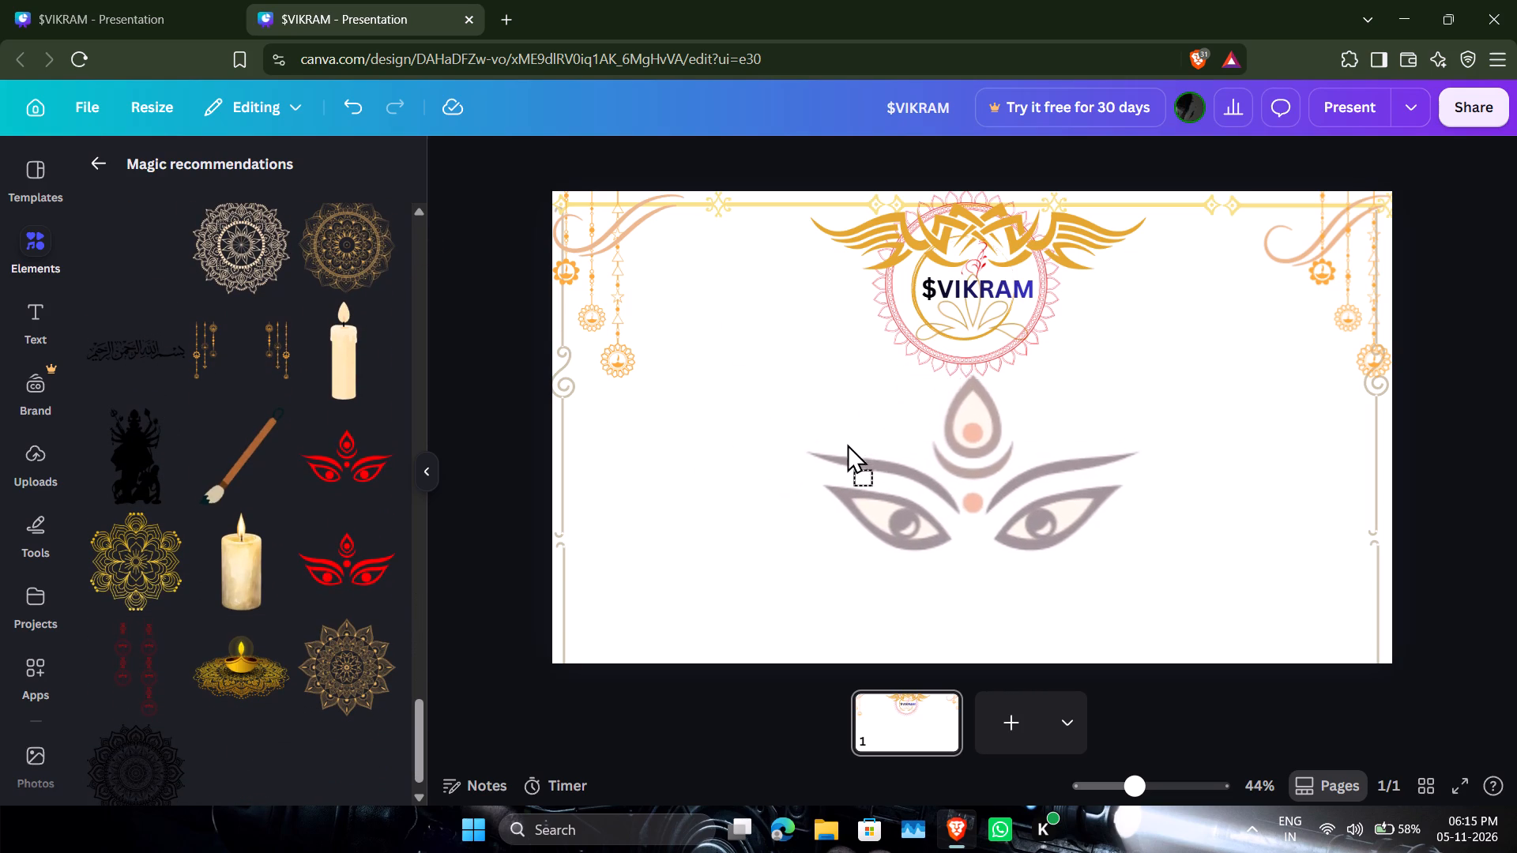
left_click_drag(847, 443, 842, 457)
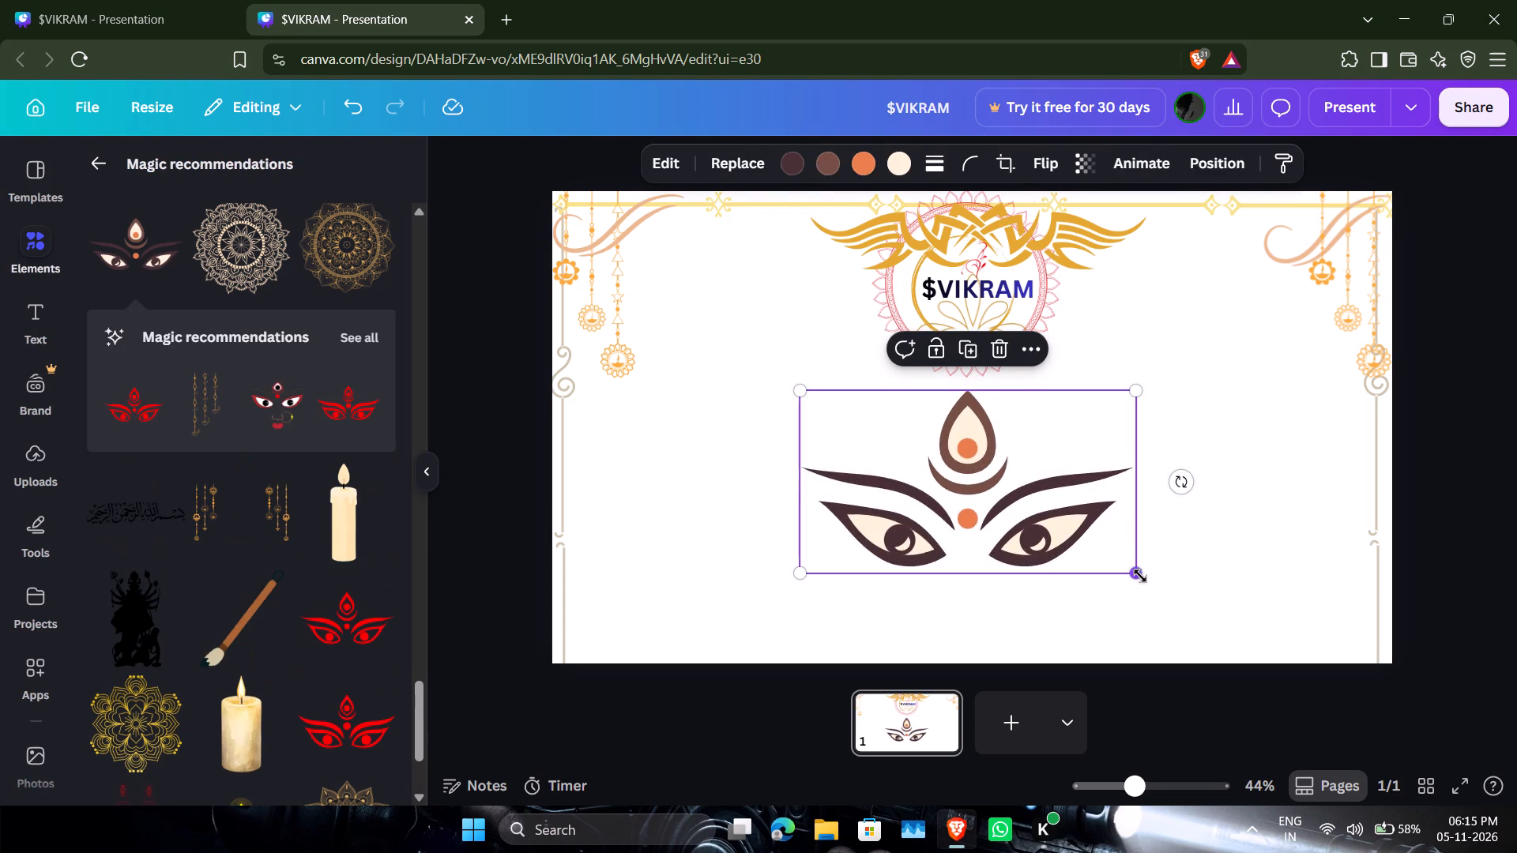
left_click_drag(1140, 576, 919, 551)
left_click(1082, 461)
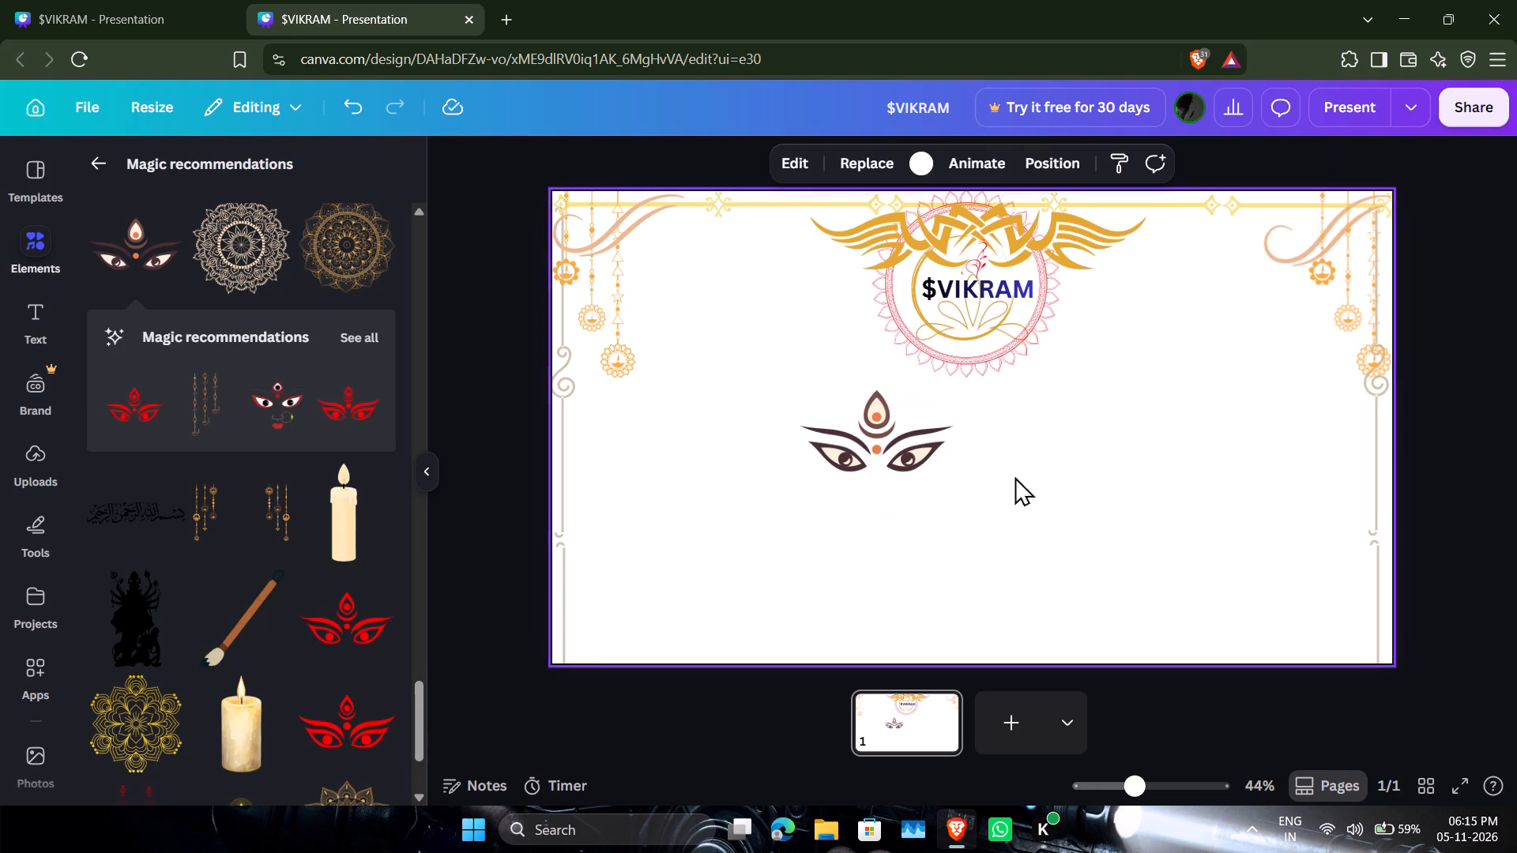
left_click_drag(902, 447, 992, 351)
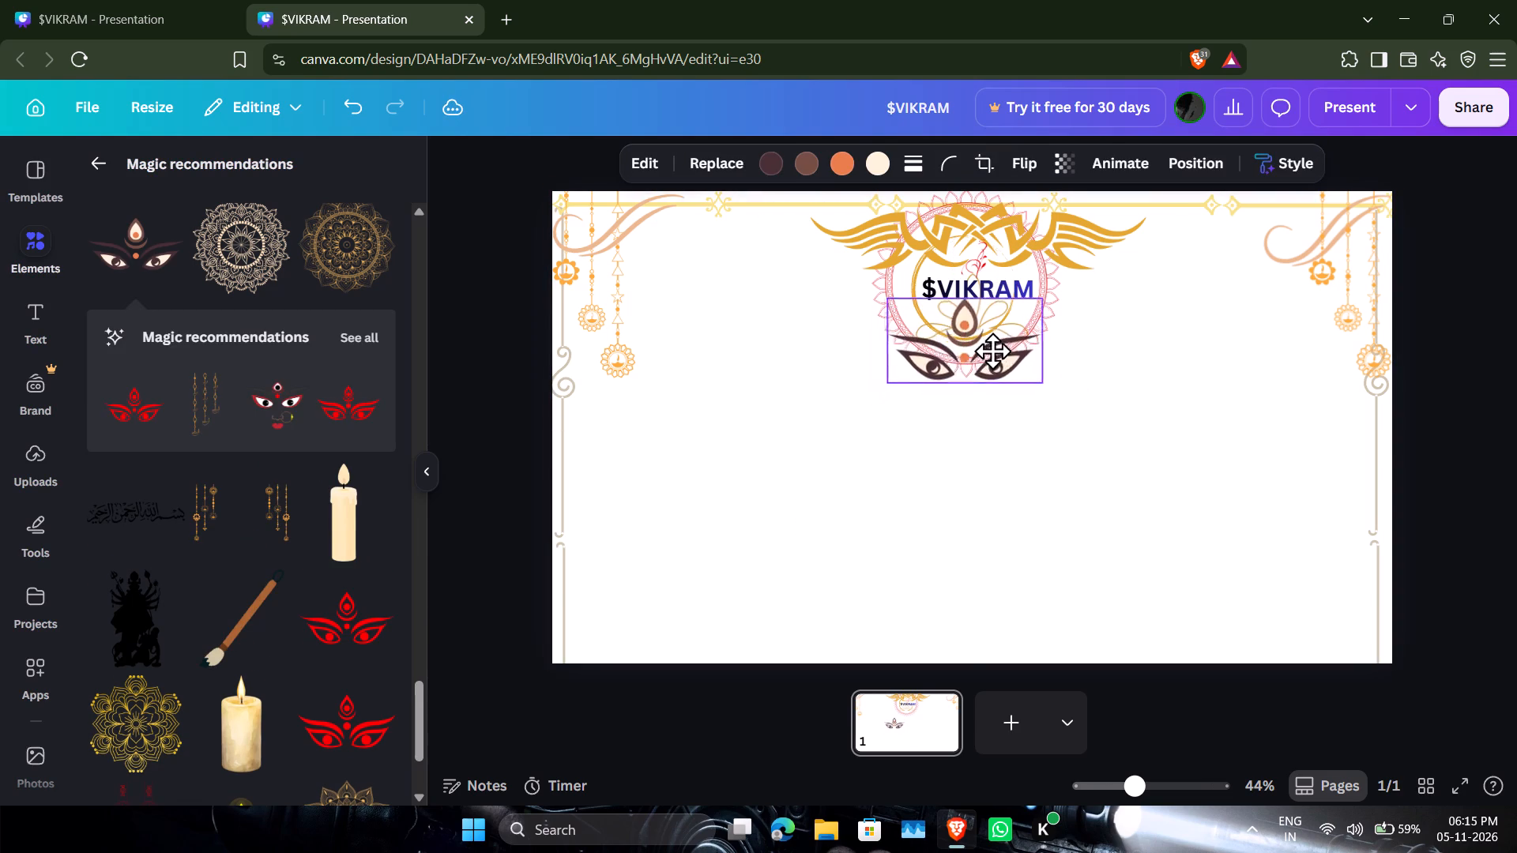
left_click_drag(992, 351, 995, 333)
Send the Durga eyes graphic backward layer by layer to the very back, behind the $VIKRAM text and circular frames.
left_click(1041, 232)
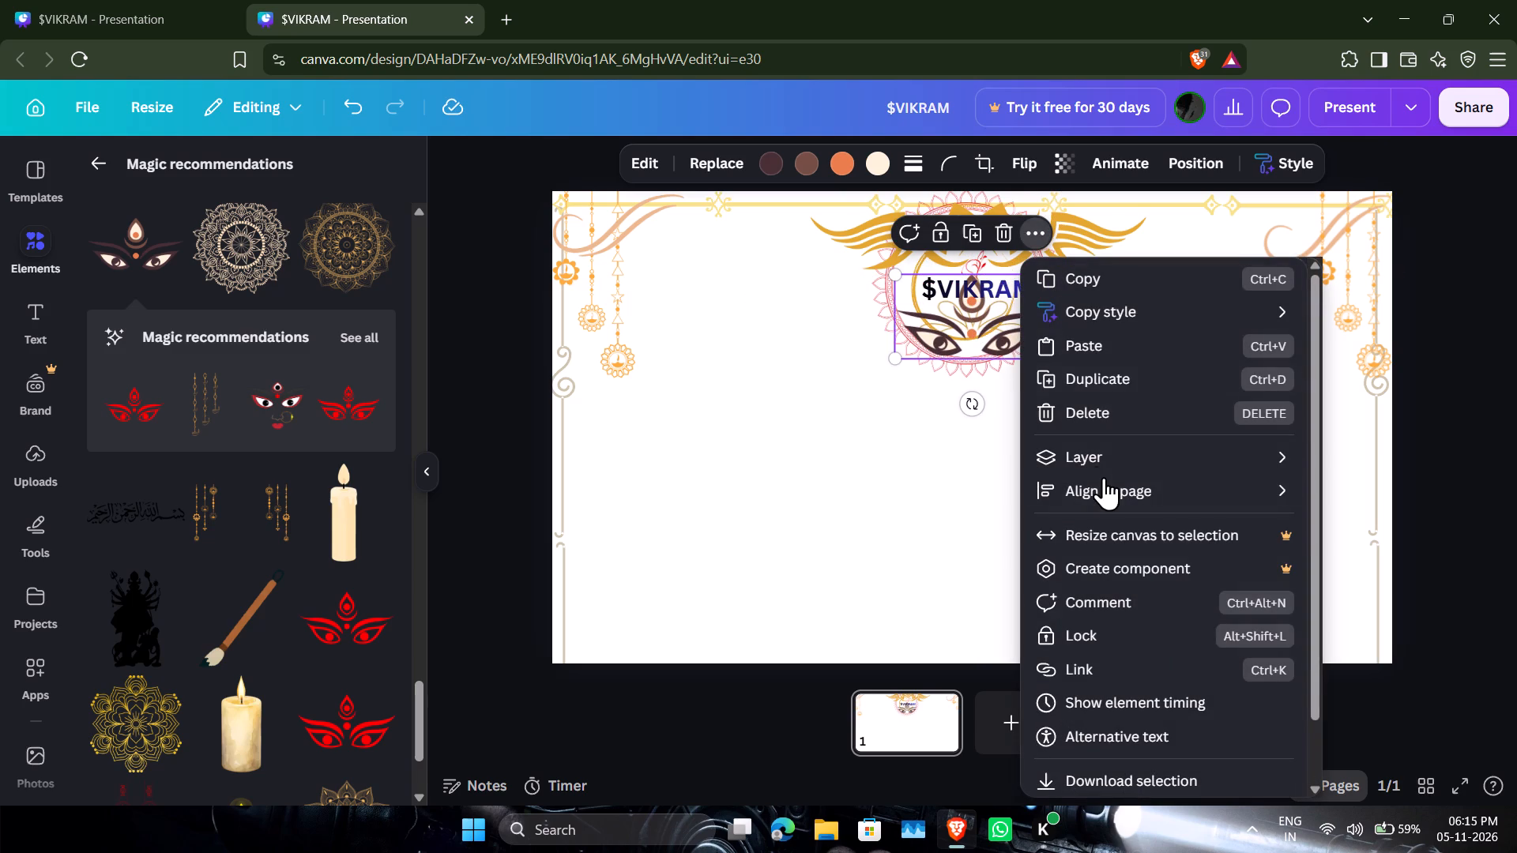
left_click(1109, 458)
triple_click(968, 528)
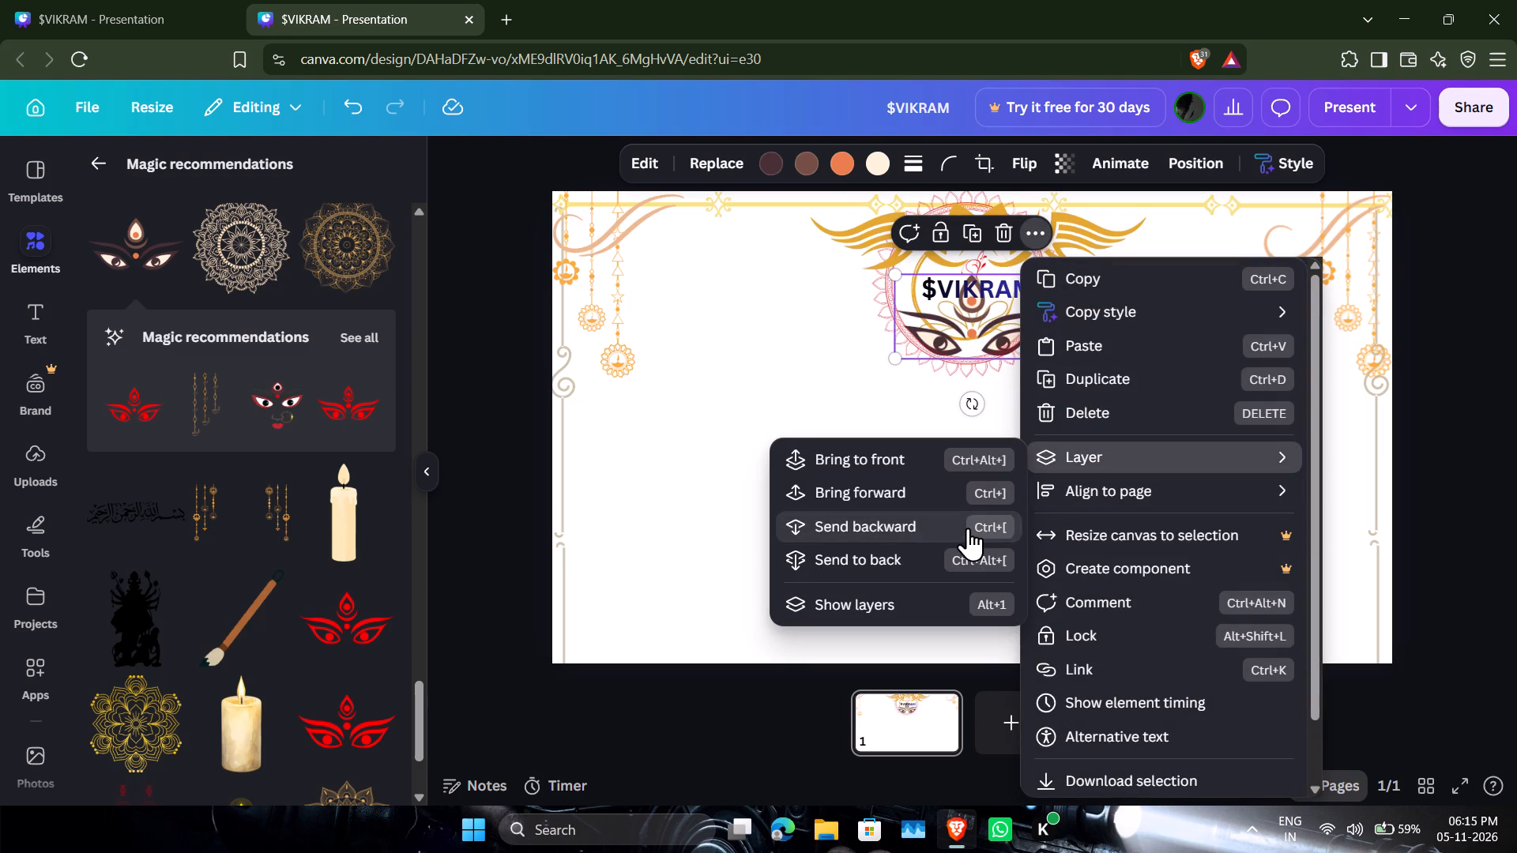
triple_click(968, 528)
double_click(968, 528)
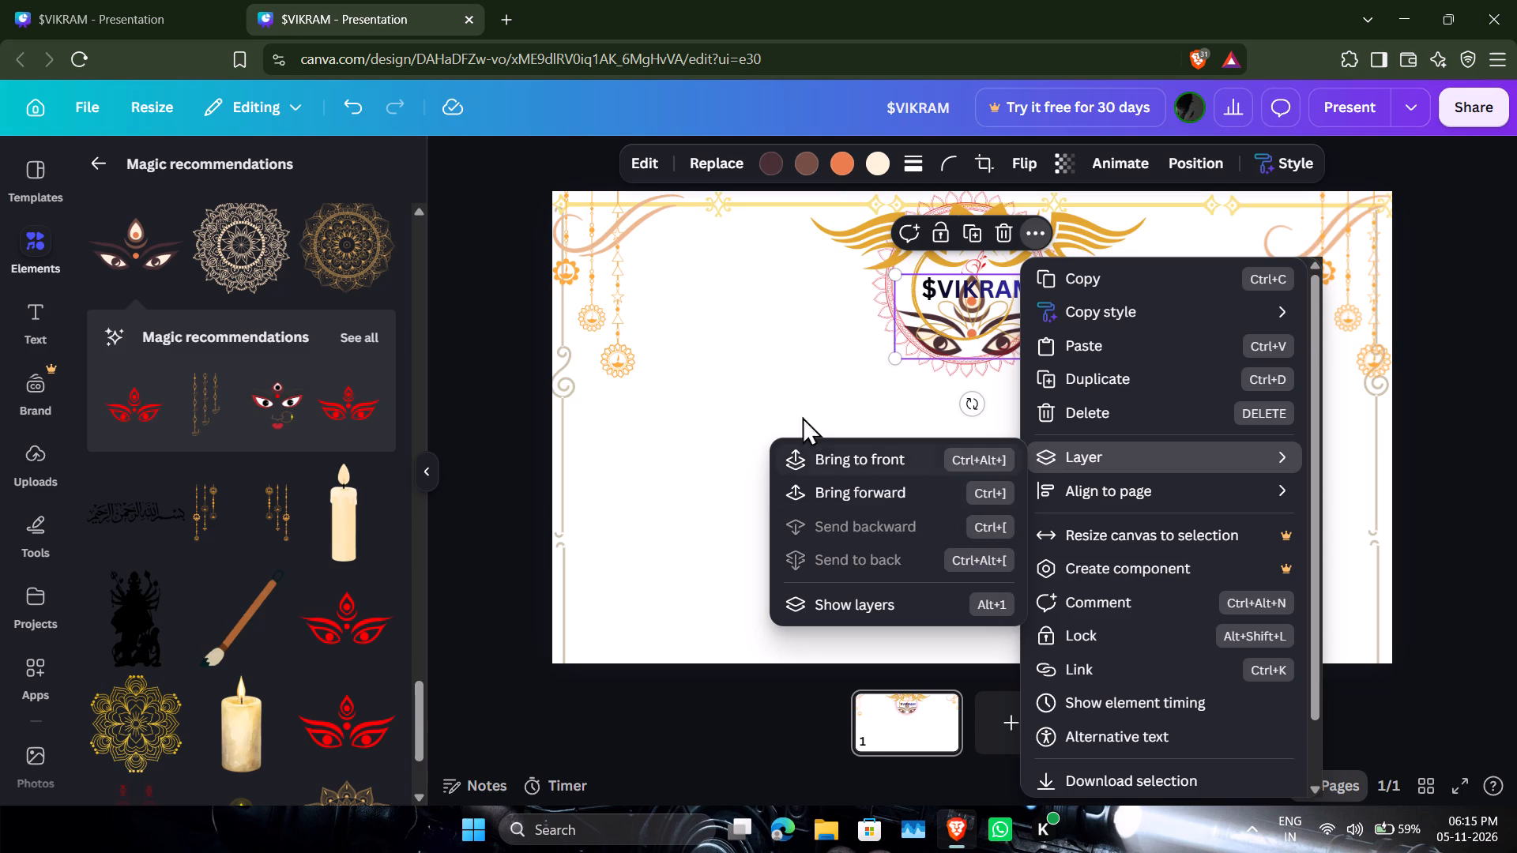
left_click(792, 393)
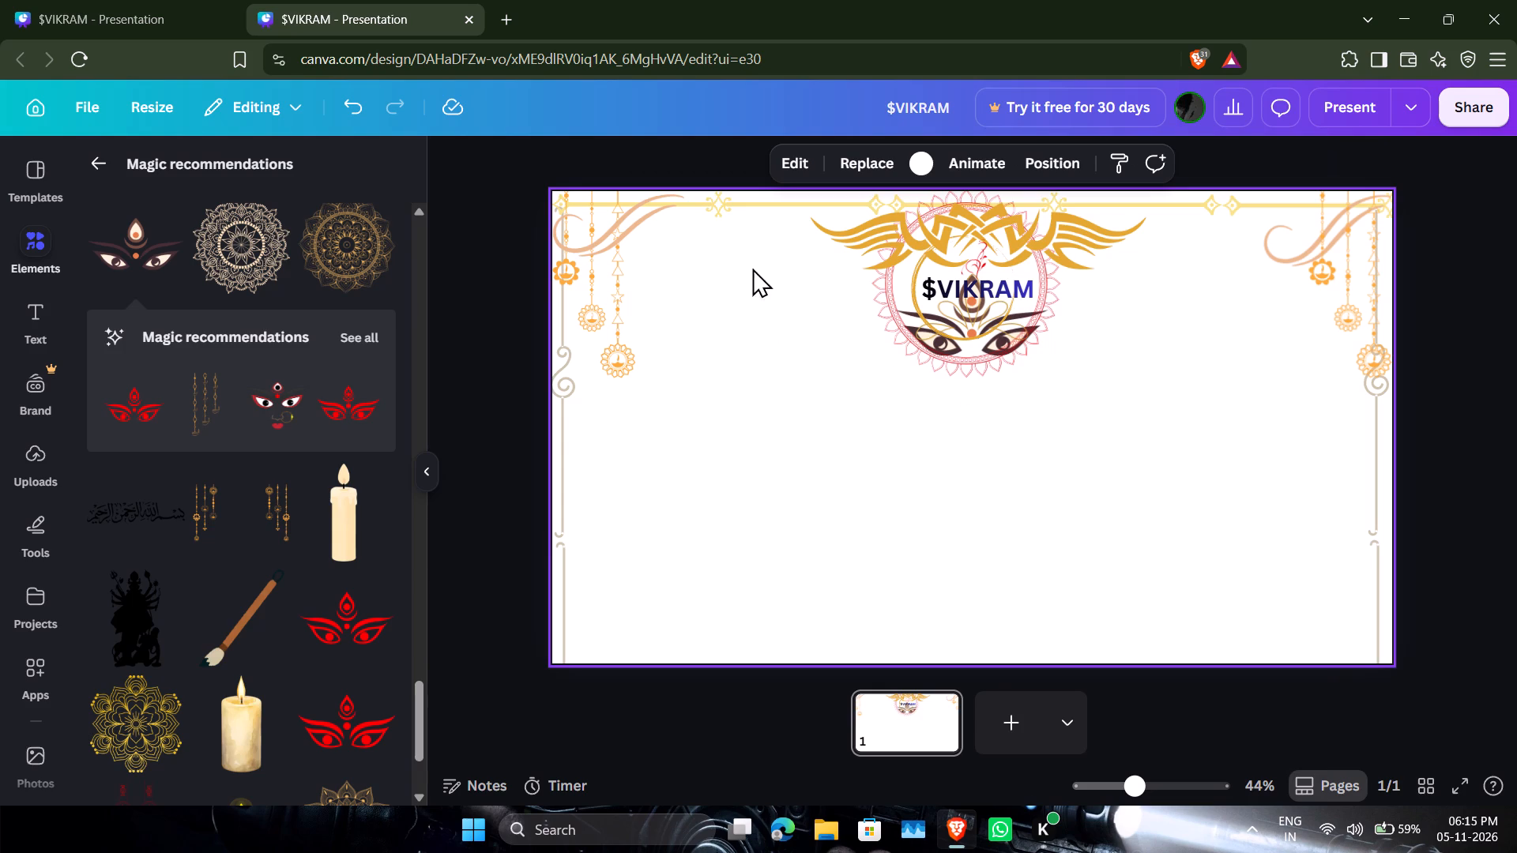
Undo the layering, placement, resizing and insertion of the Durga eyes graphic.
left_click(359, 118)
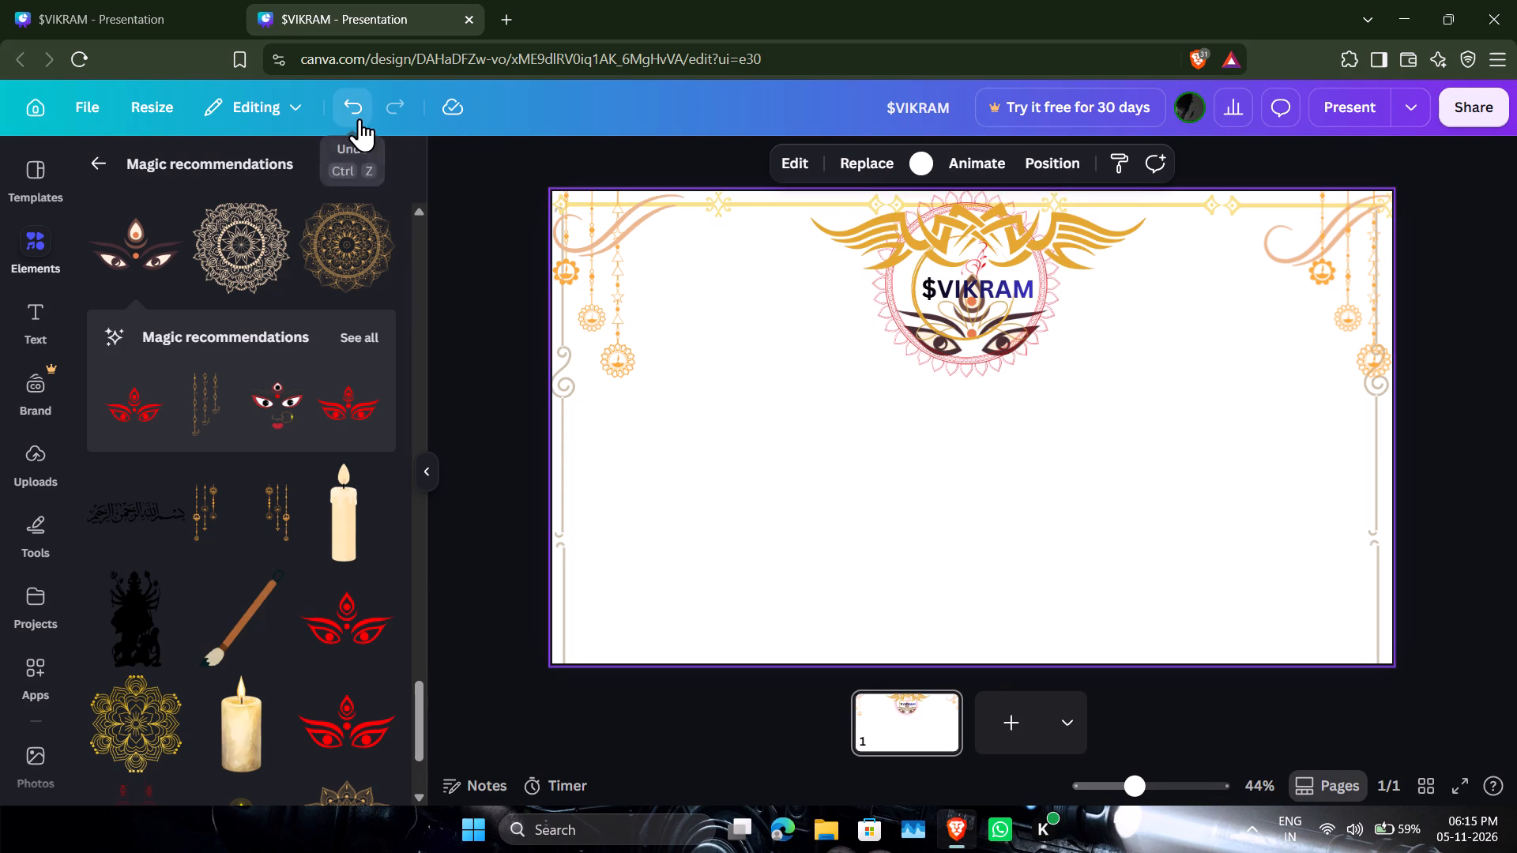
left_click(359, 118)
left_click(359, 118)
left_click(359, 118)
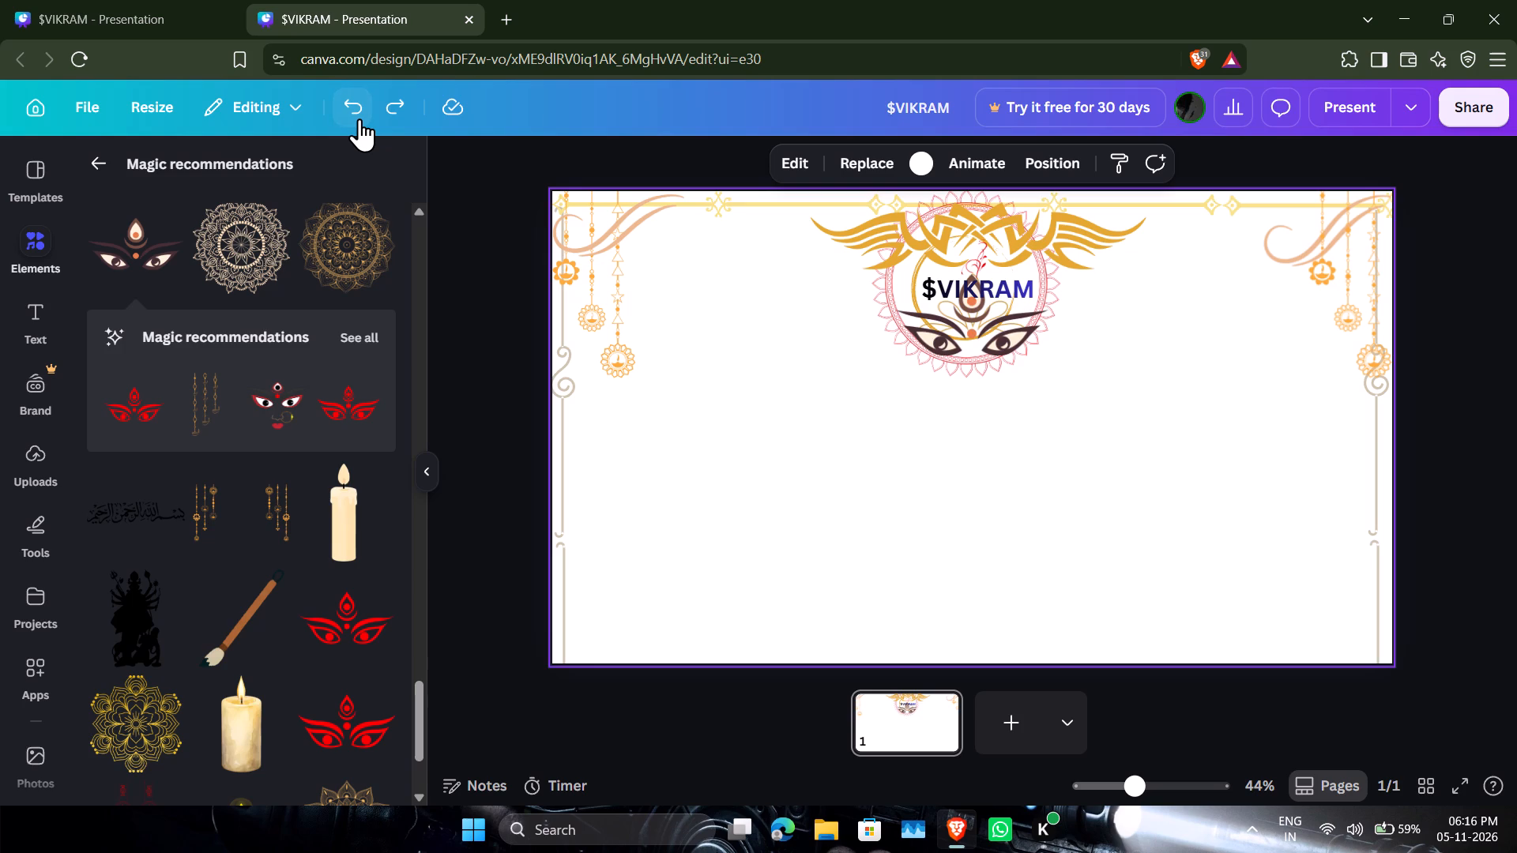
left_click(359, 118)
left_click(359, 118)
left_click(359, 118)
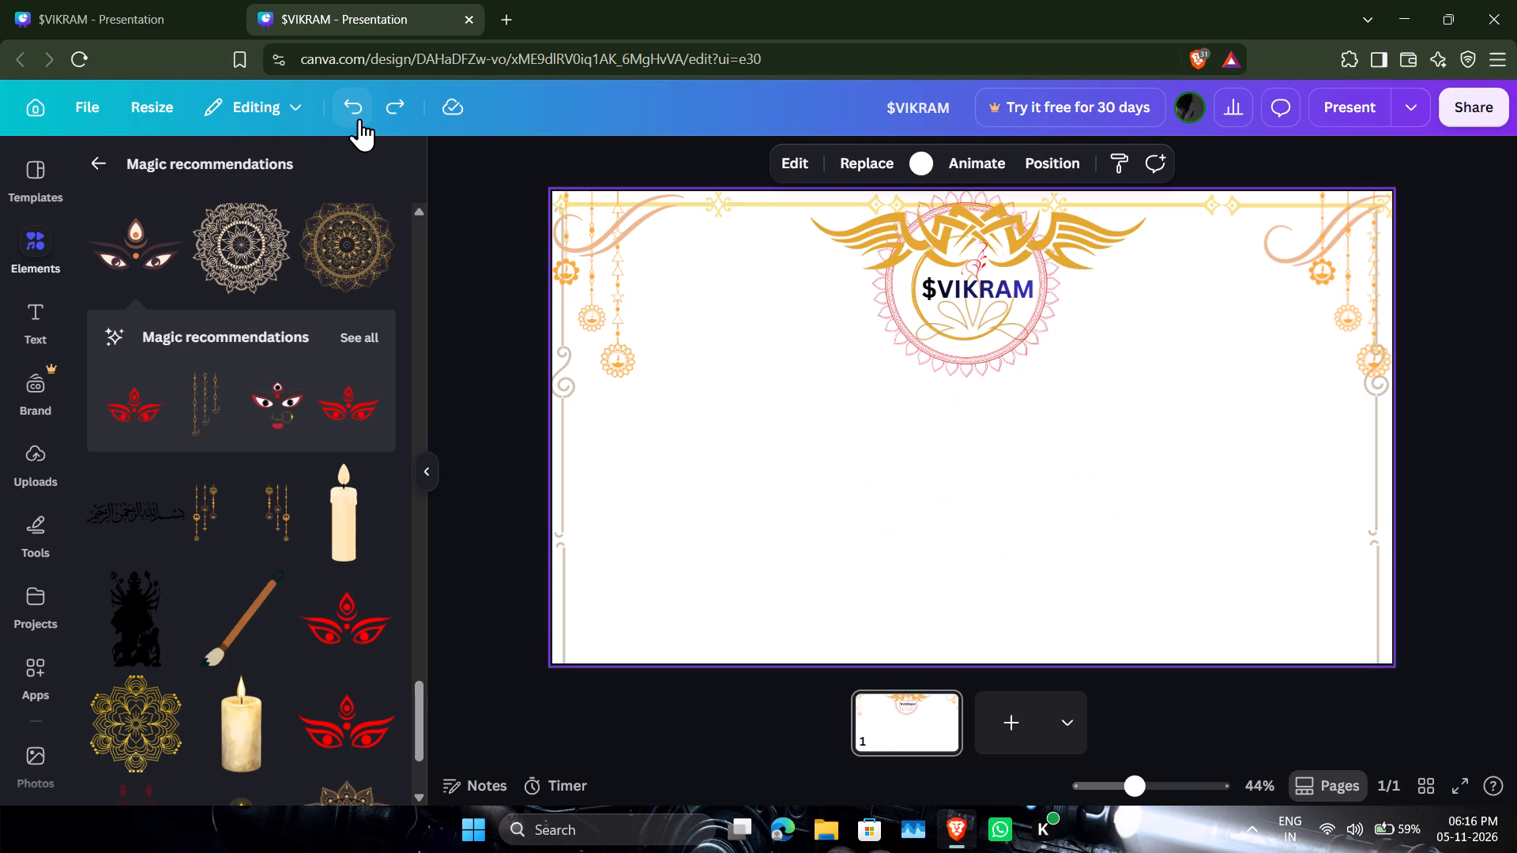
Browse the full set of Magic recommendations for the Durga eyes graphic for another ornament to use.
left_click_drag(349, 370, 310, 442)
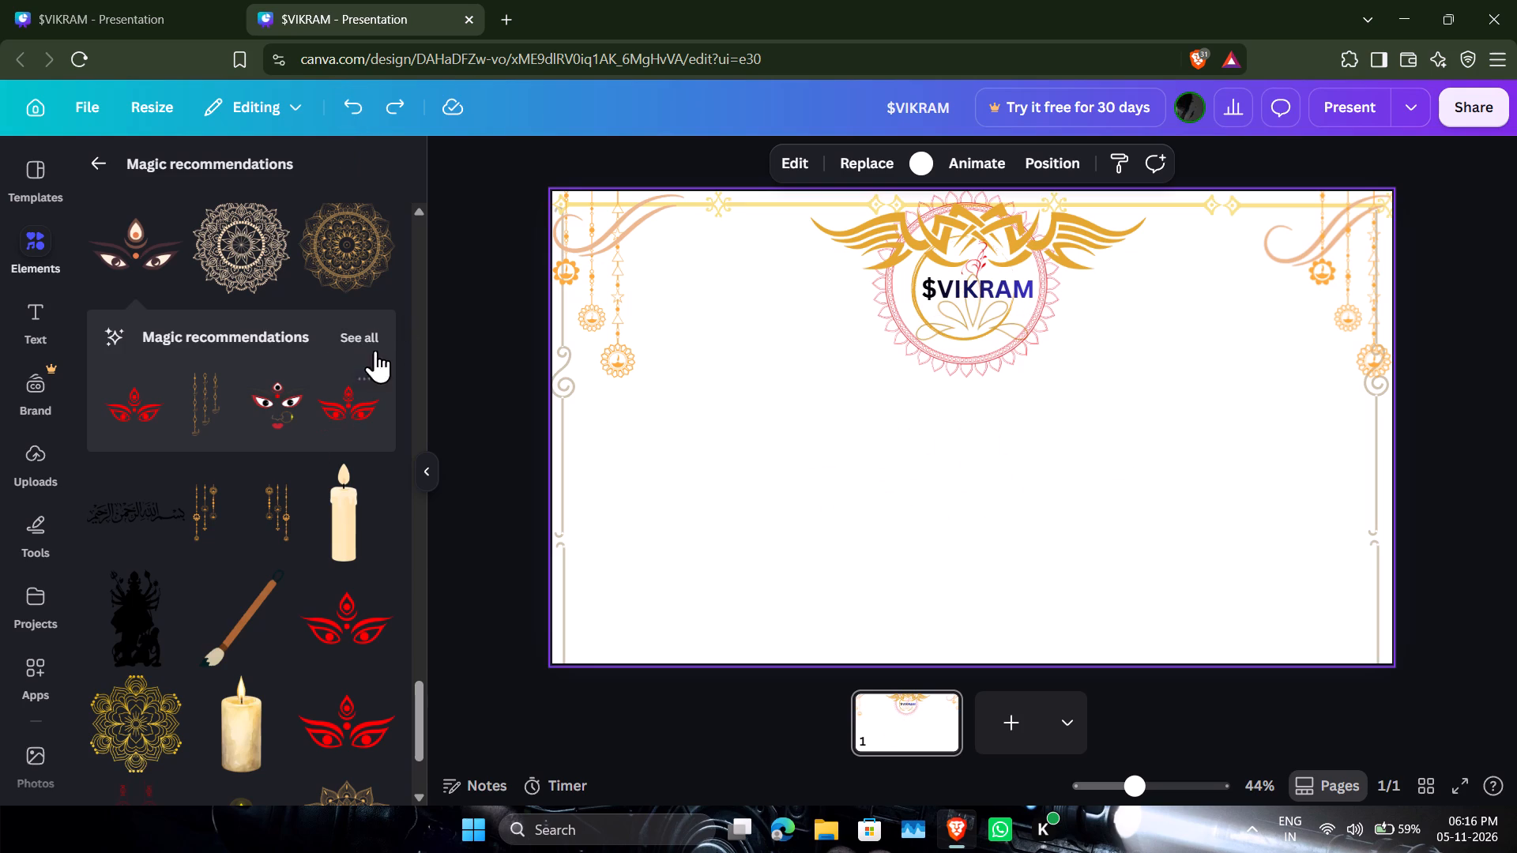
left_click(365, 342)
scroll(289, 376, "down", 2)
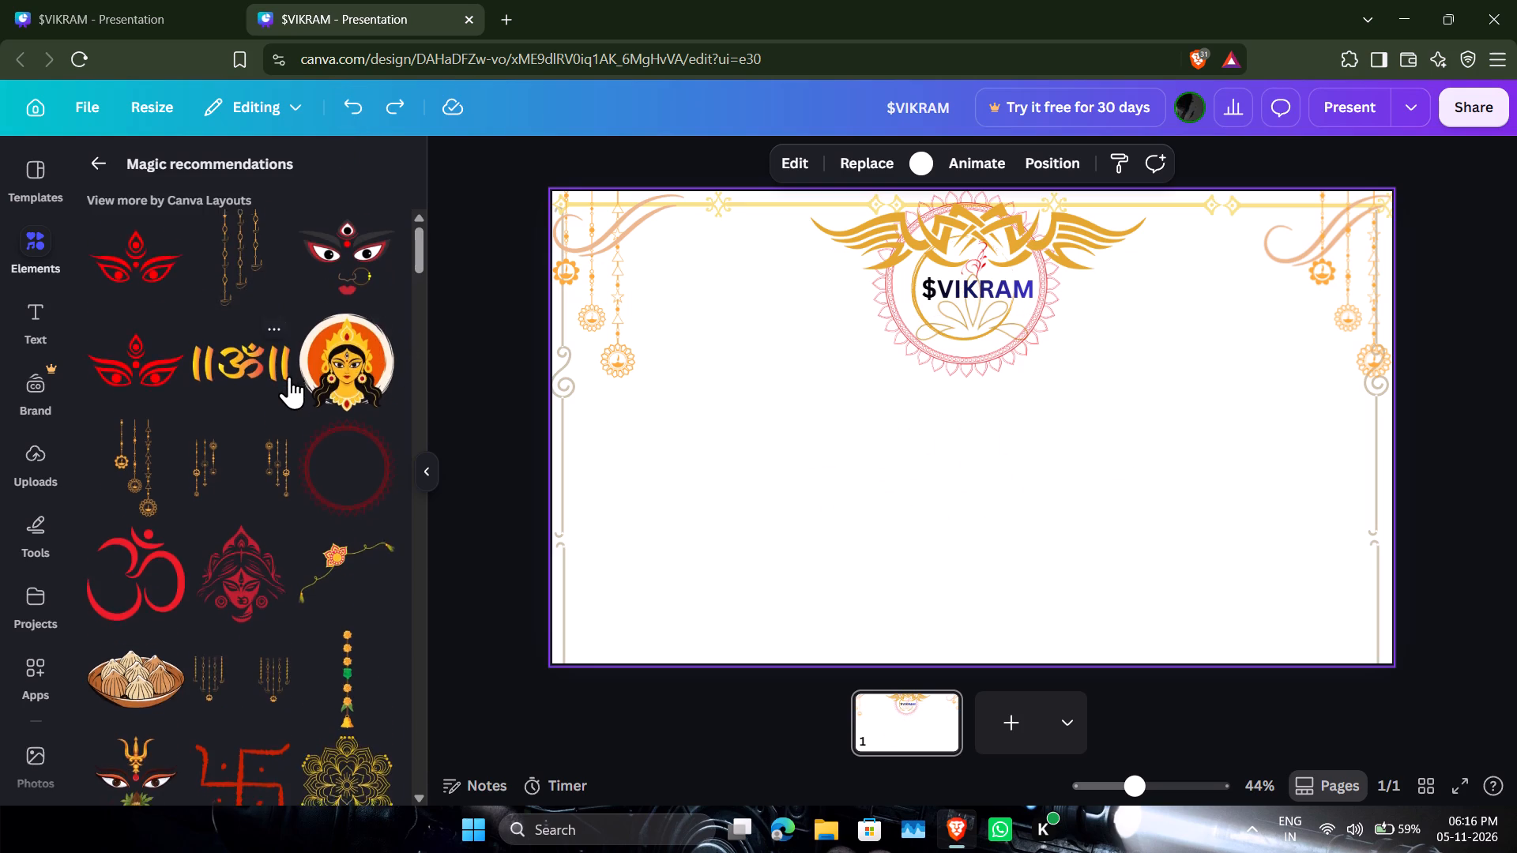
scroll(289, 376, "down", 10)
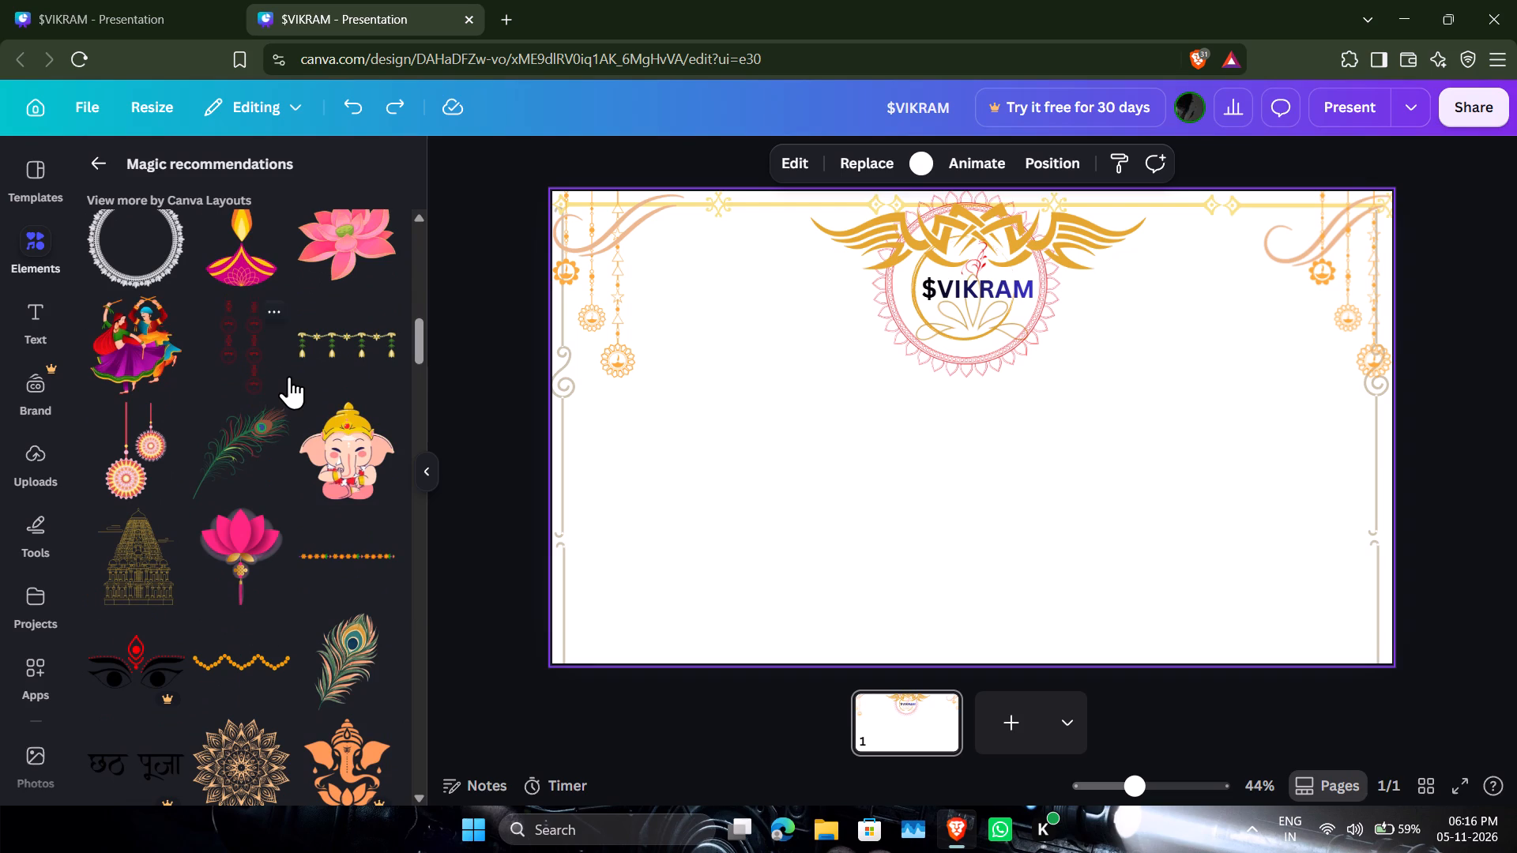
scroll(289, 376, "down", 3)
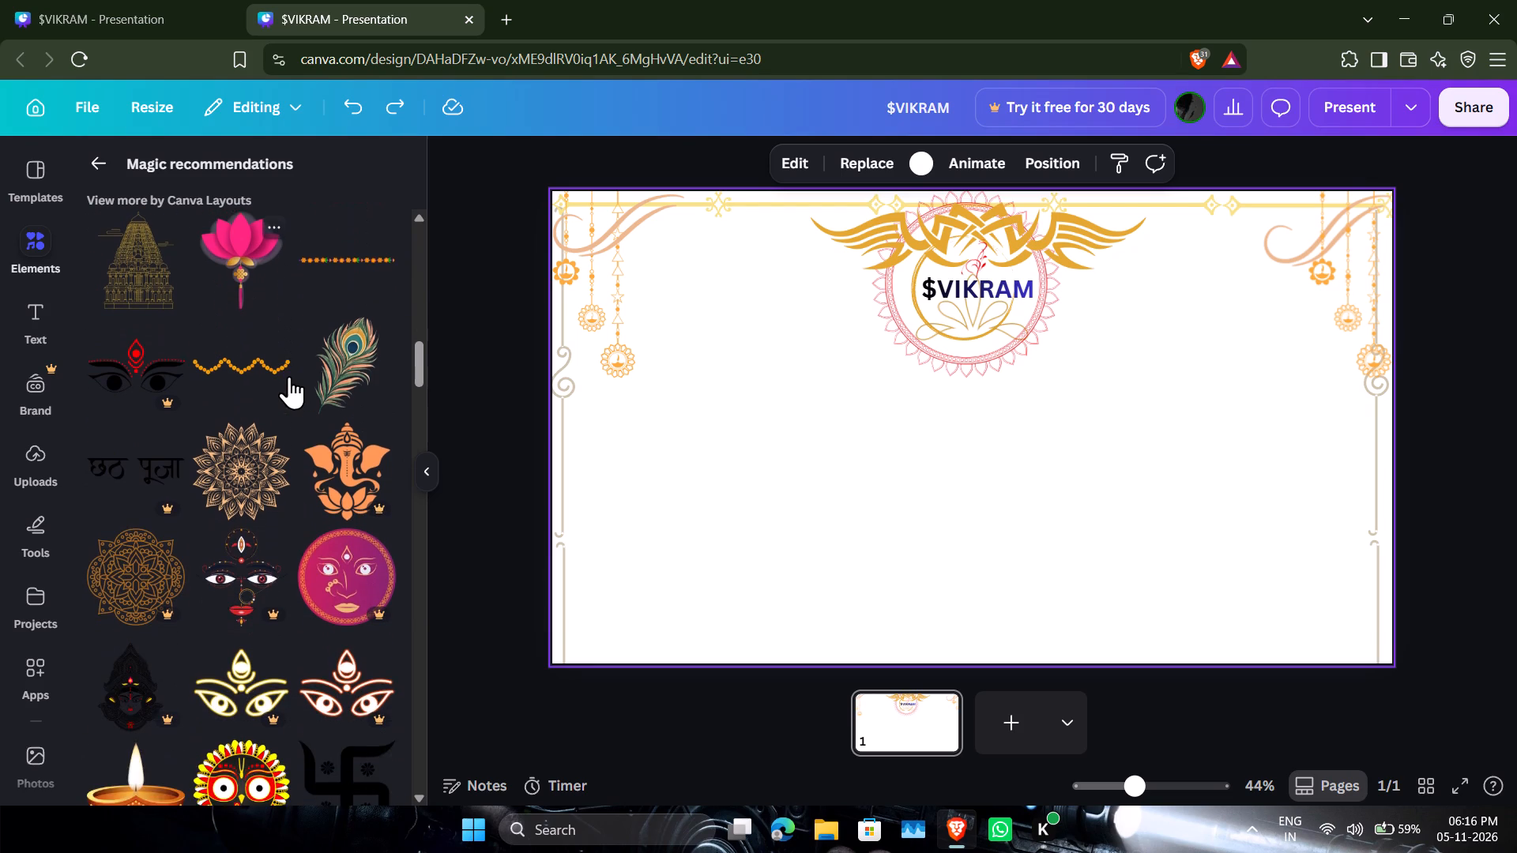
scroll(289, 376, "down", 2)
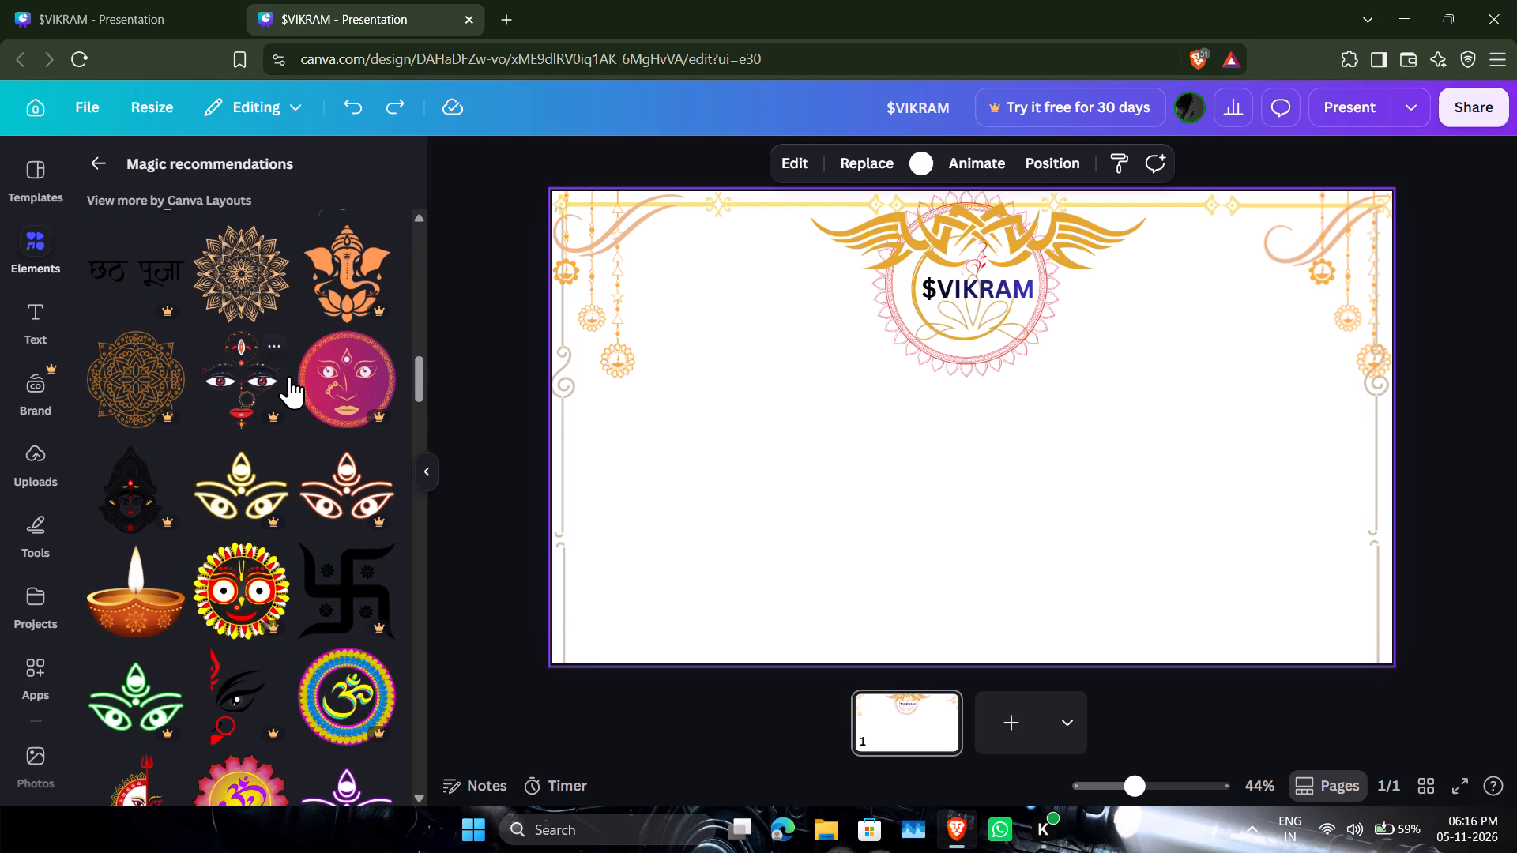
scroll(289, 376, "down", 2)
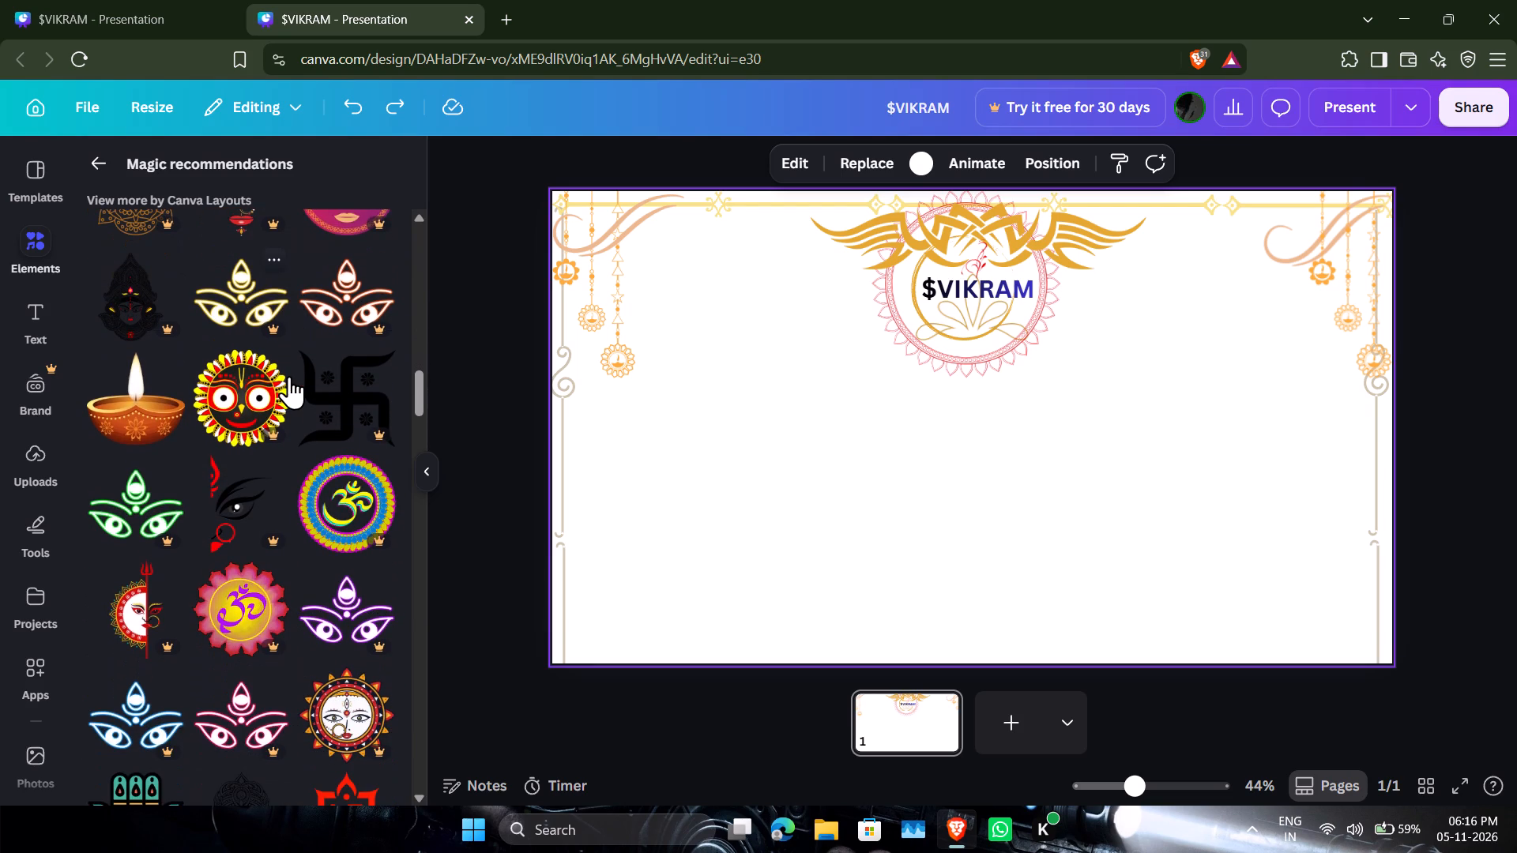
scroll(289, 376, "down", 8)
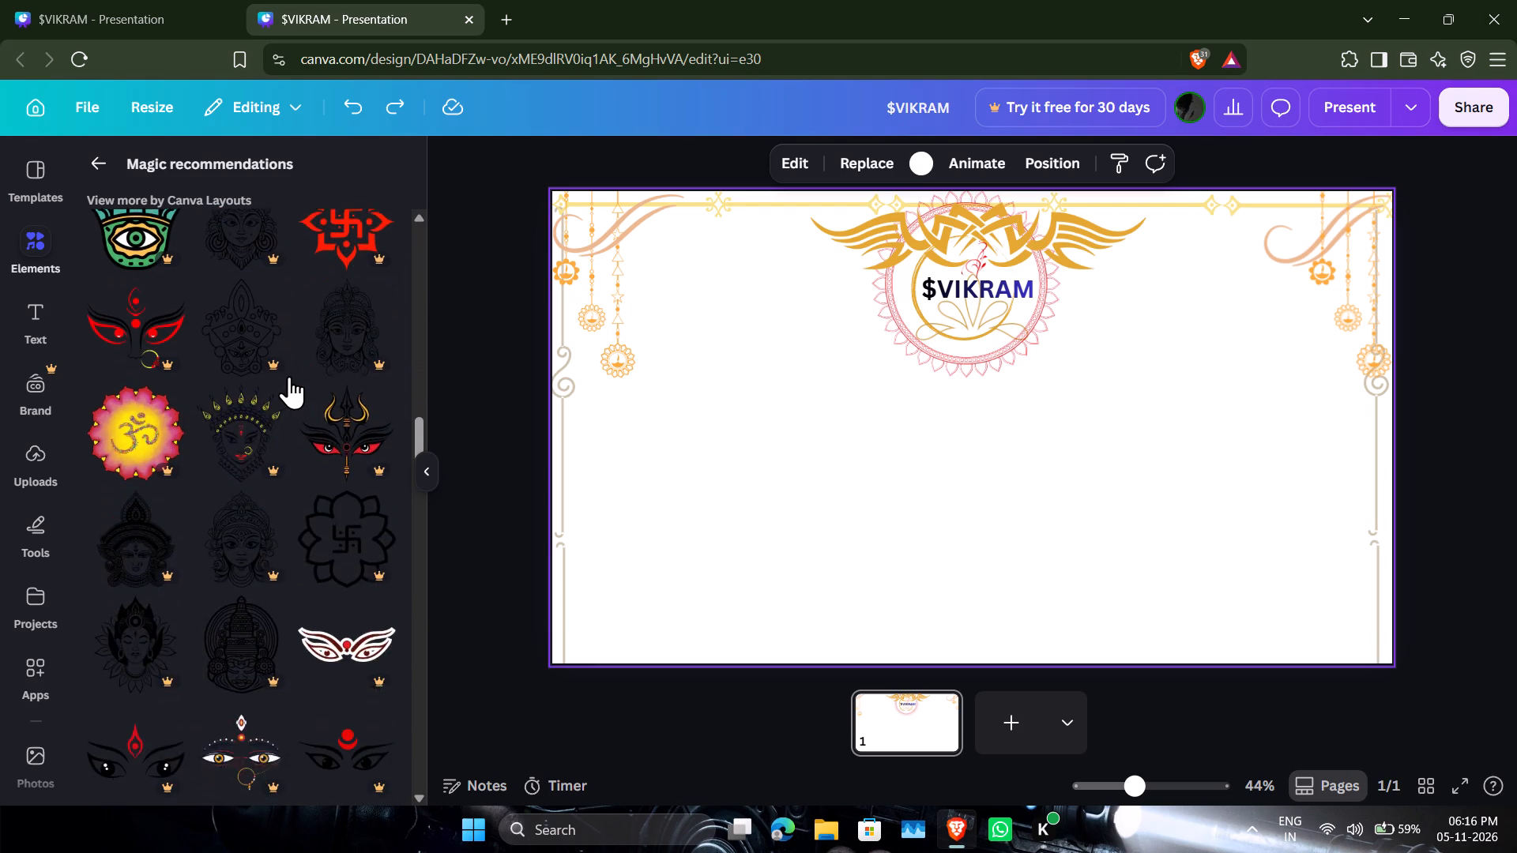
scroll(289, 376, "down", 1)
scroll(289, 376, "up", 3)
scroll(289, 376, "down", 4)
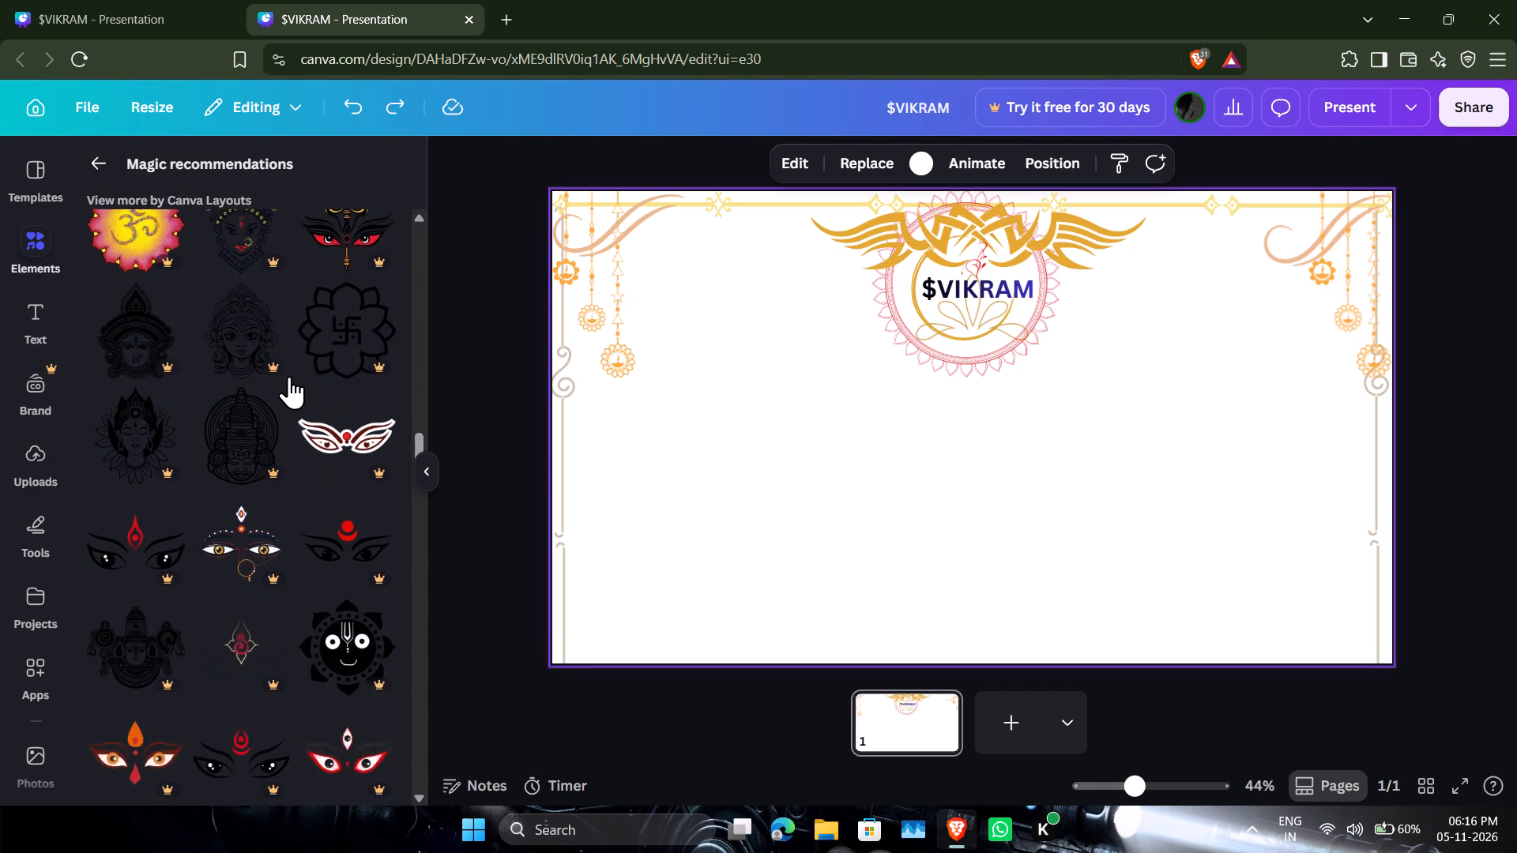
scroll(289, 376, "down", 3)
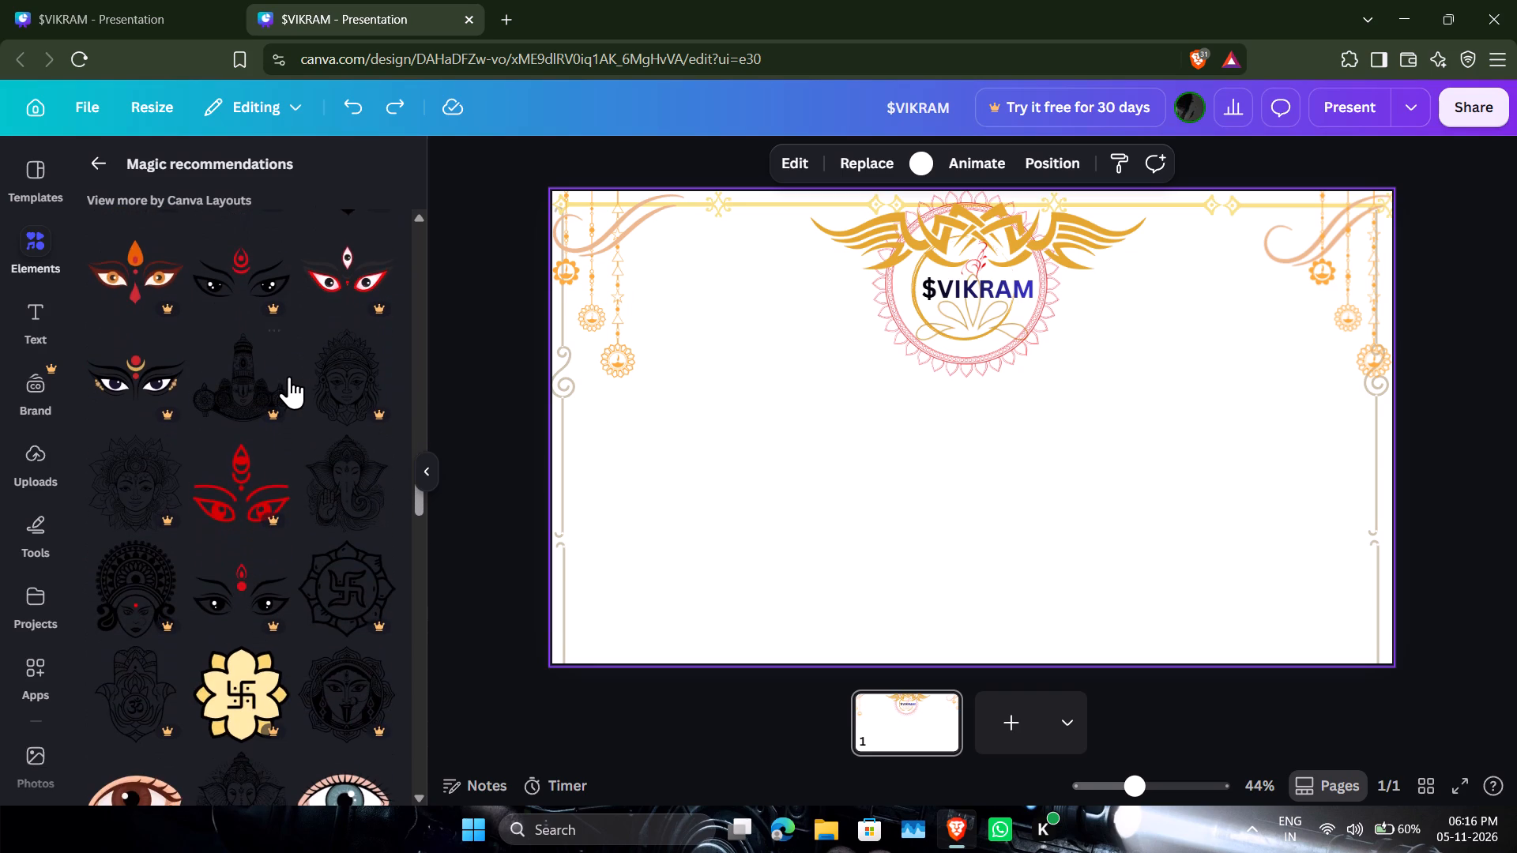
scroll(289, 376, "down", 5)
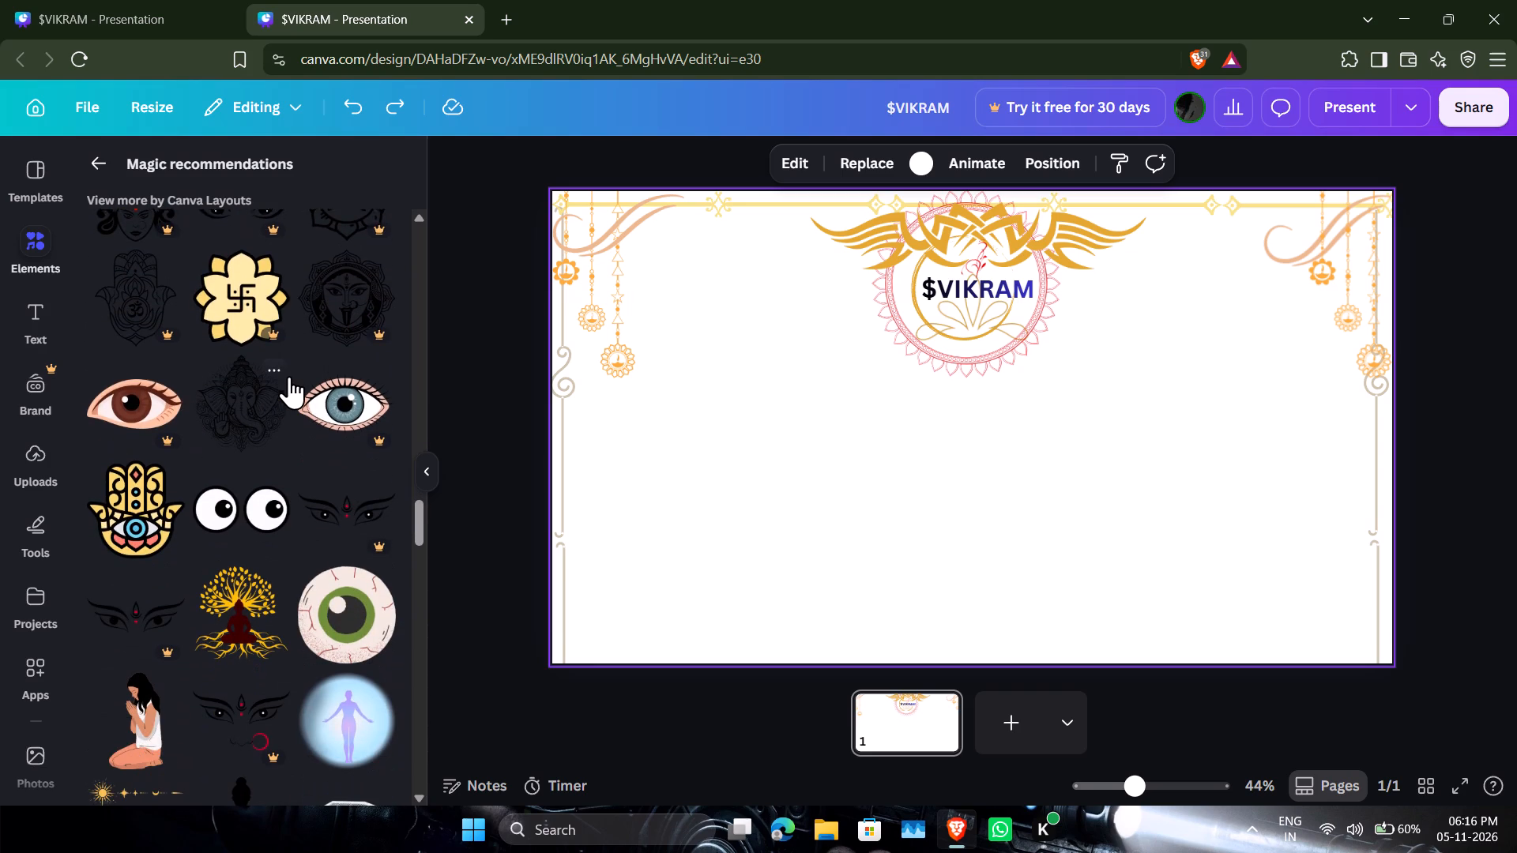
scroll(289, 376, "down", 1)
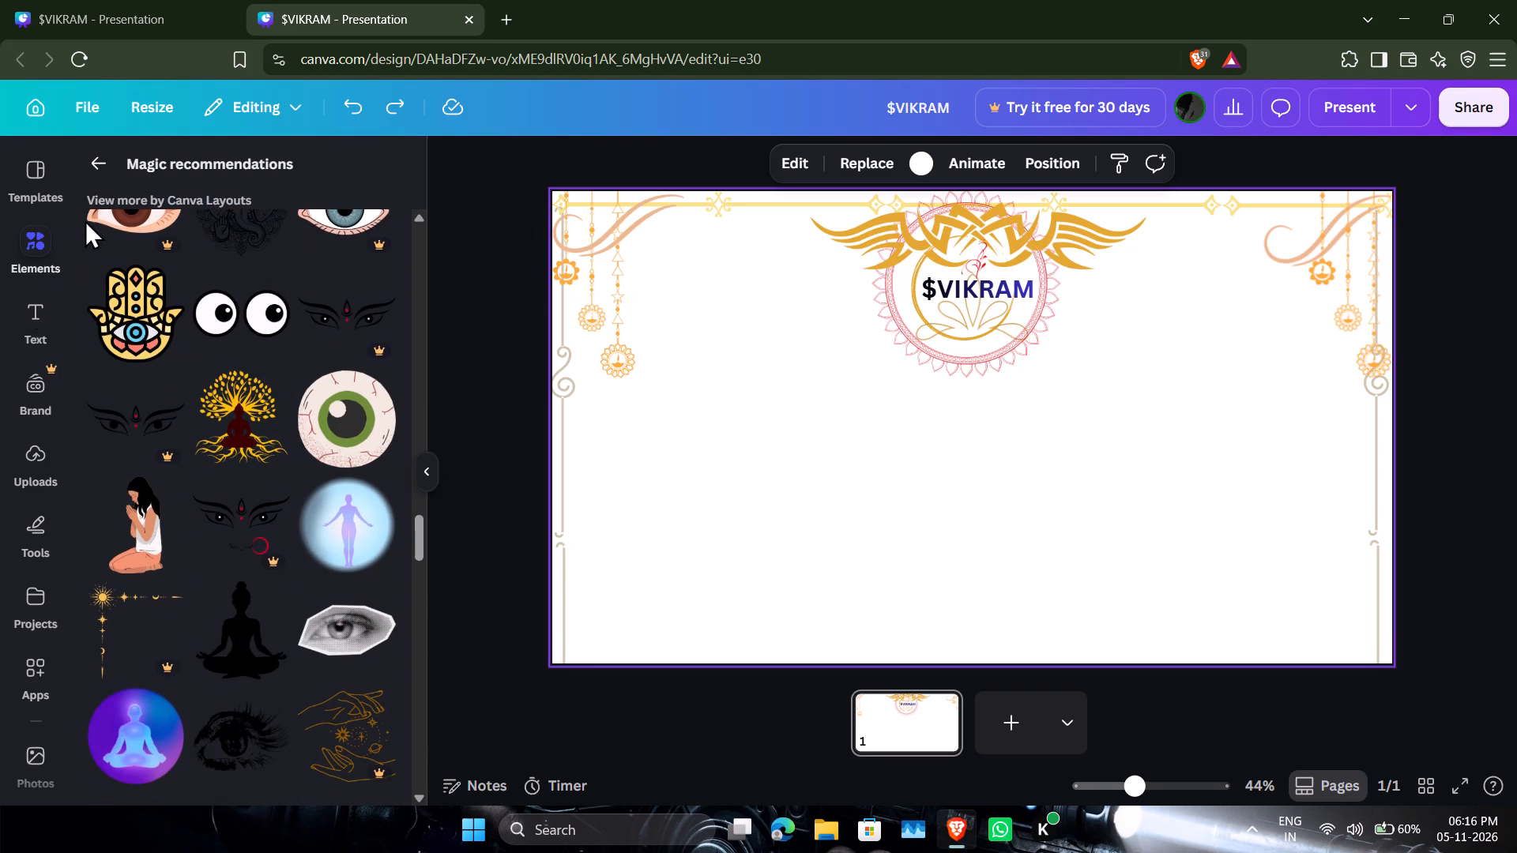
left_click(117, 173)
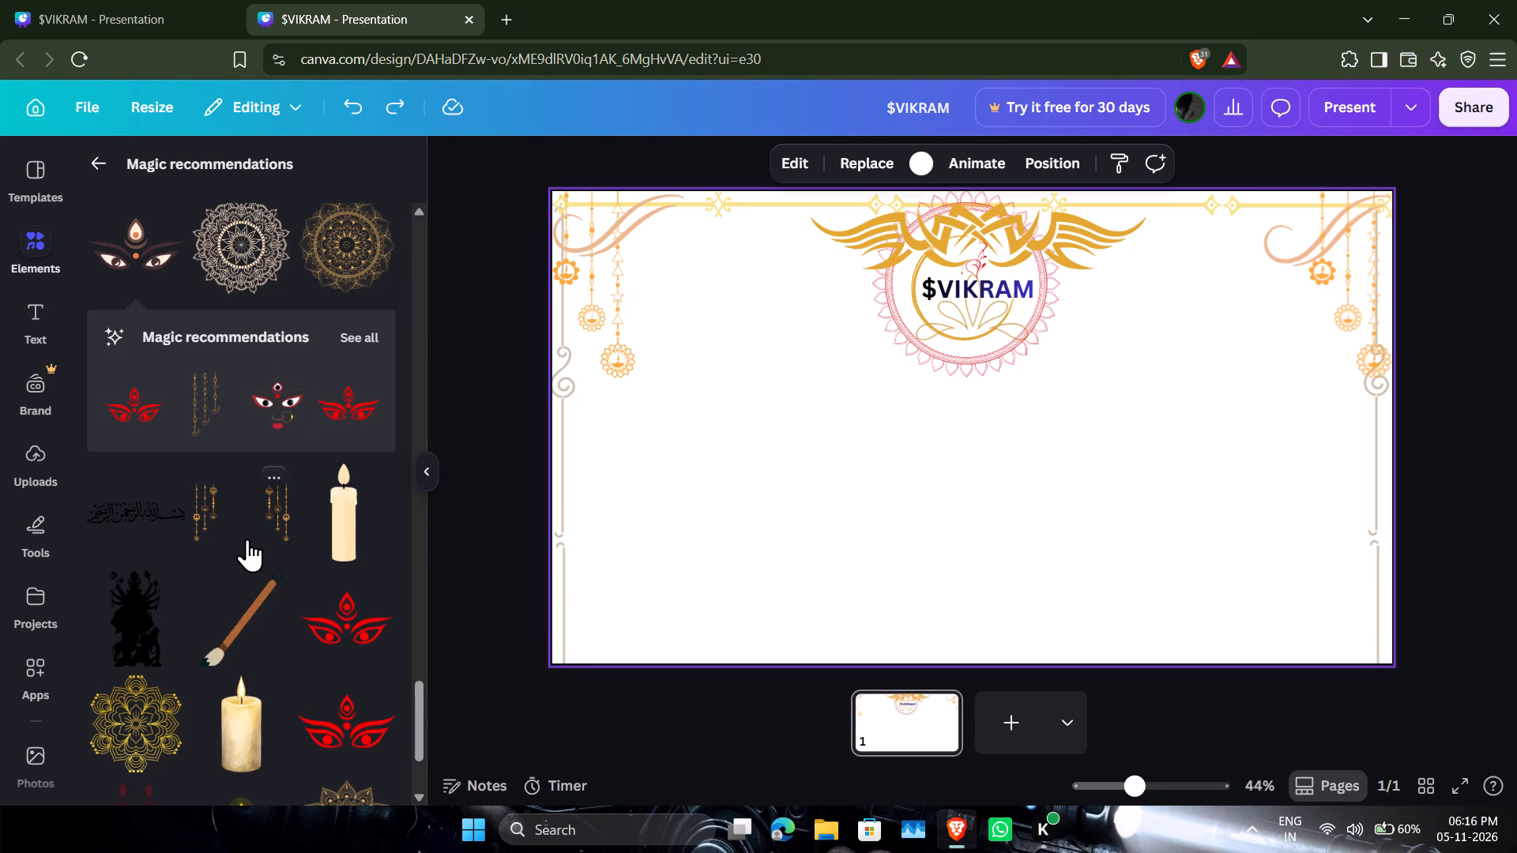
scroll(247, 539, "down", 6)
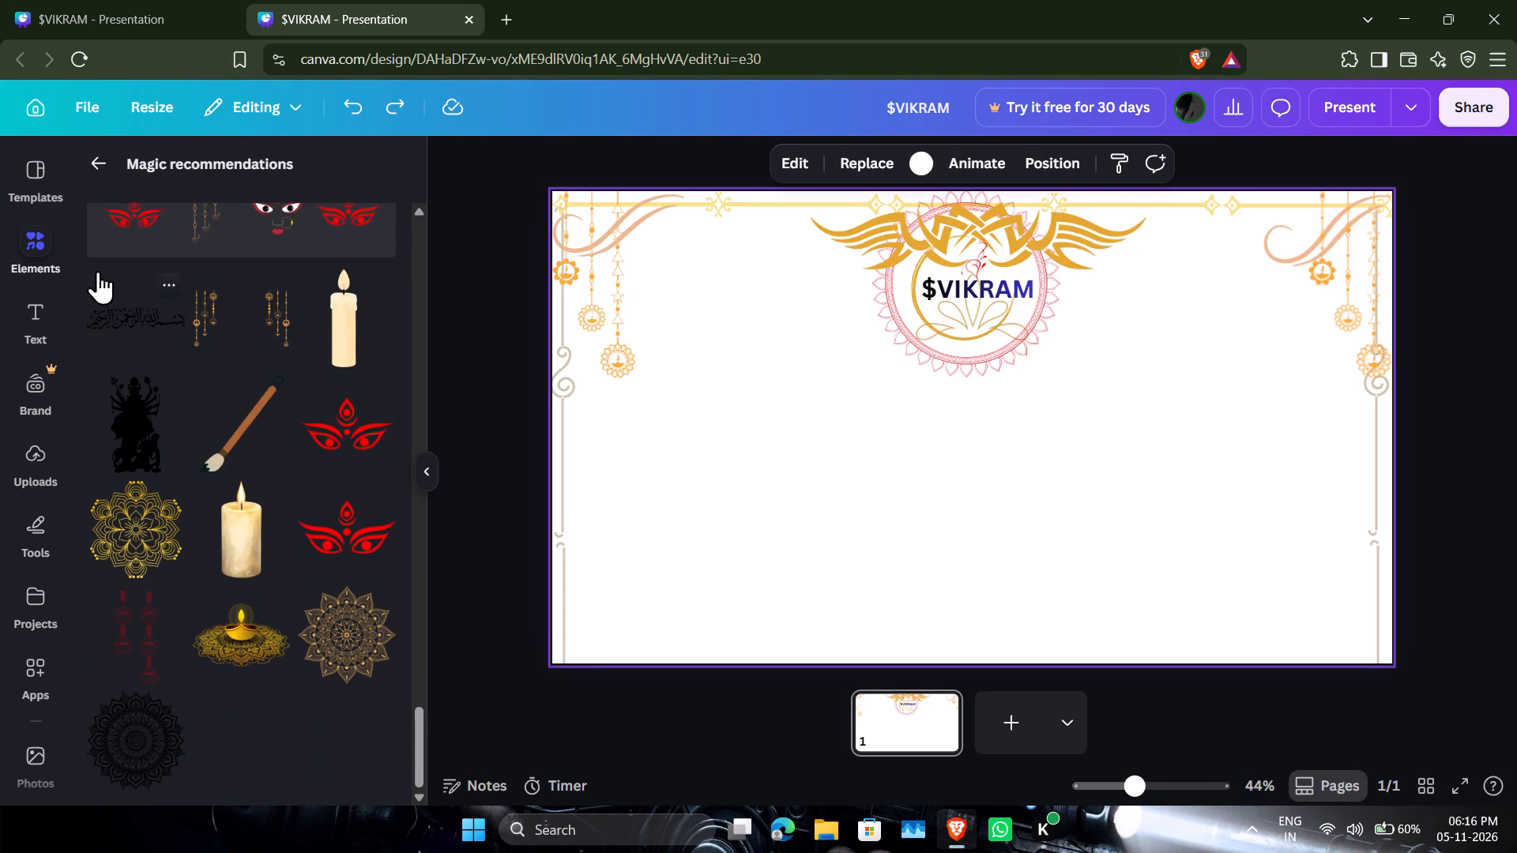
Add the hanging gold star pendant from the recommended elements, shrink it to about 160 high and place it just beyond the right wing's tip.
left_click(98, 149)
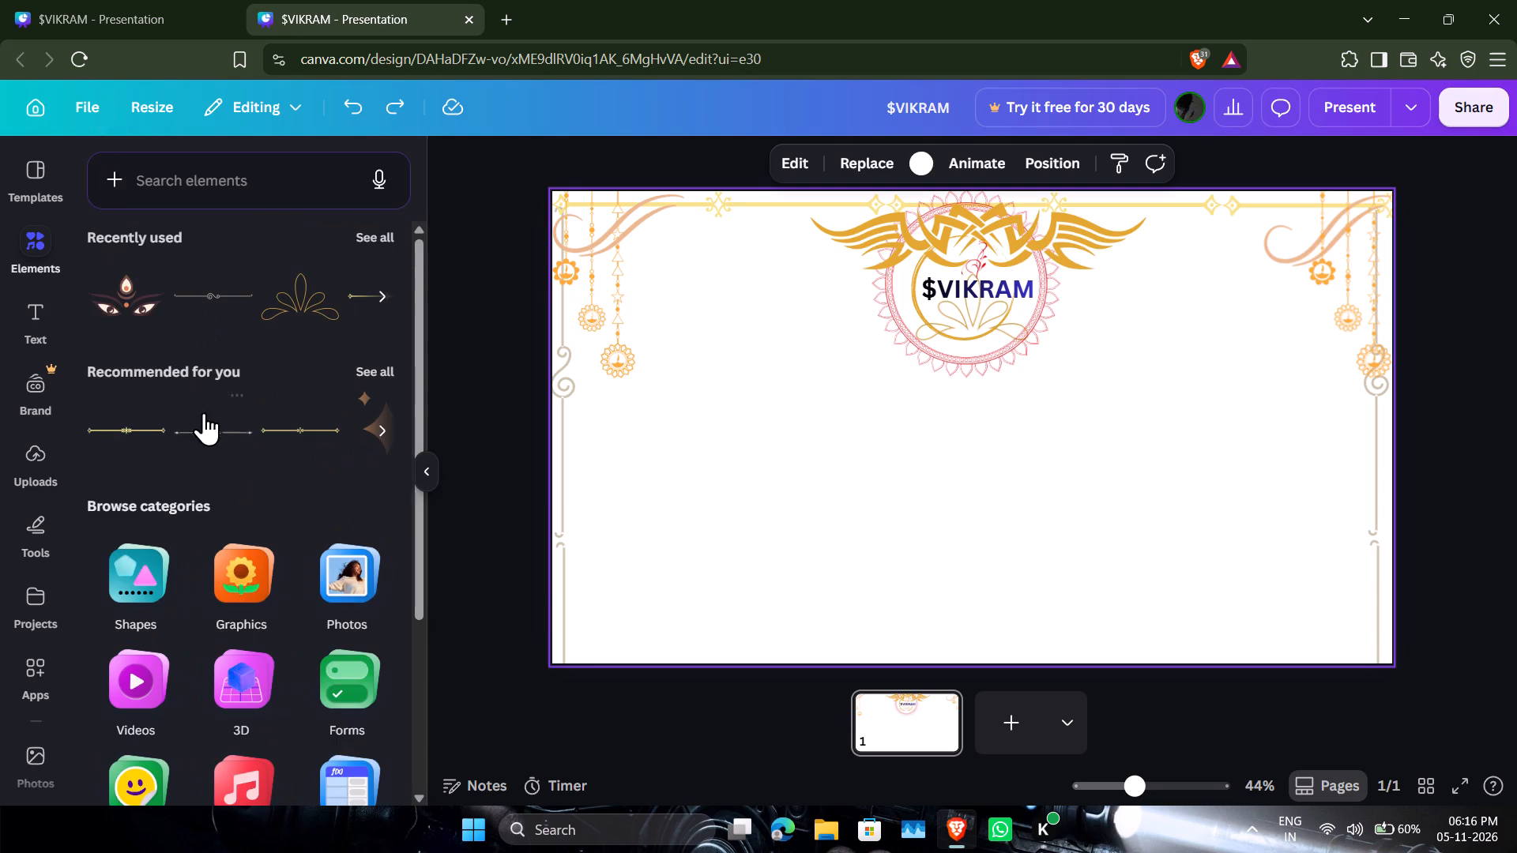
left_click(394, 374)
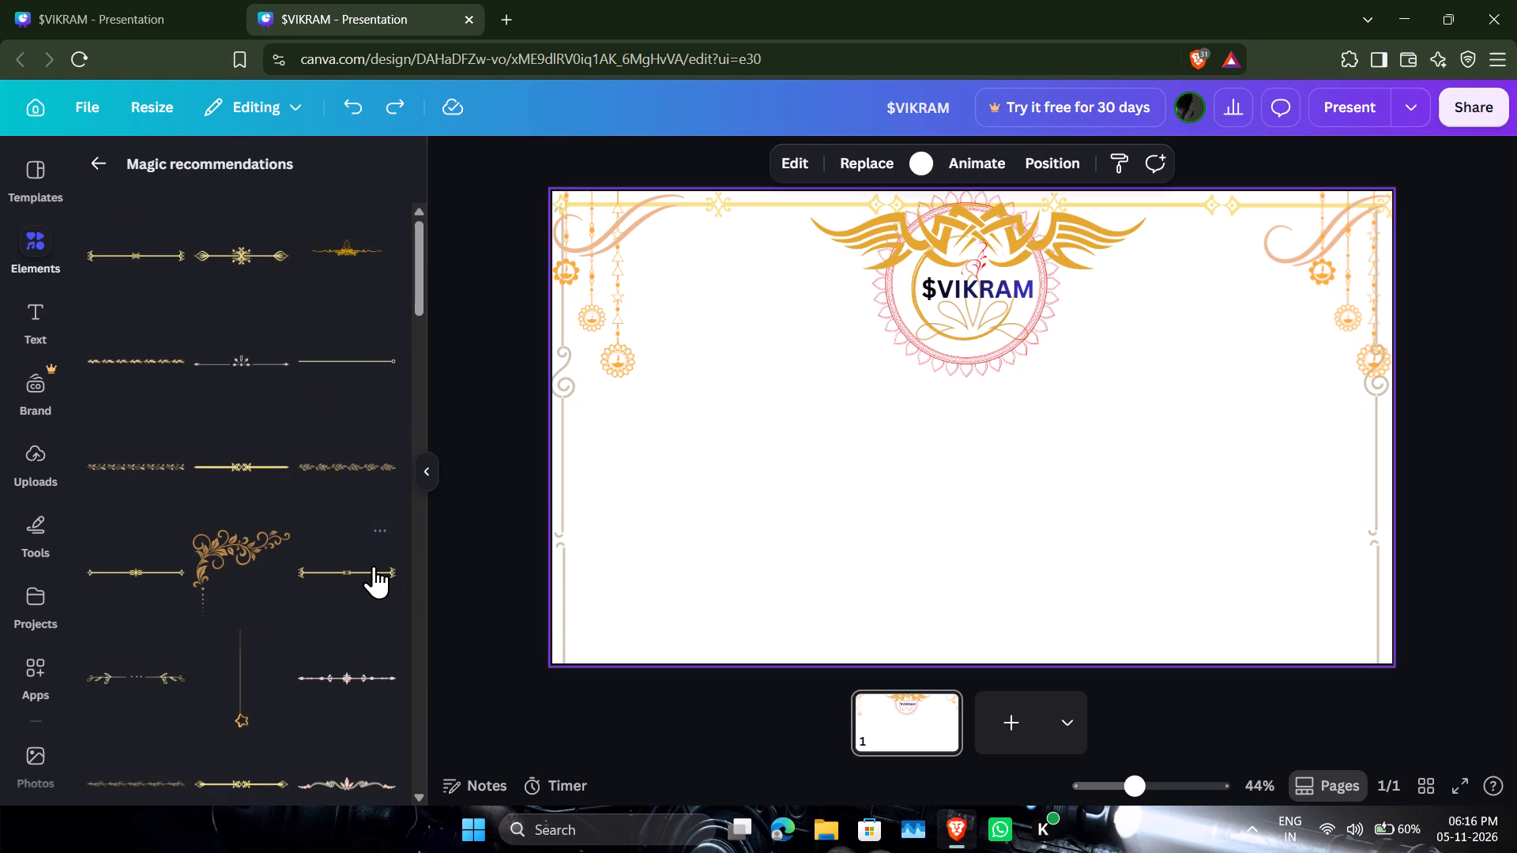
left_click(235, 690)
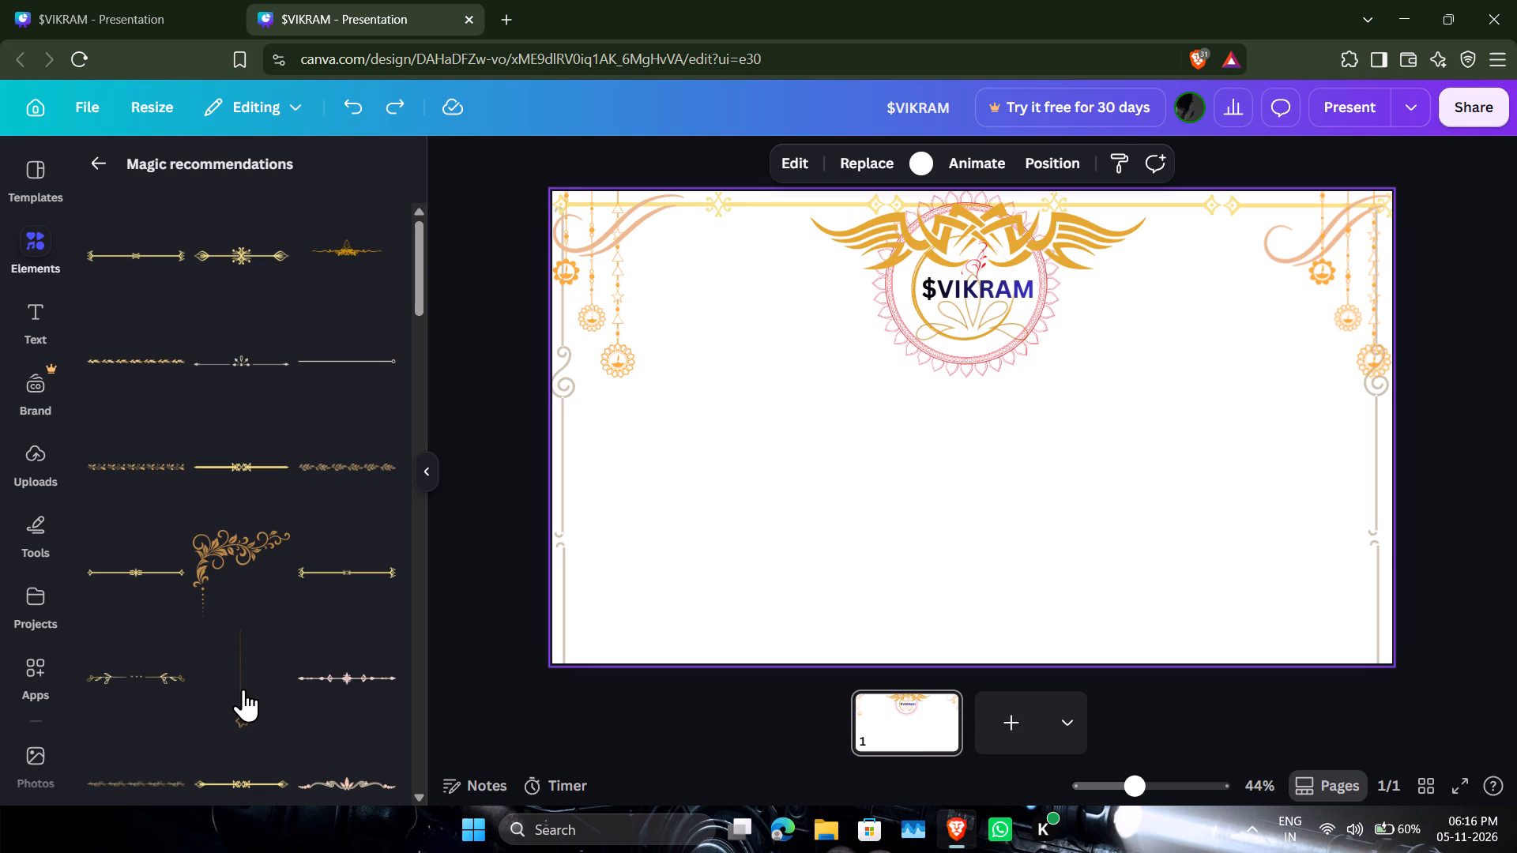
left_click(243, 689)
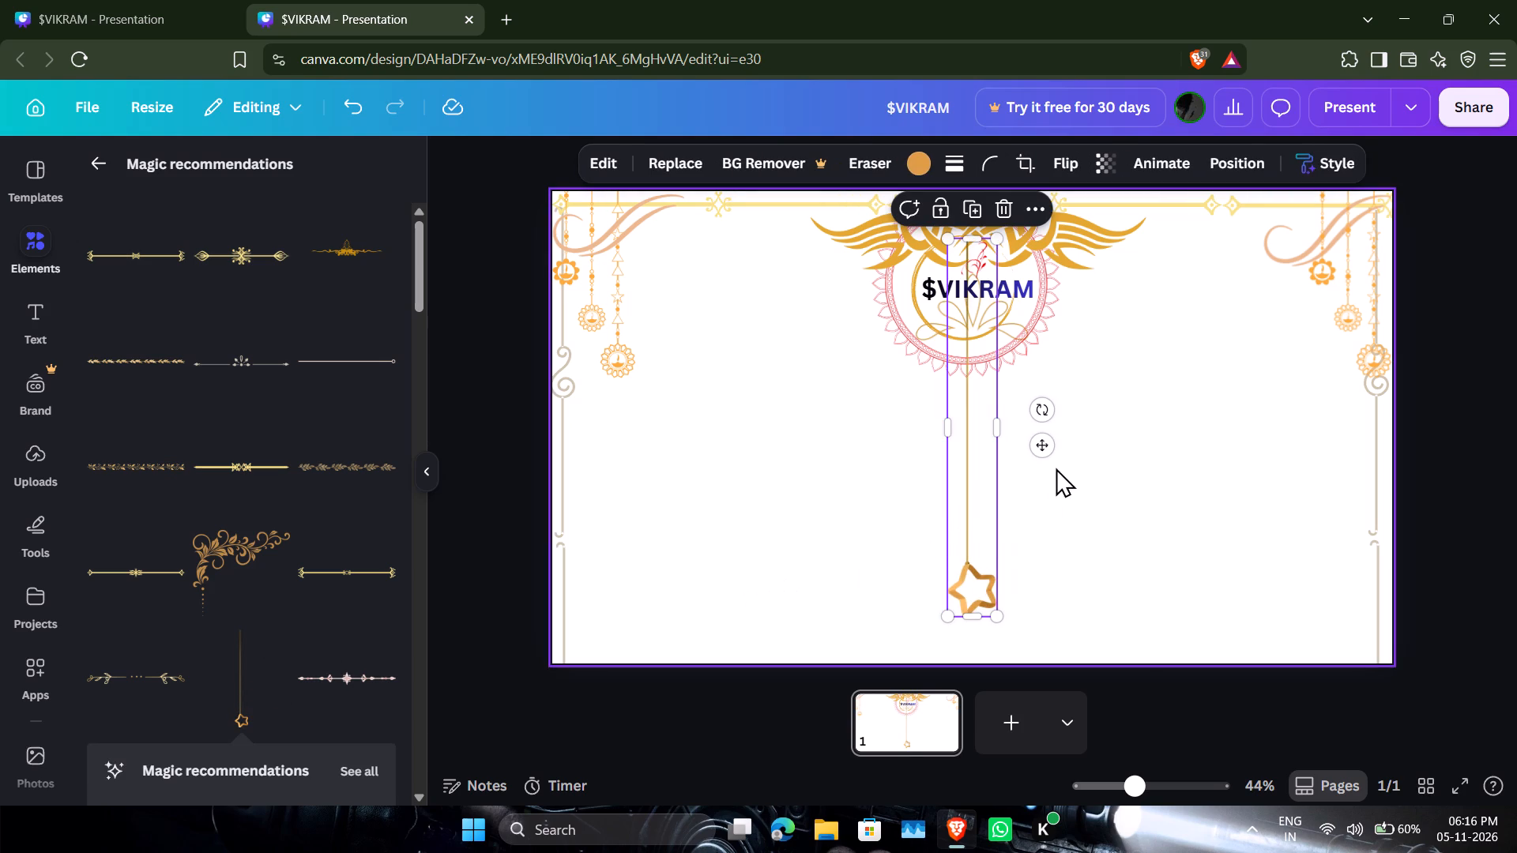
left_click_drag(1046, 445, 943, 458)
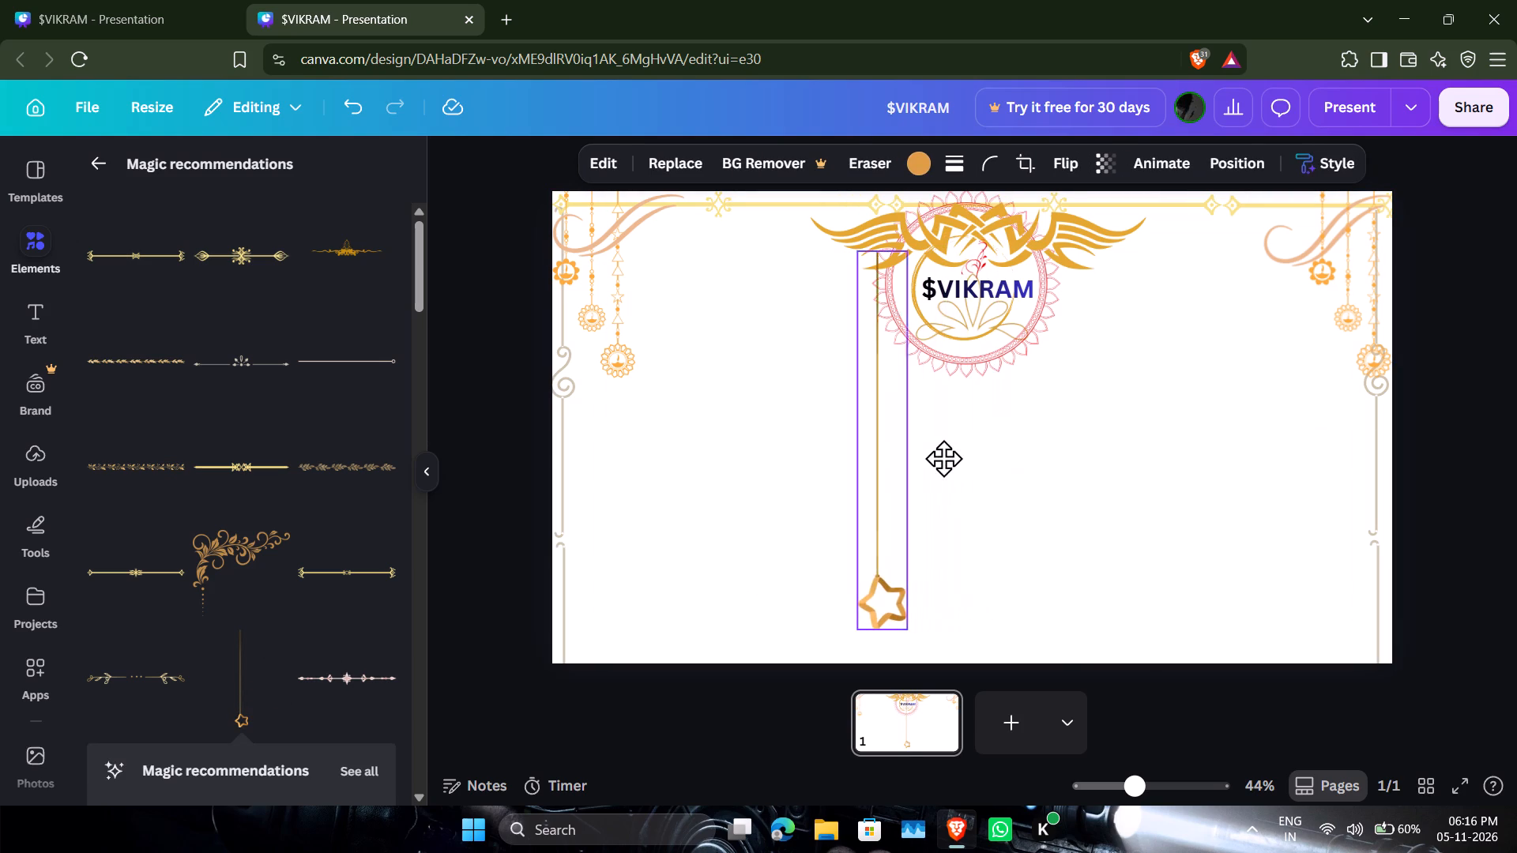
left_click_drag(943, 458, 901, 453)
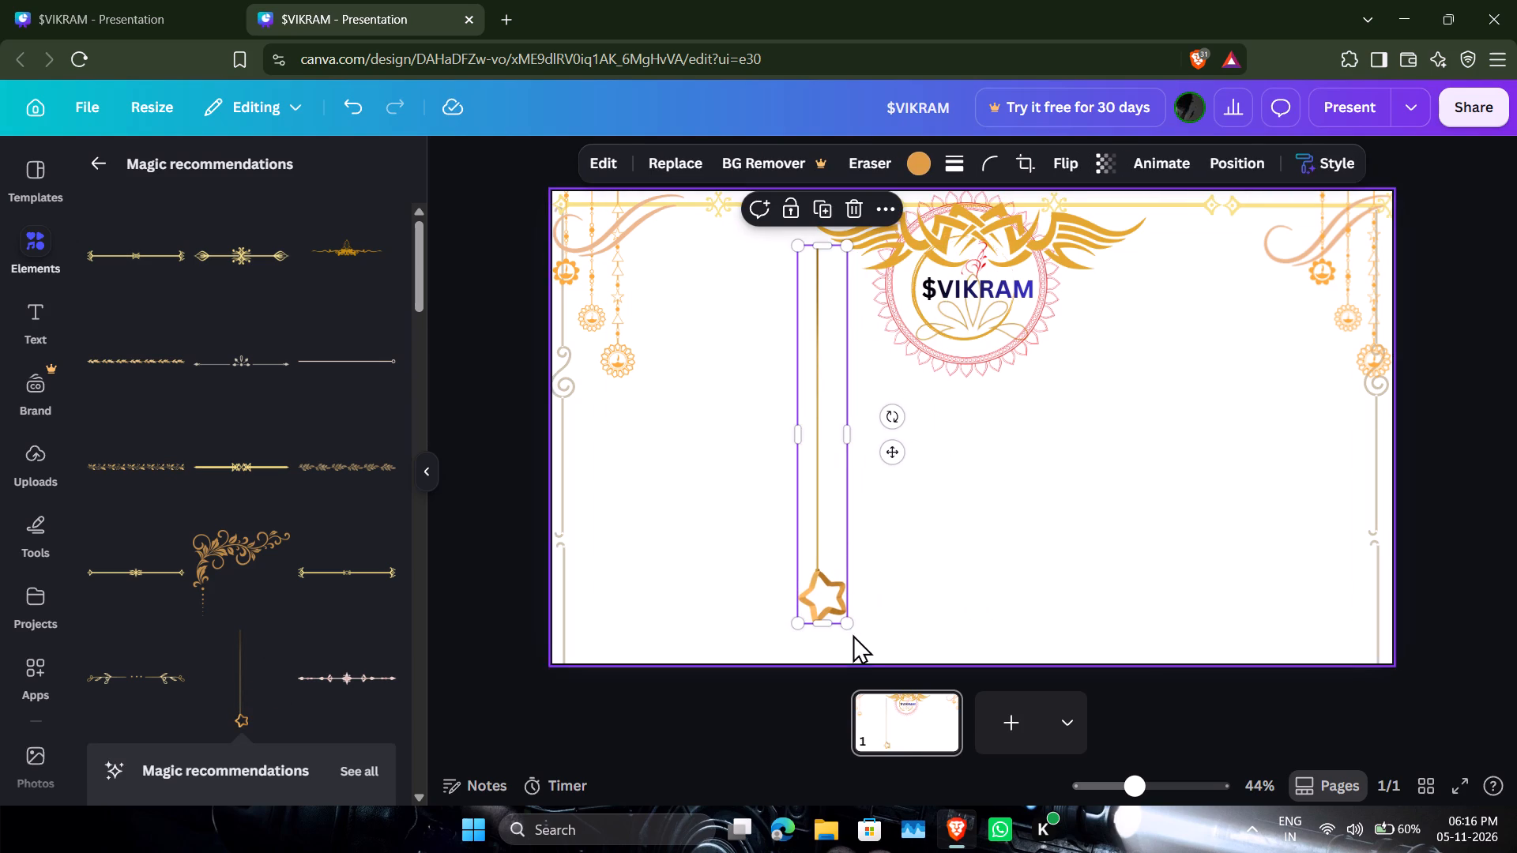
left_click_drag(844, 622, 760, 320)
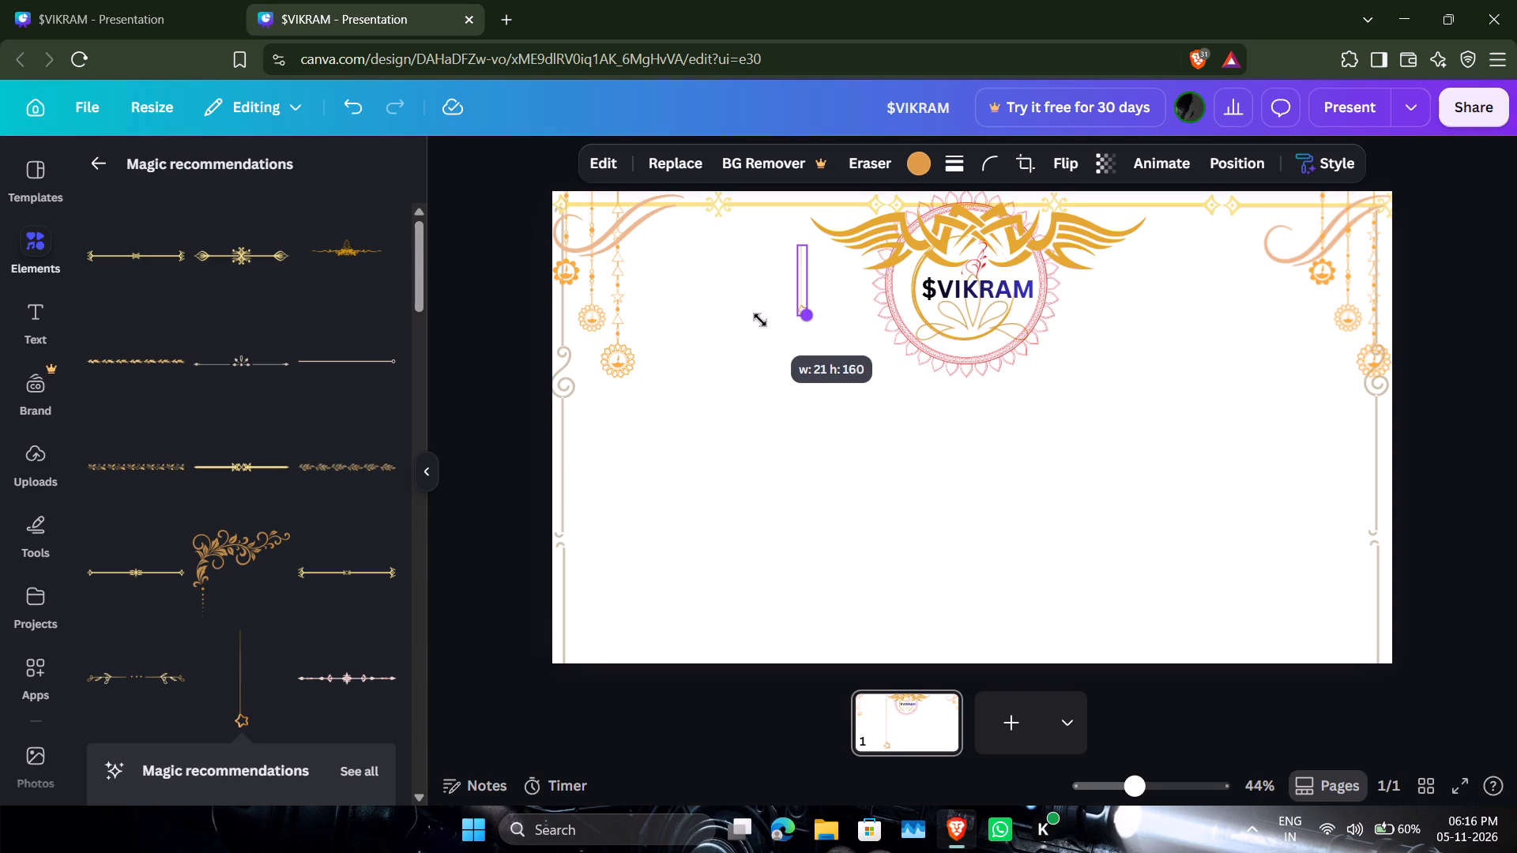
left_click_drag(760, 320, 758, 325)
left_click_drag(852, 302, 862, 298)
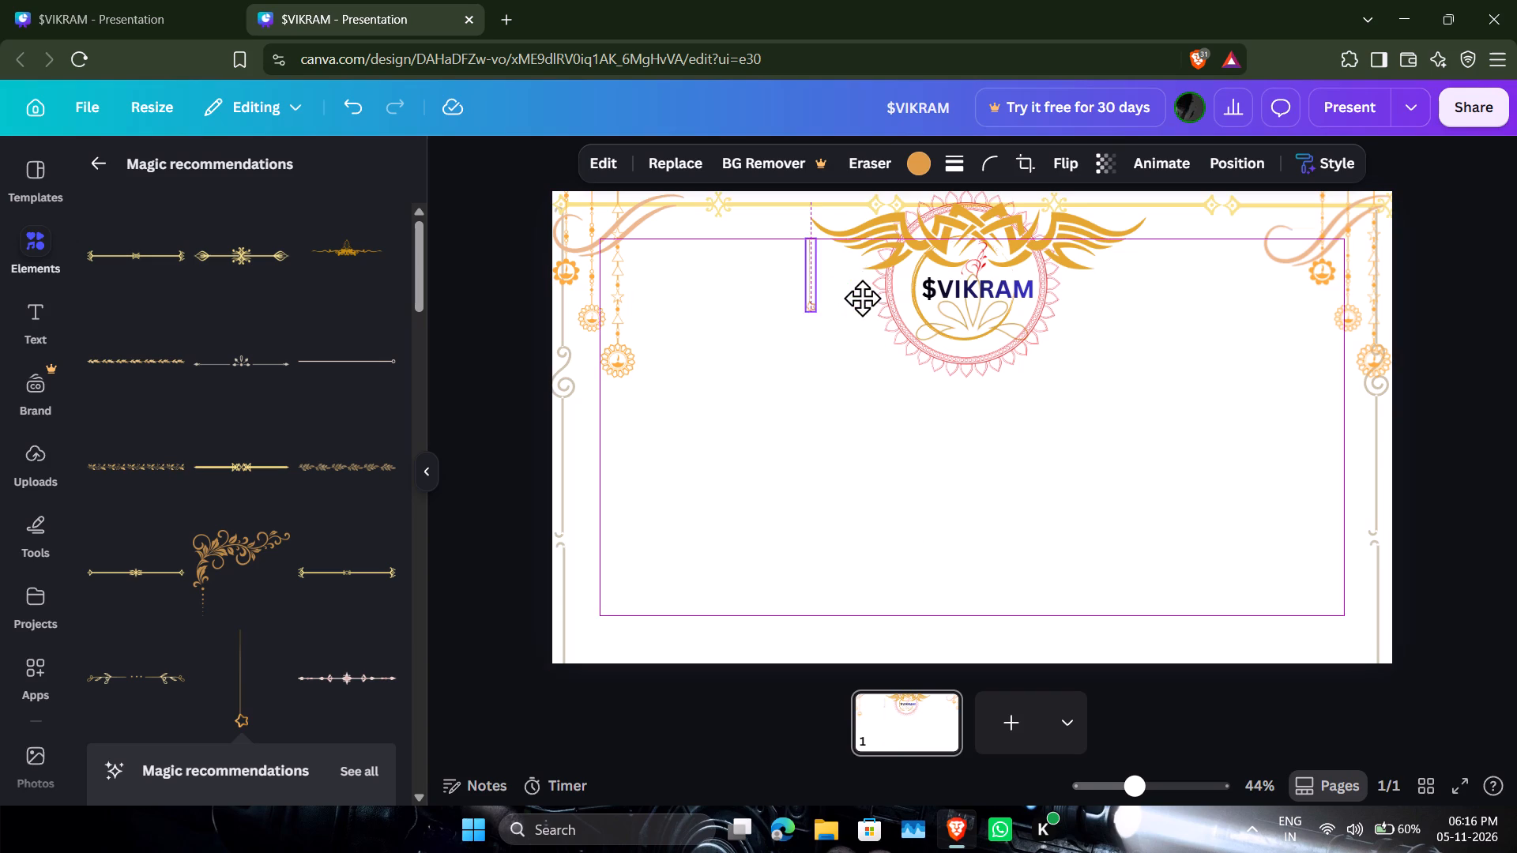
left_click_drag(862, 298, 1175, 270)
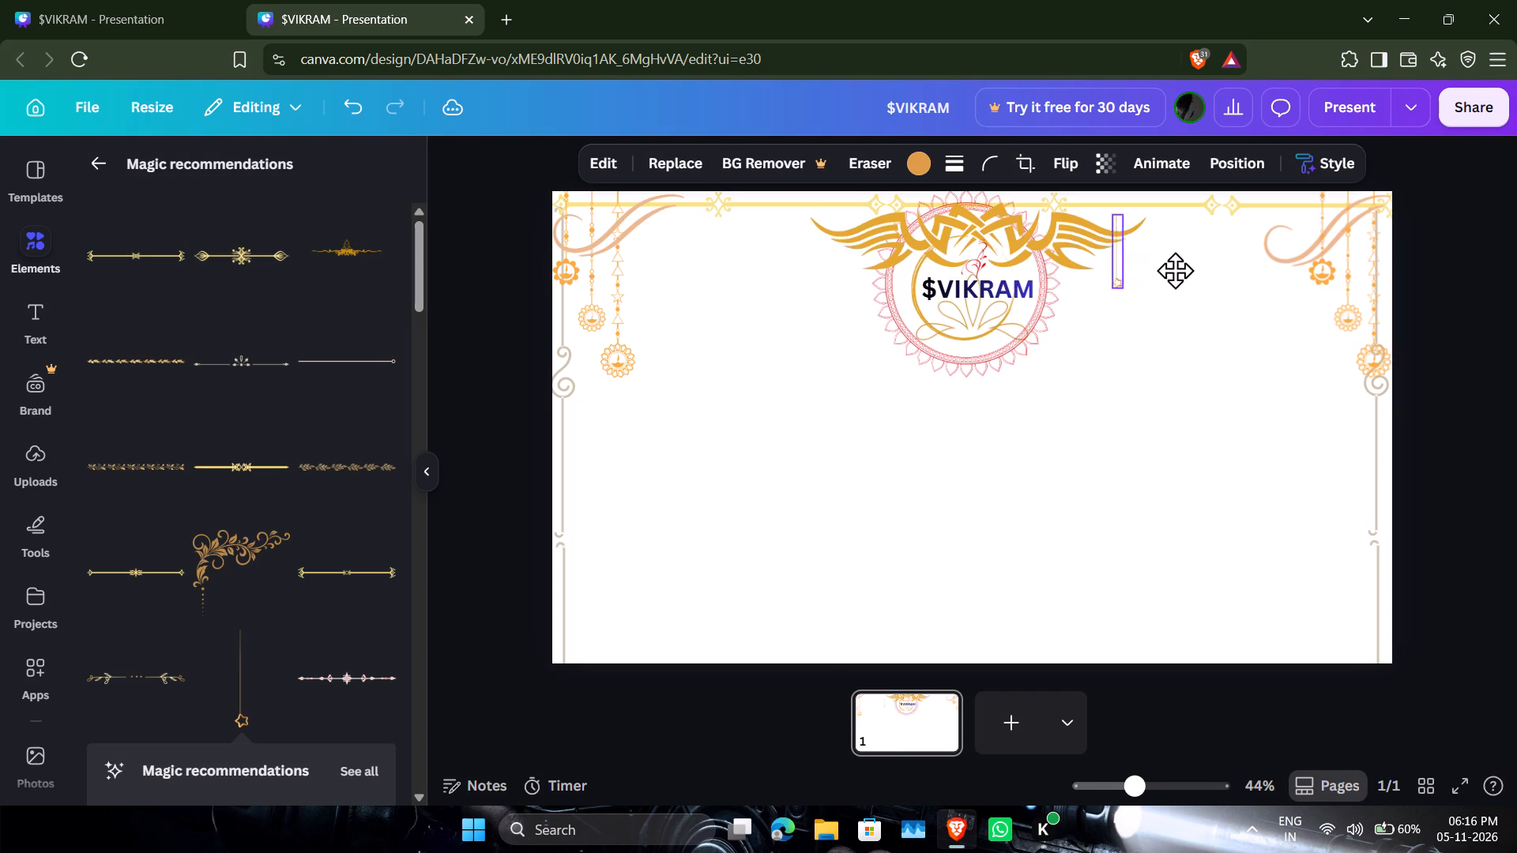
left_click_drag(1175, 270, 1206, 269)
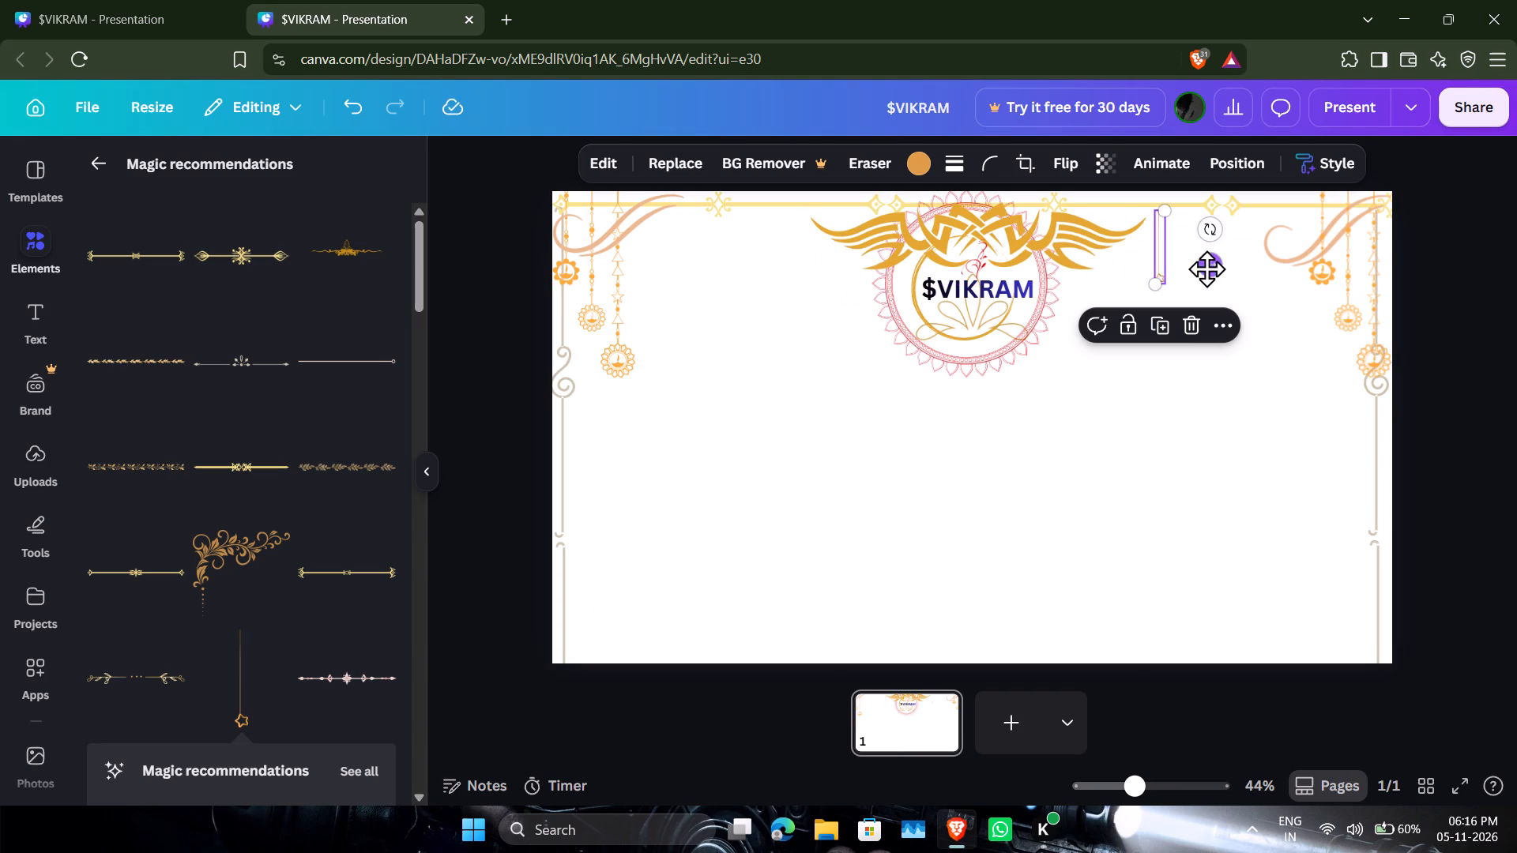
Duplicate the star pendant and place the copy beyond the left wing's tip, level with the original.
left_click(1166, 329)
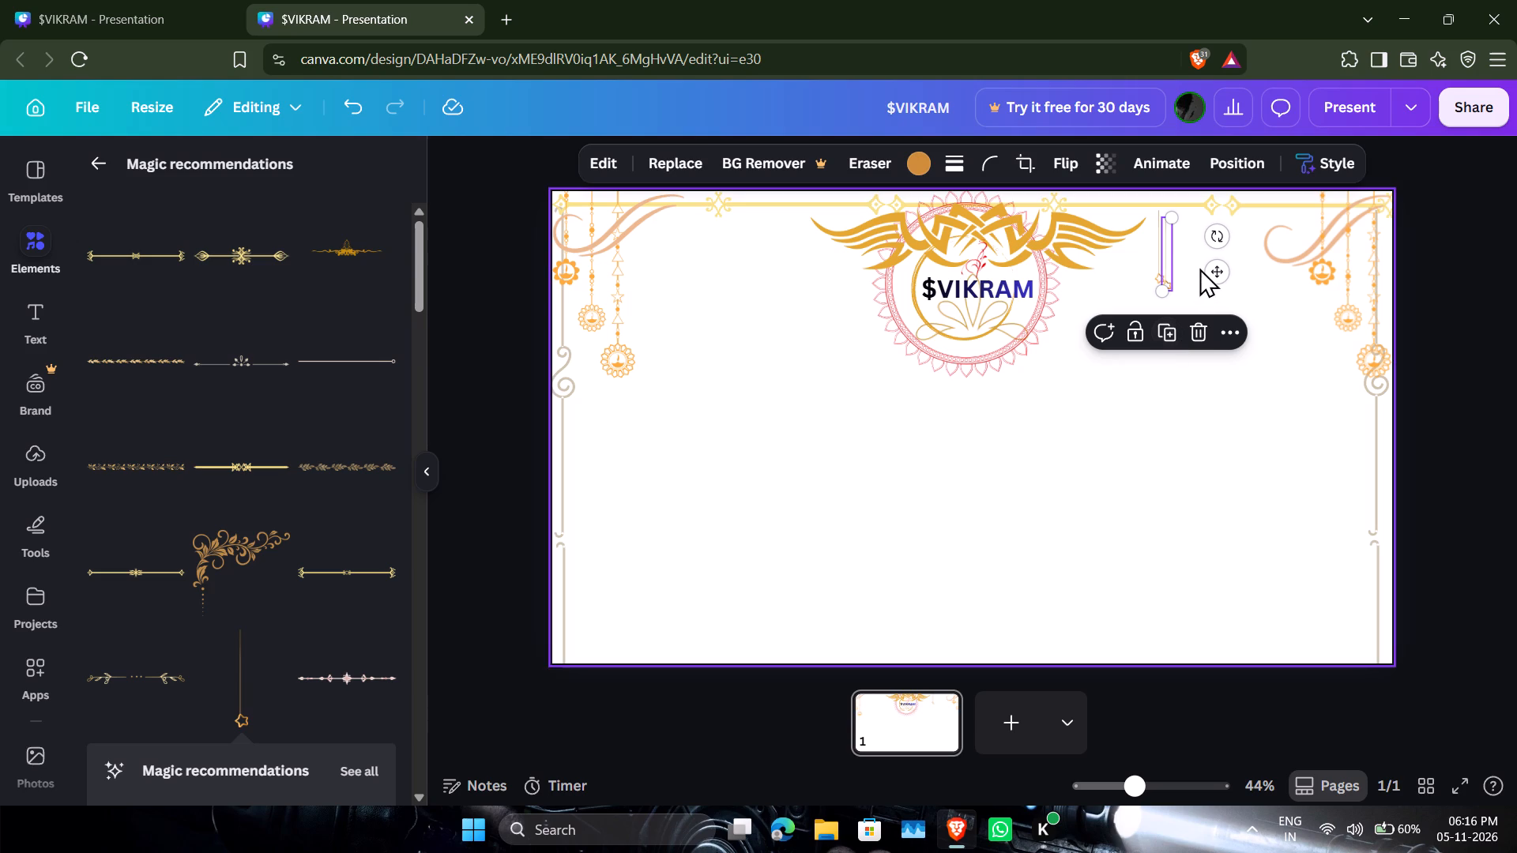
left_click_drag(1210, 272, 1011, 277)
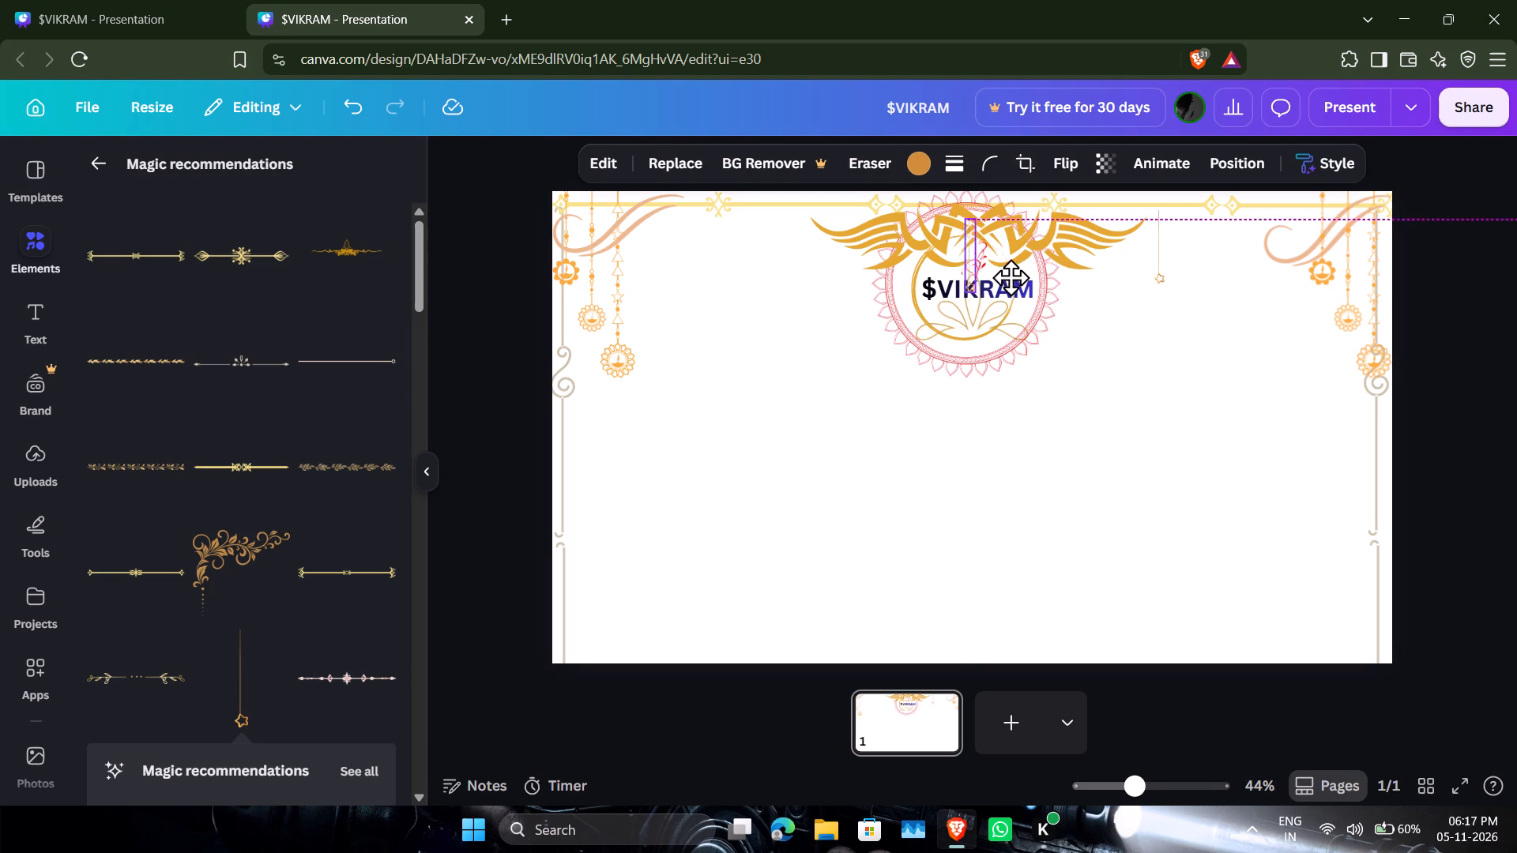
left_click_drag(1011, 277, 836, 263)
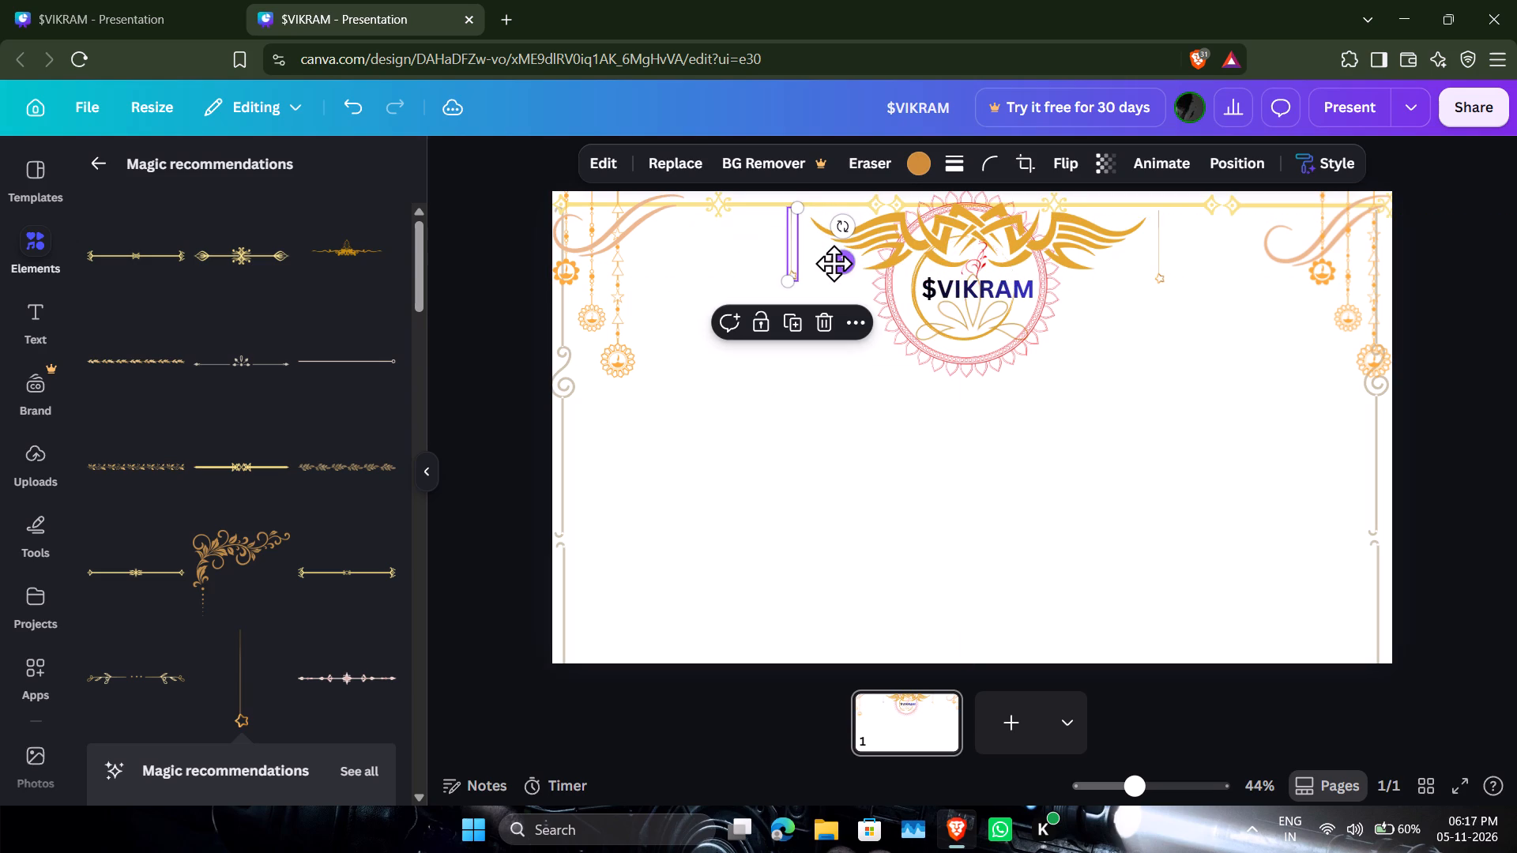
left_click_drag(834, 263, 826, 263)
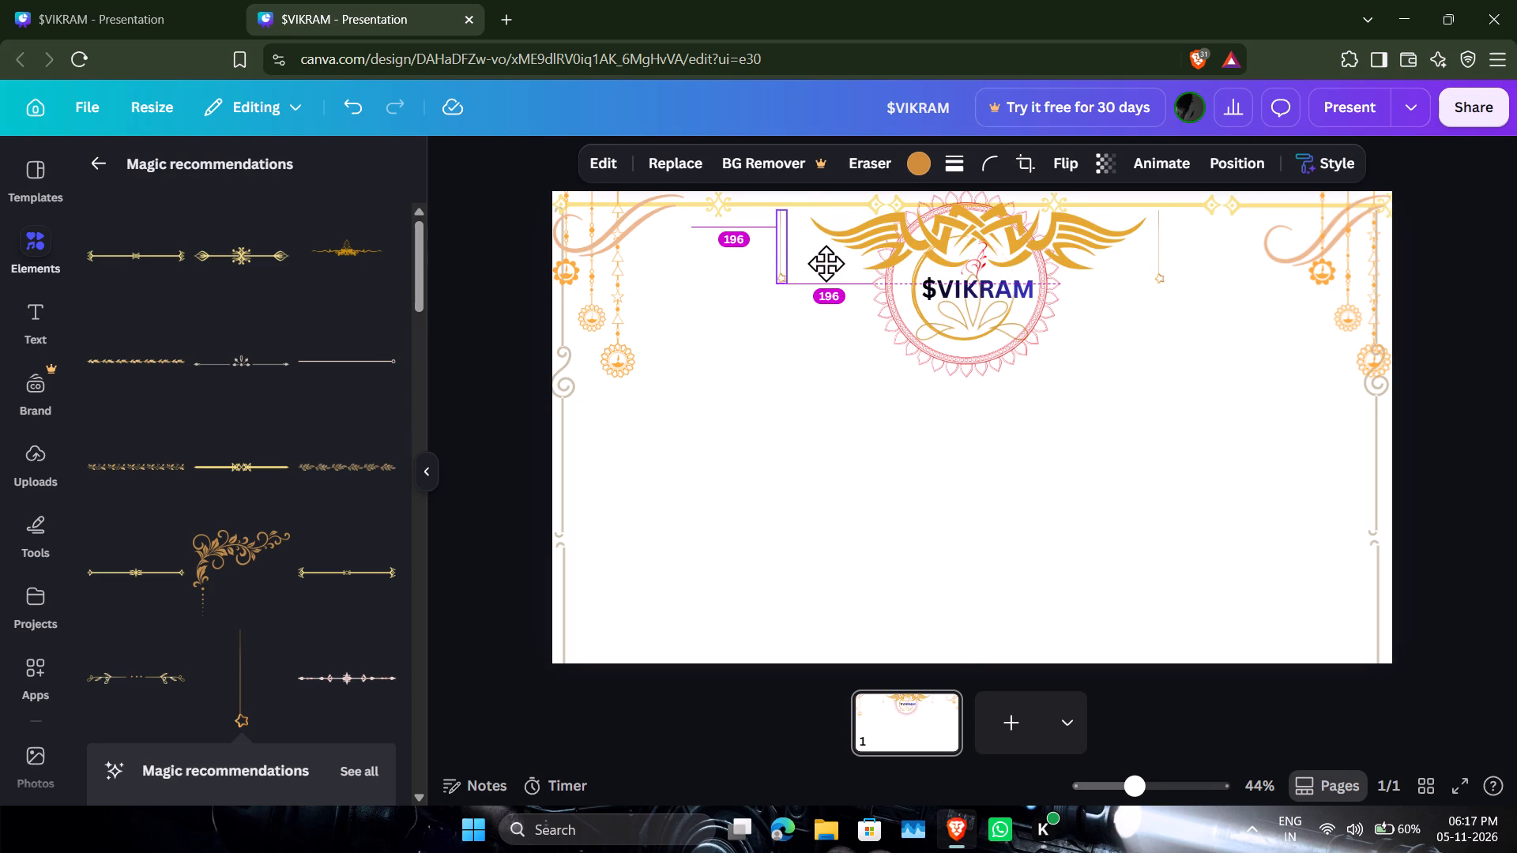
left_click_drag(826, 263, 824, 269)
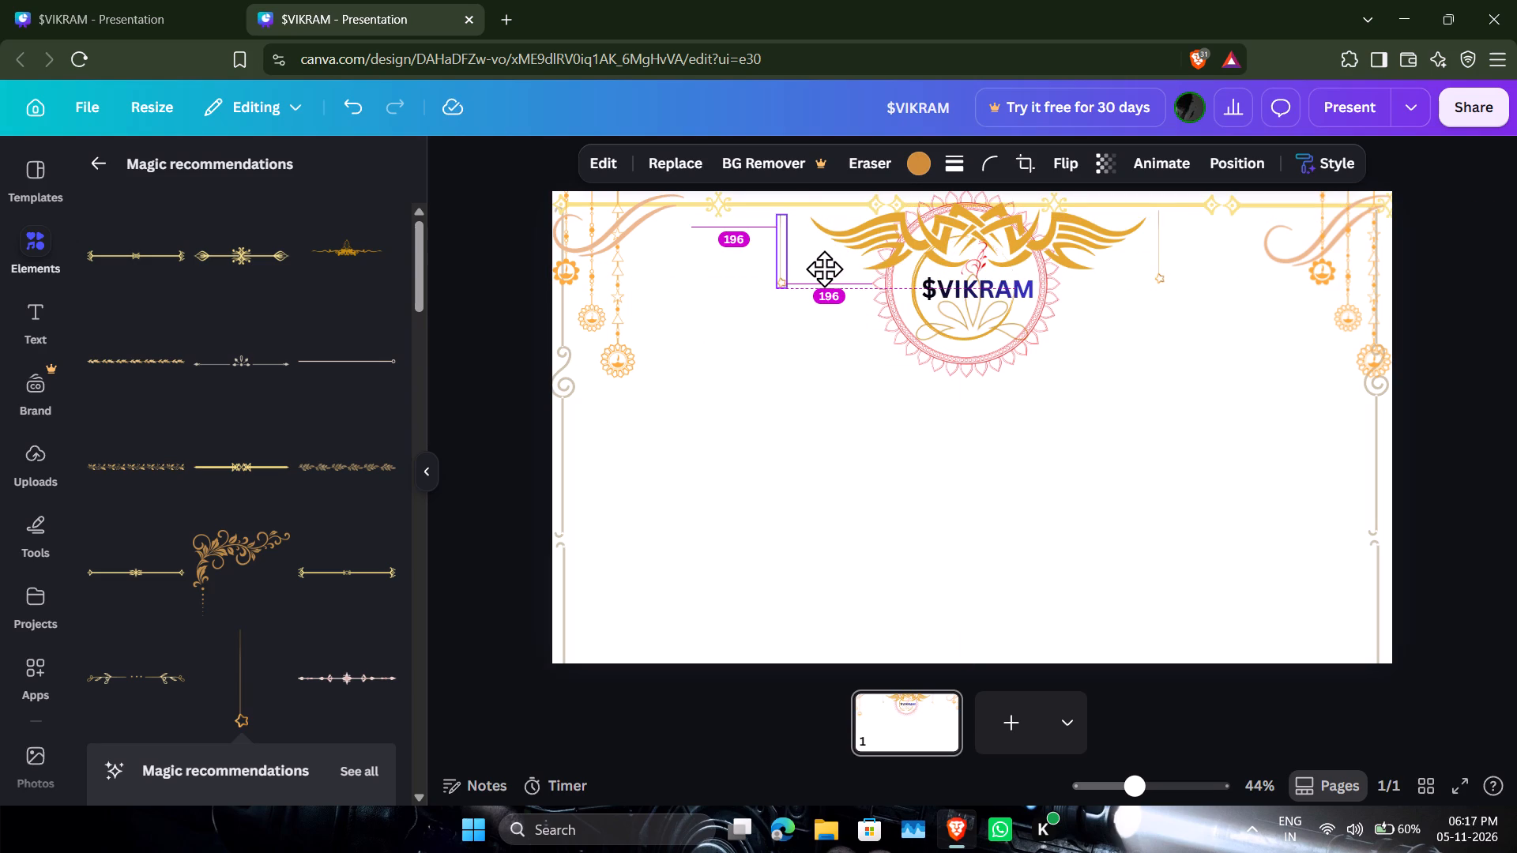
left_click_drag(824, 269, 825, 265)
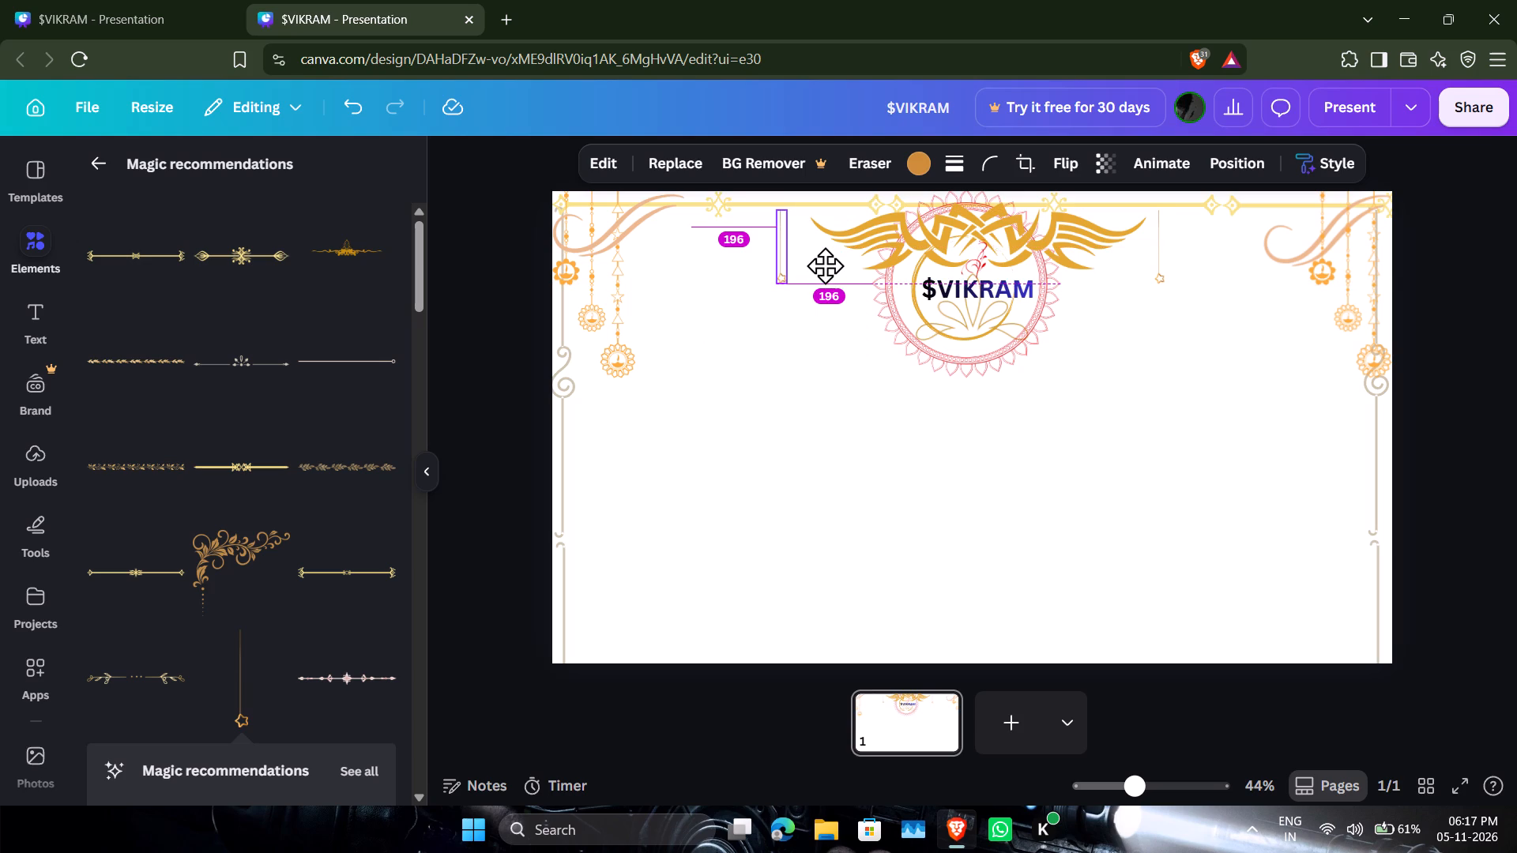
left_click_drag(825, 265, 825, 268)
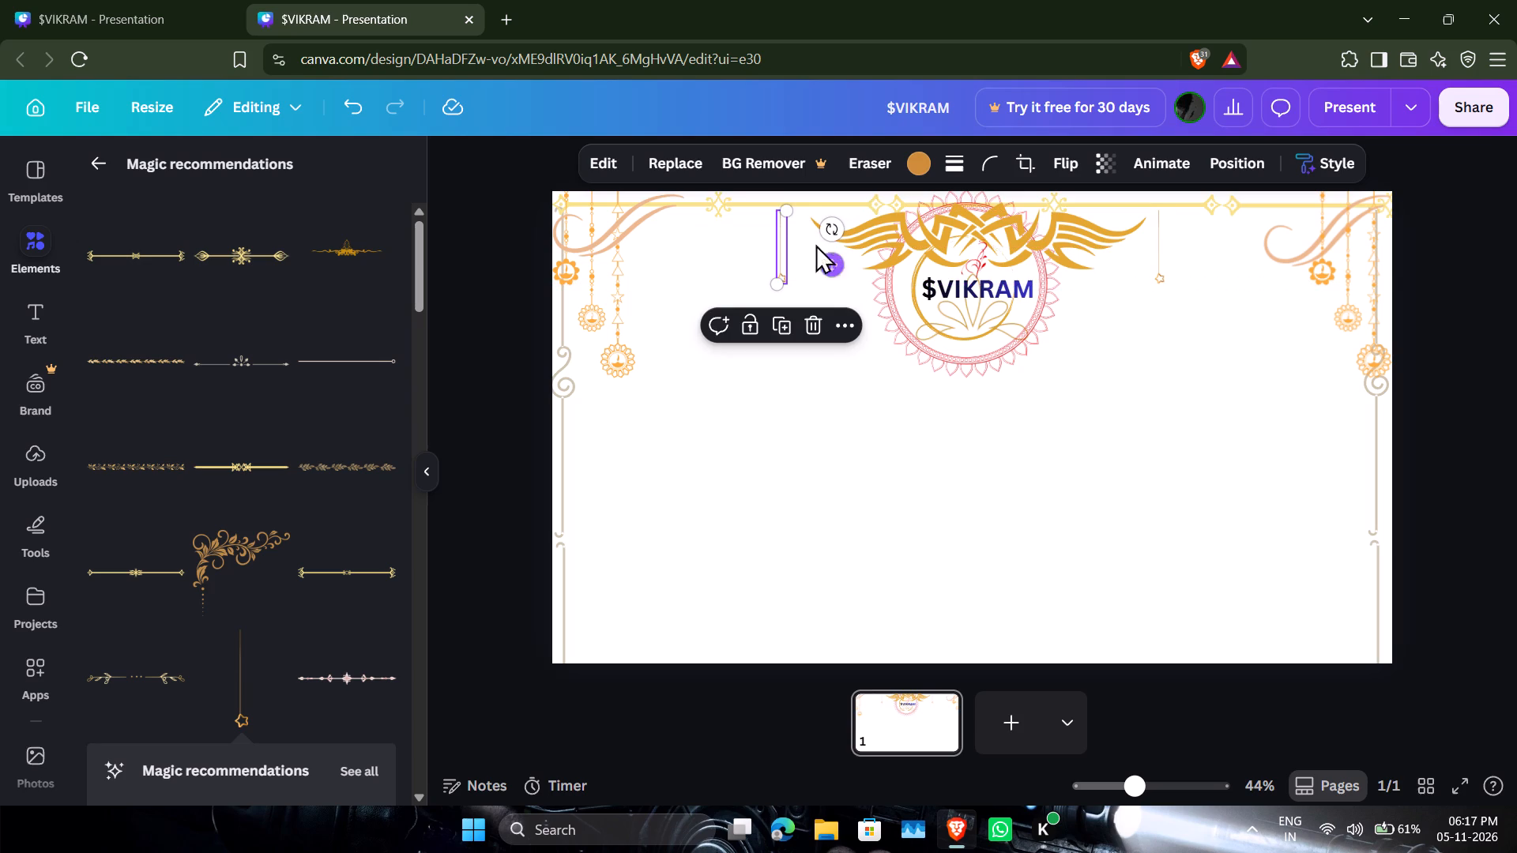
Enlarge both star pendants slightly upward so their strings reach toward the golden line along the page top.
left_click_drag(785, 209, 792, 199)
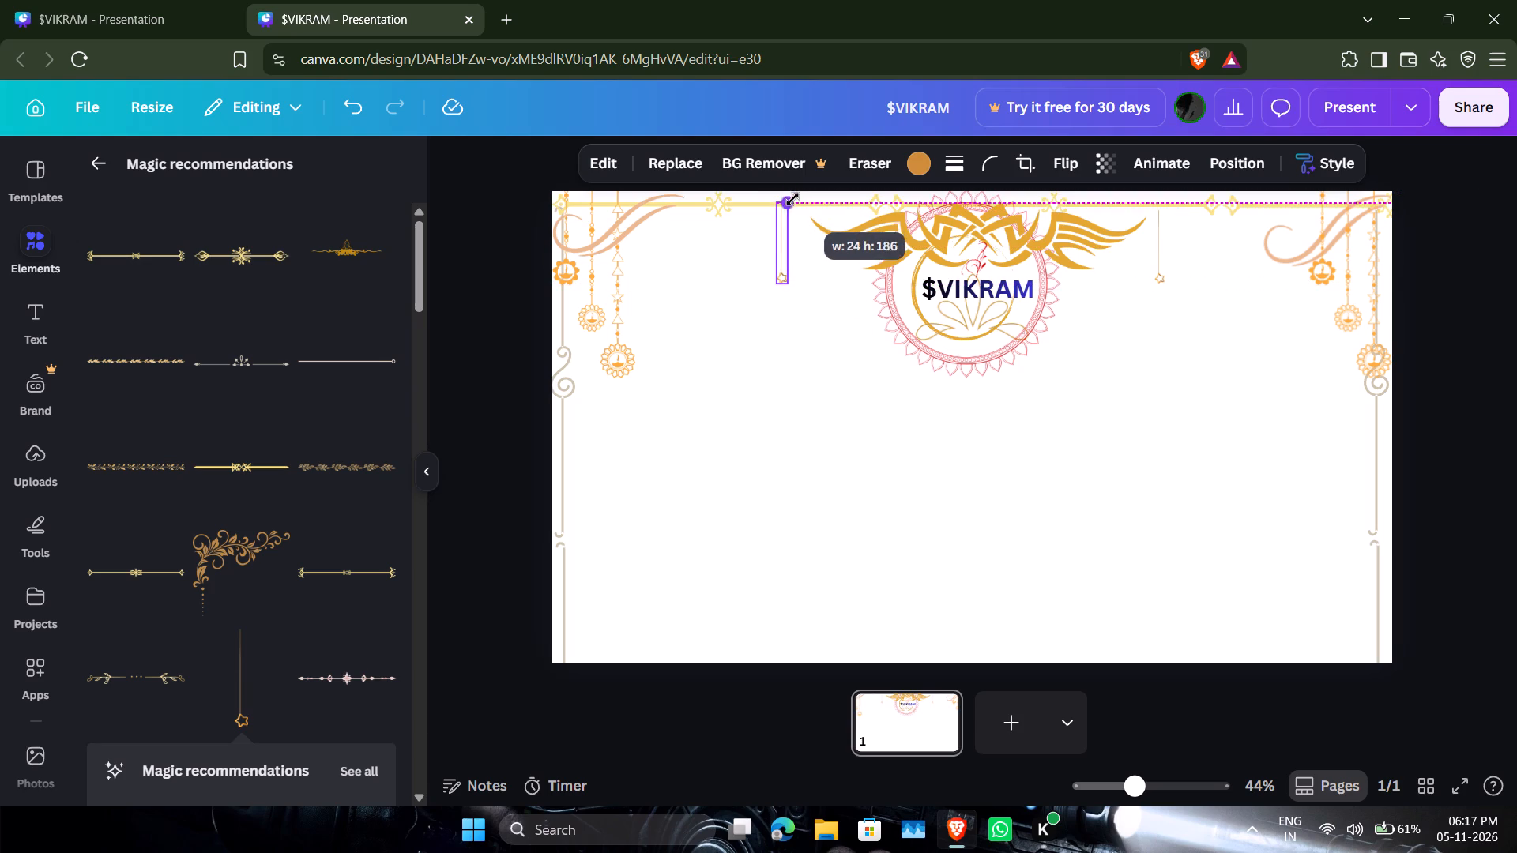
left_click_drag(792, 199, 792, 205)
left_click(1114, 396)
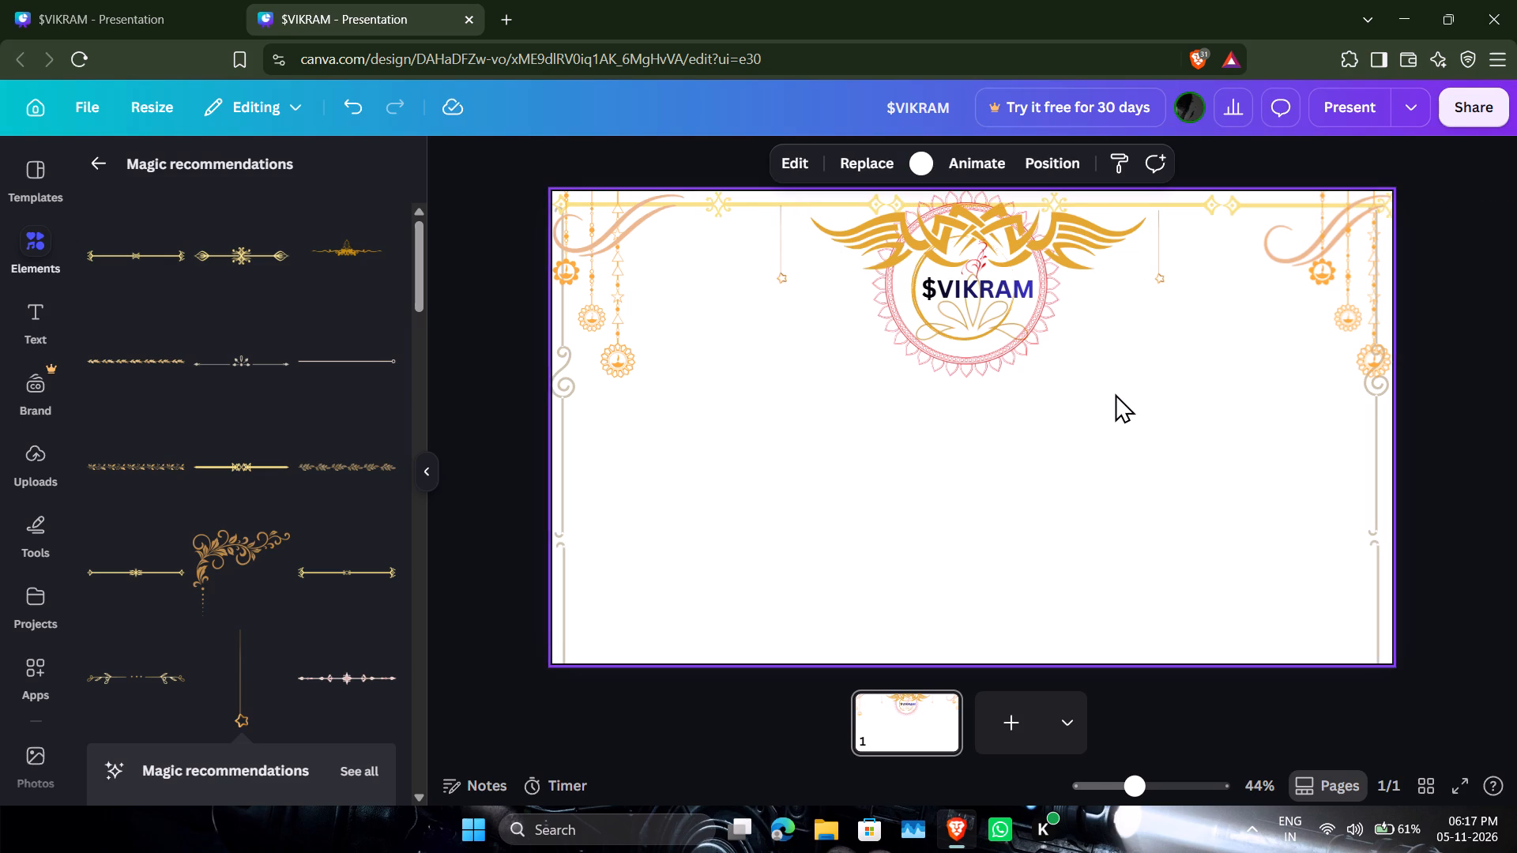
left_click(1153, 254)
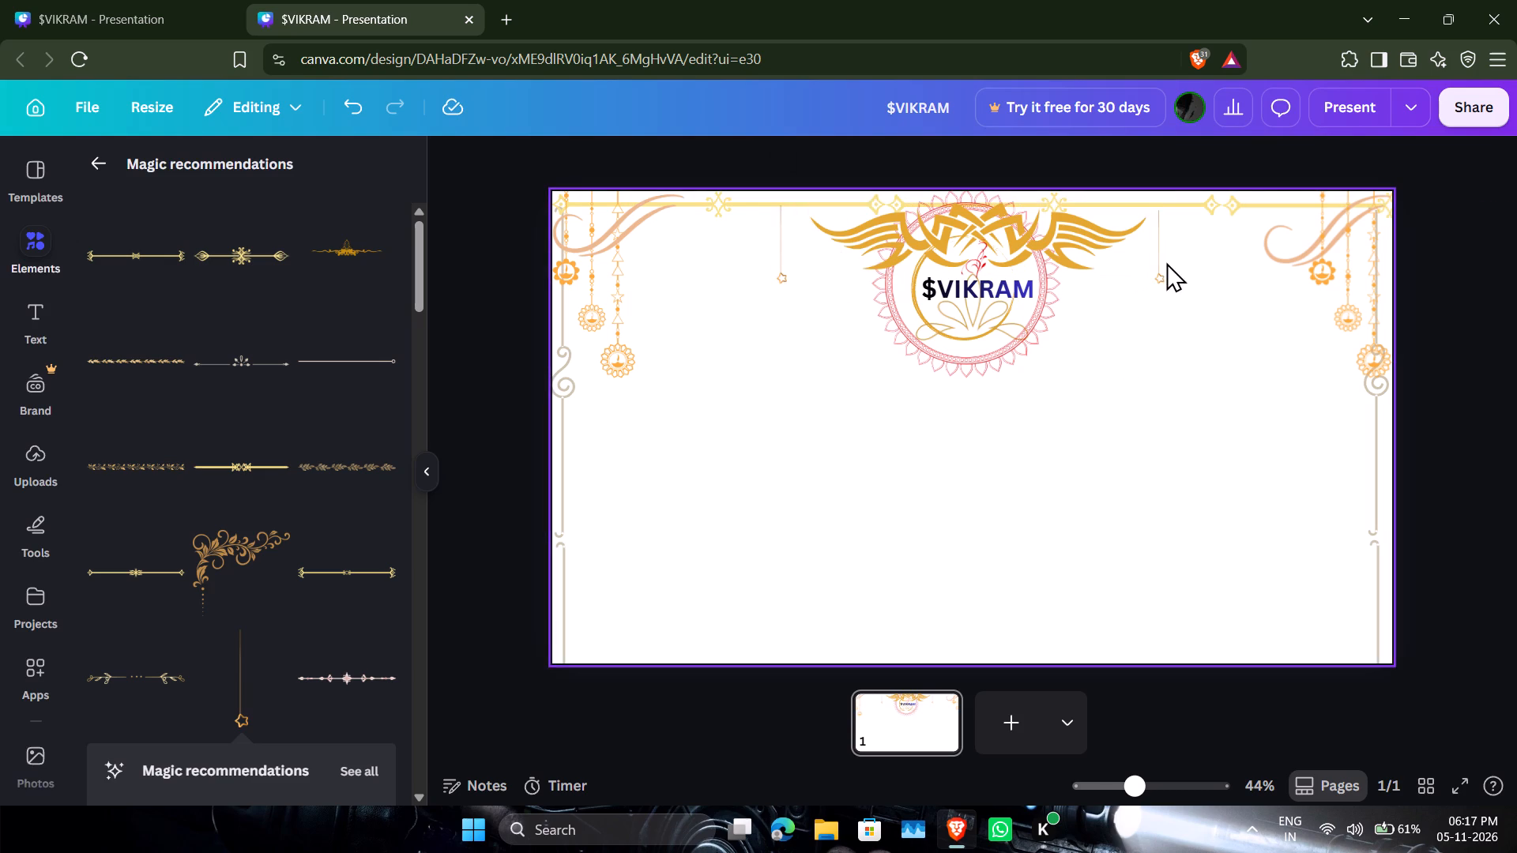
left_click(1161, 274)
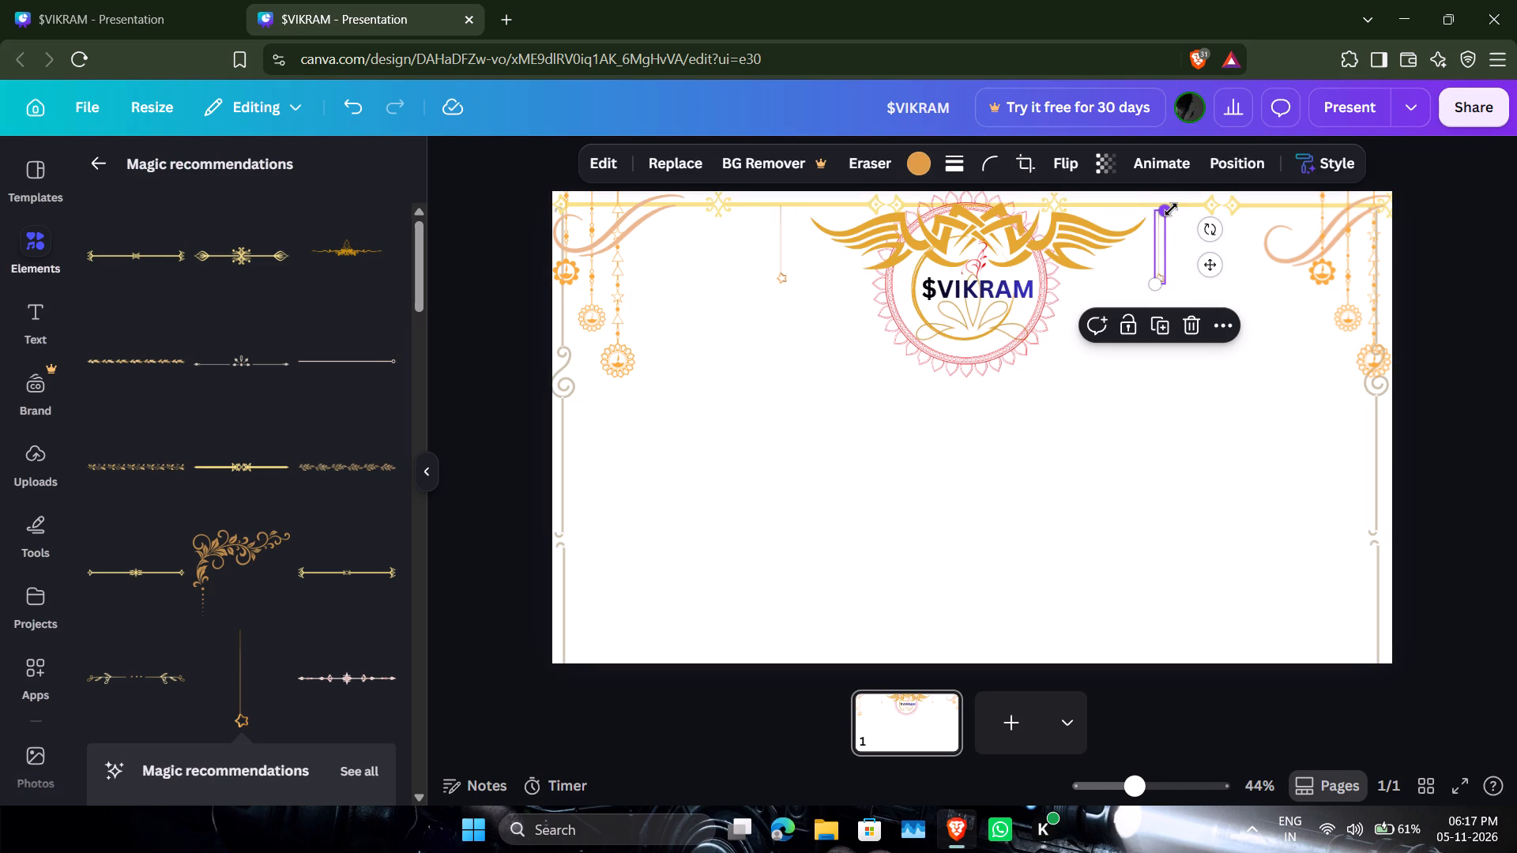
left_click(1171, 209)
left_click(1058, 445)
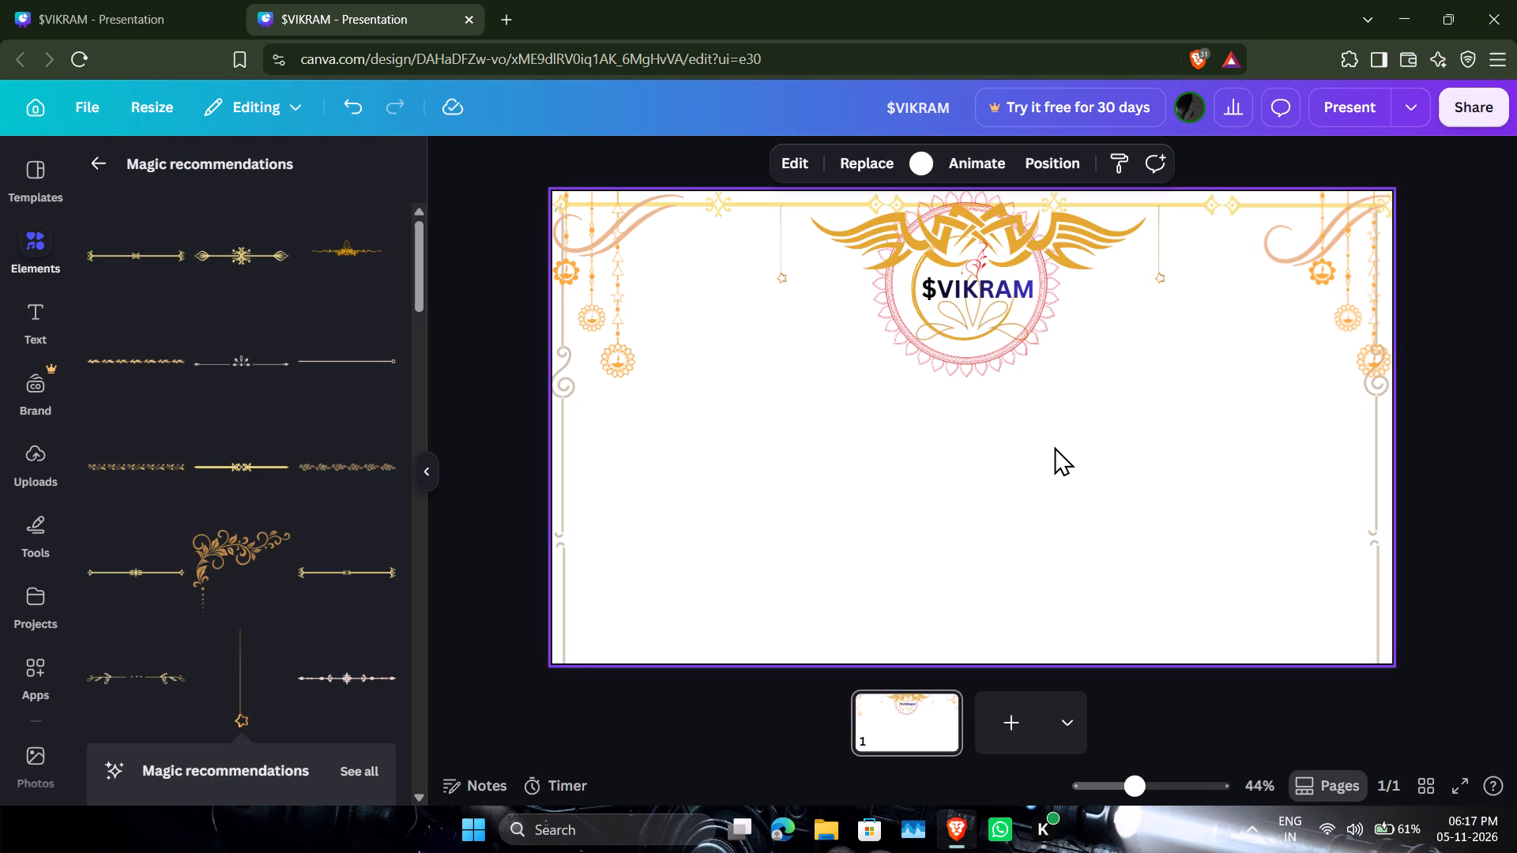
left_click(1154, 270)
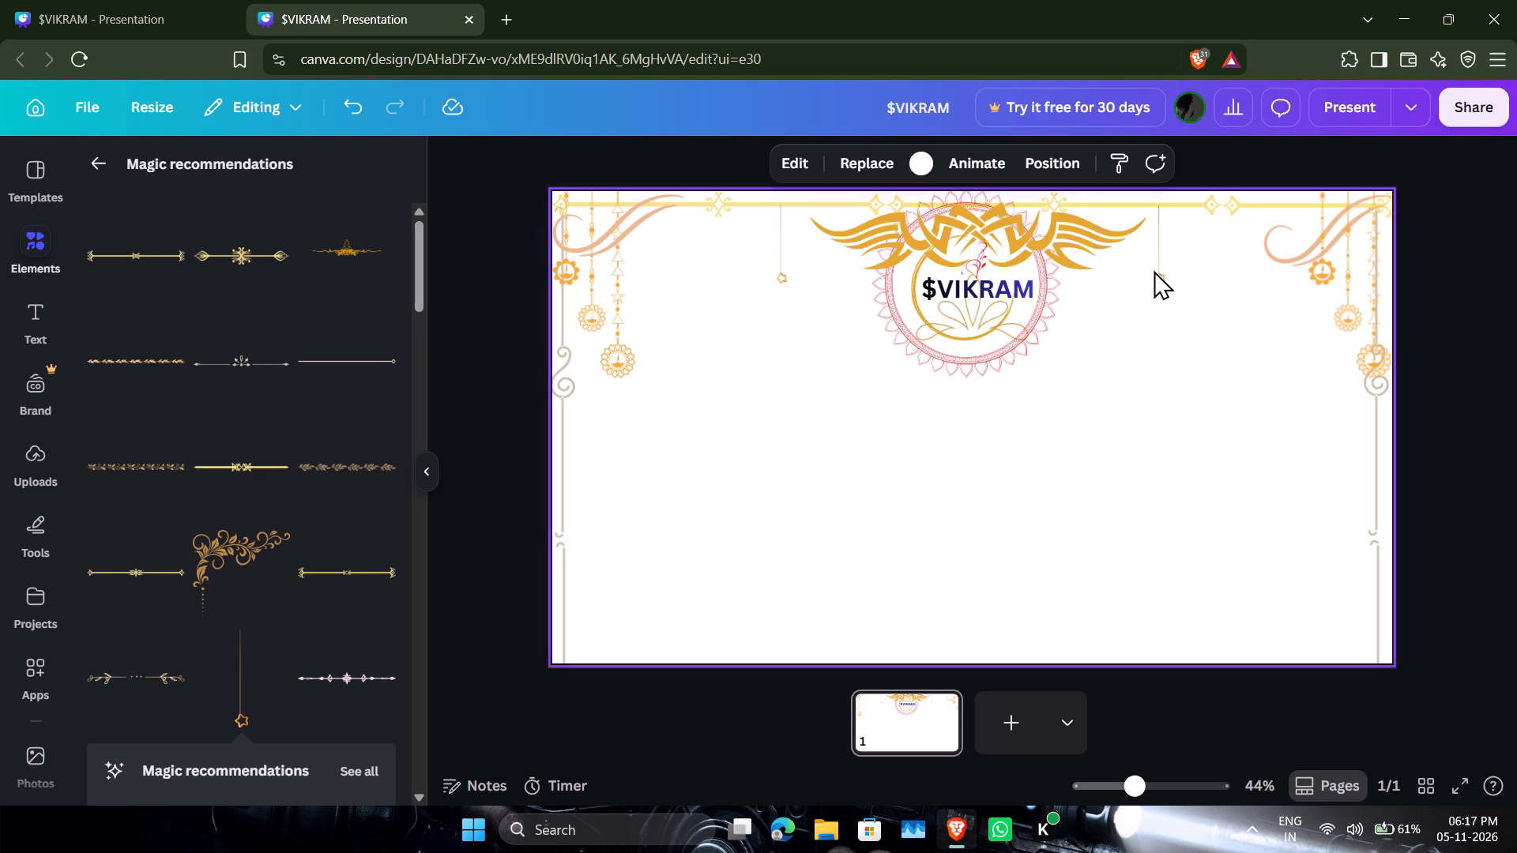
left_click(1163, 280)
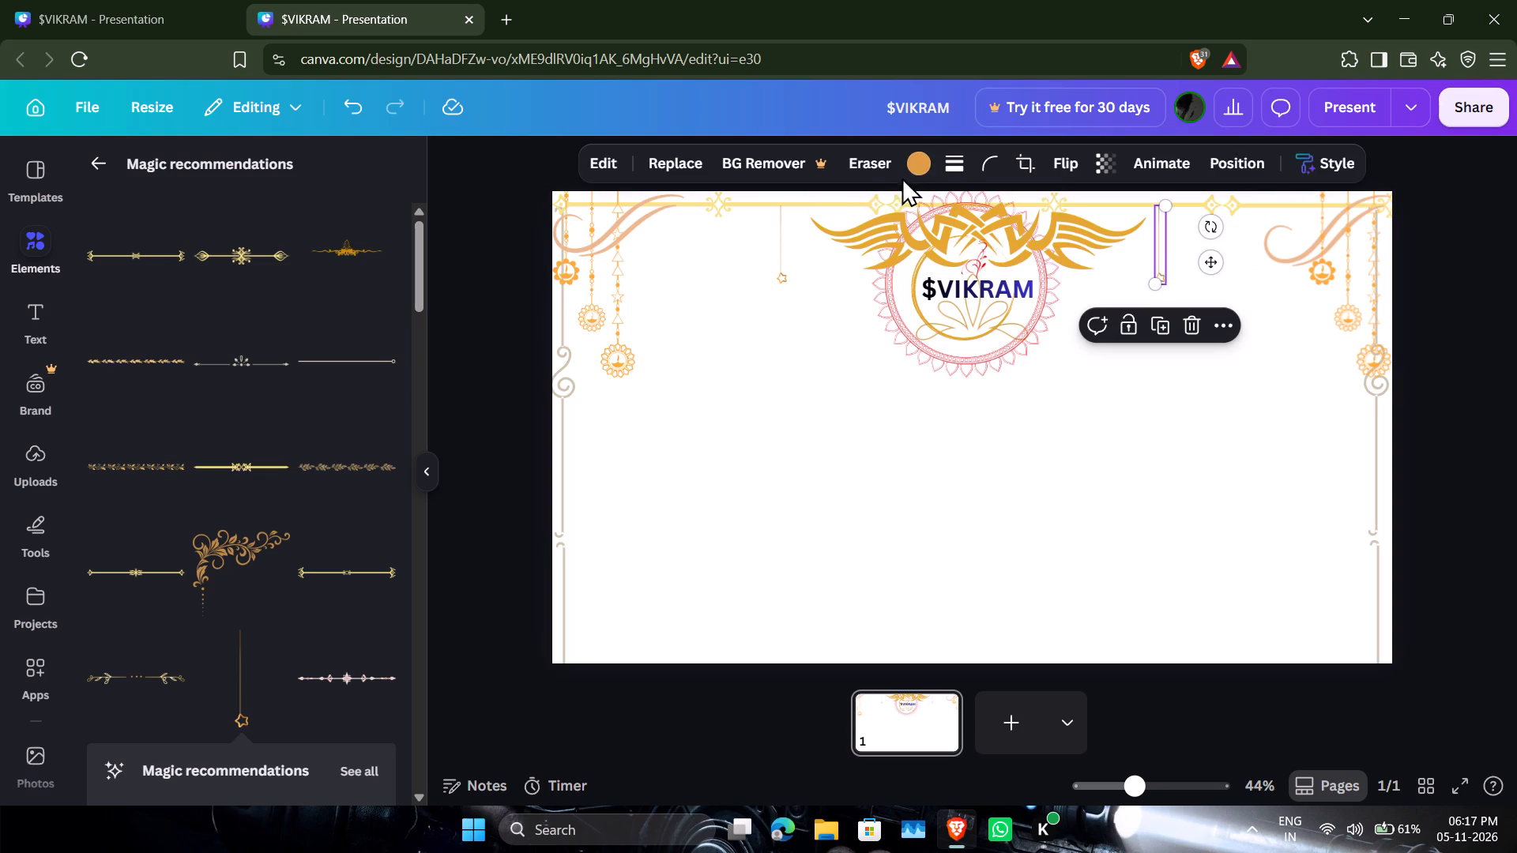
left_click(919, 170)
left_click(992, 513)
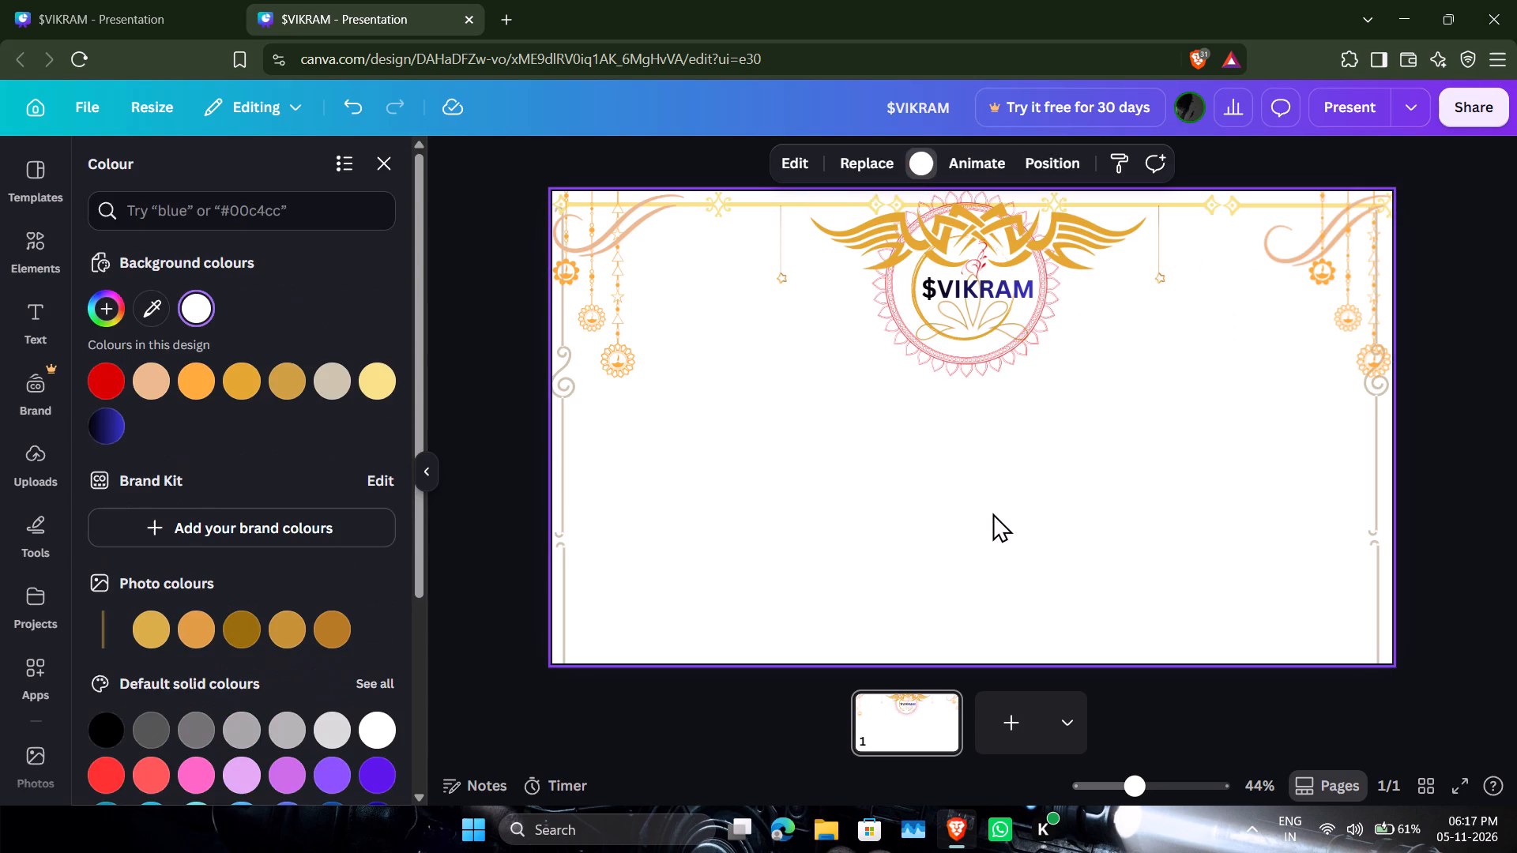
Recolour the $VIKRAM text with the default black-to-gold gradient.
left_click(1010, 295)
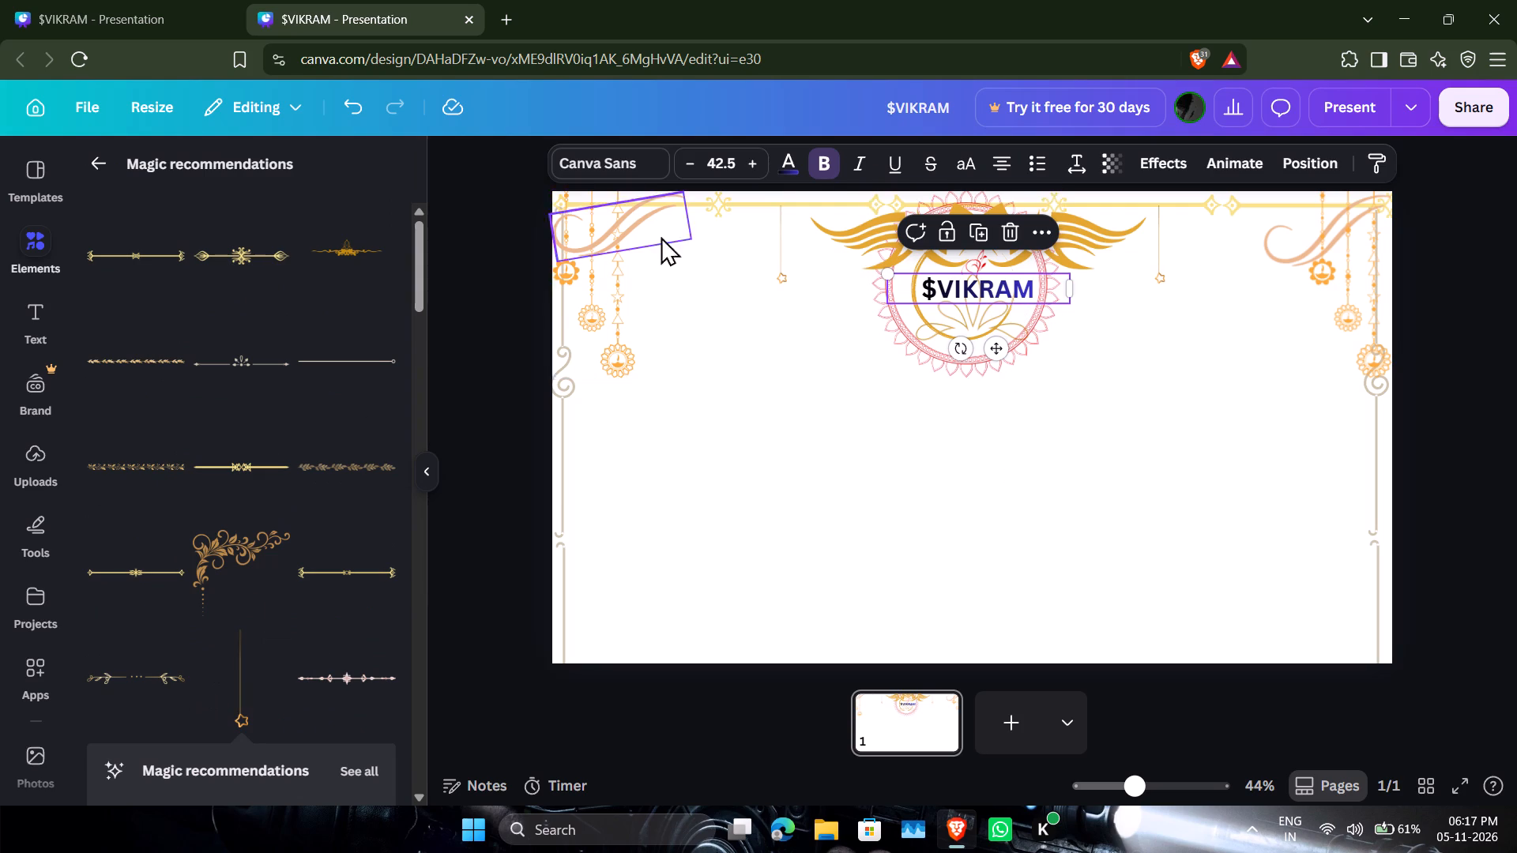
left_click(800, 171)
scroll(252, 839, "down", 4)
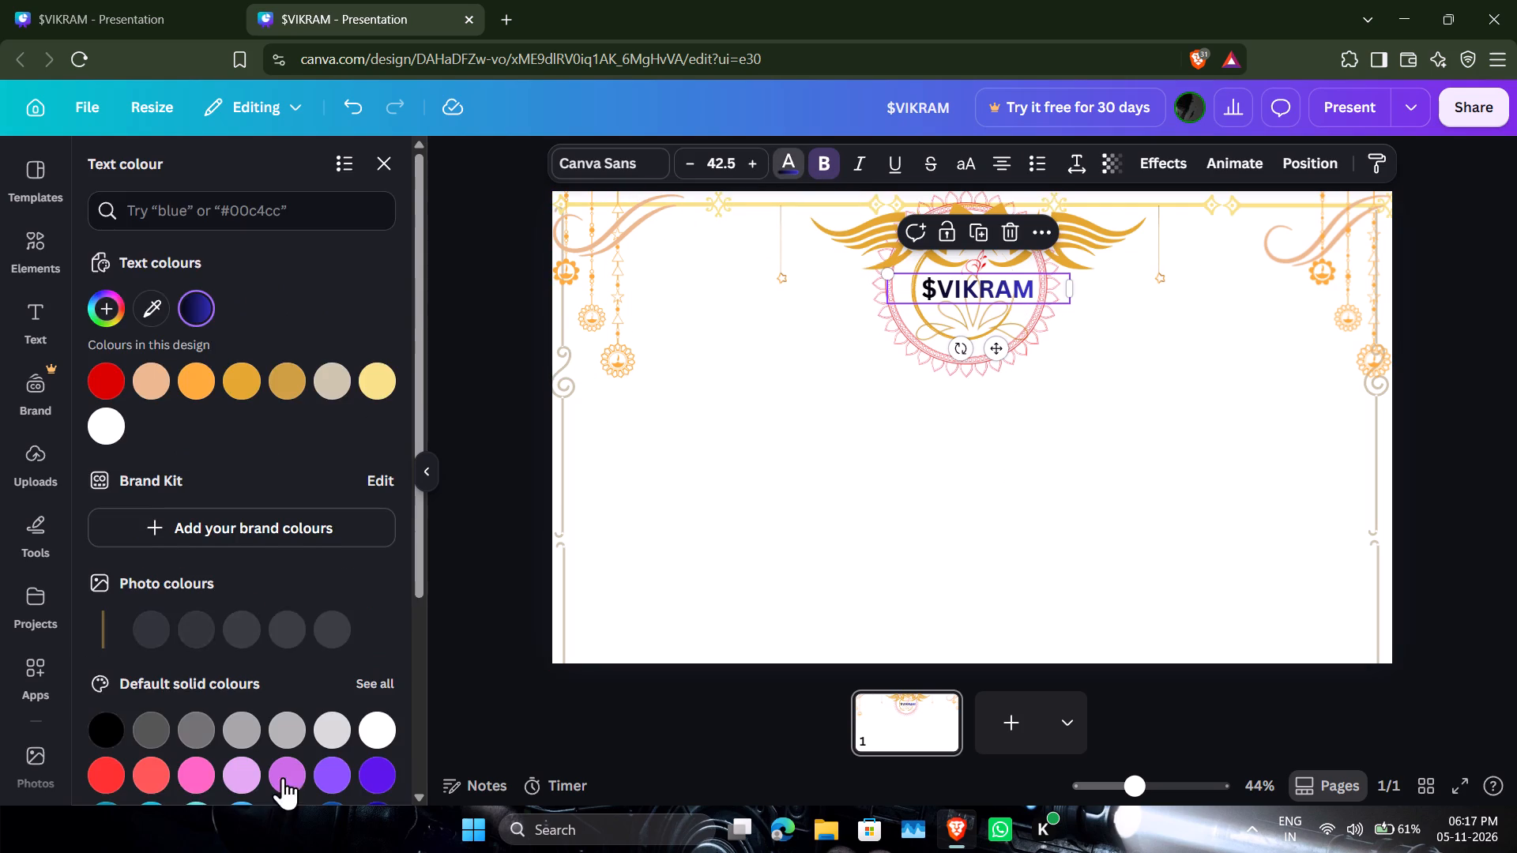
scroll(314, 720, "down", 3)
left_click(298, 669)
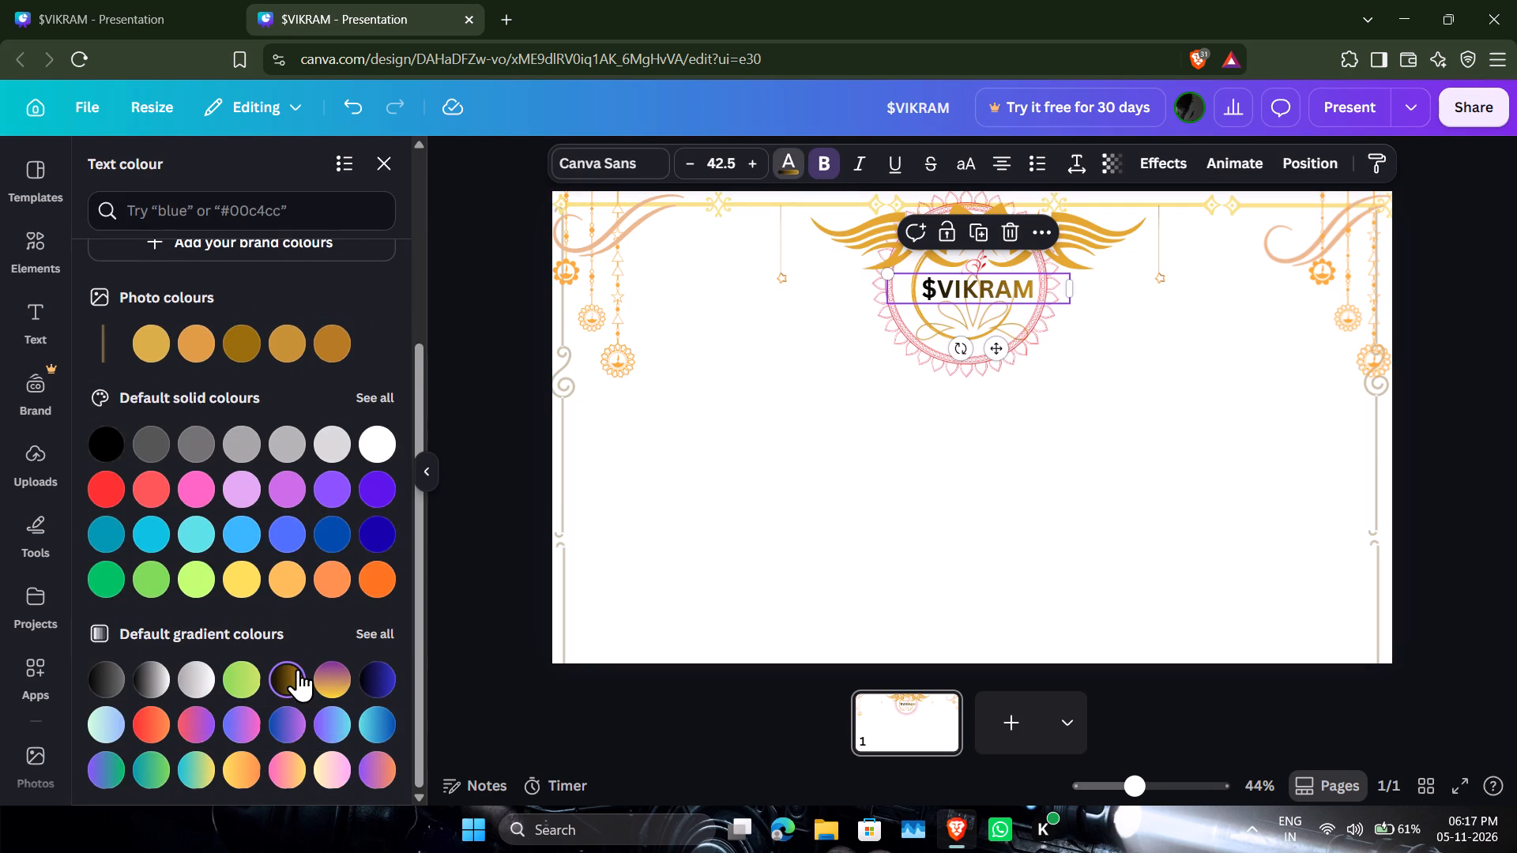
left_click(730, 588)
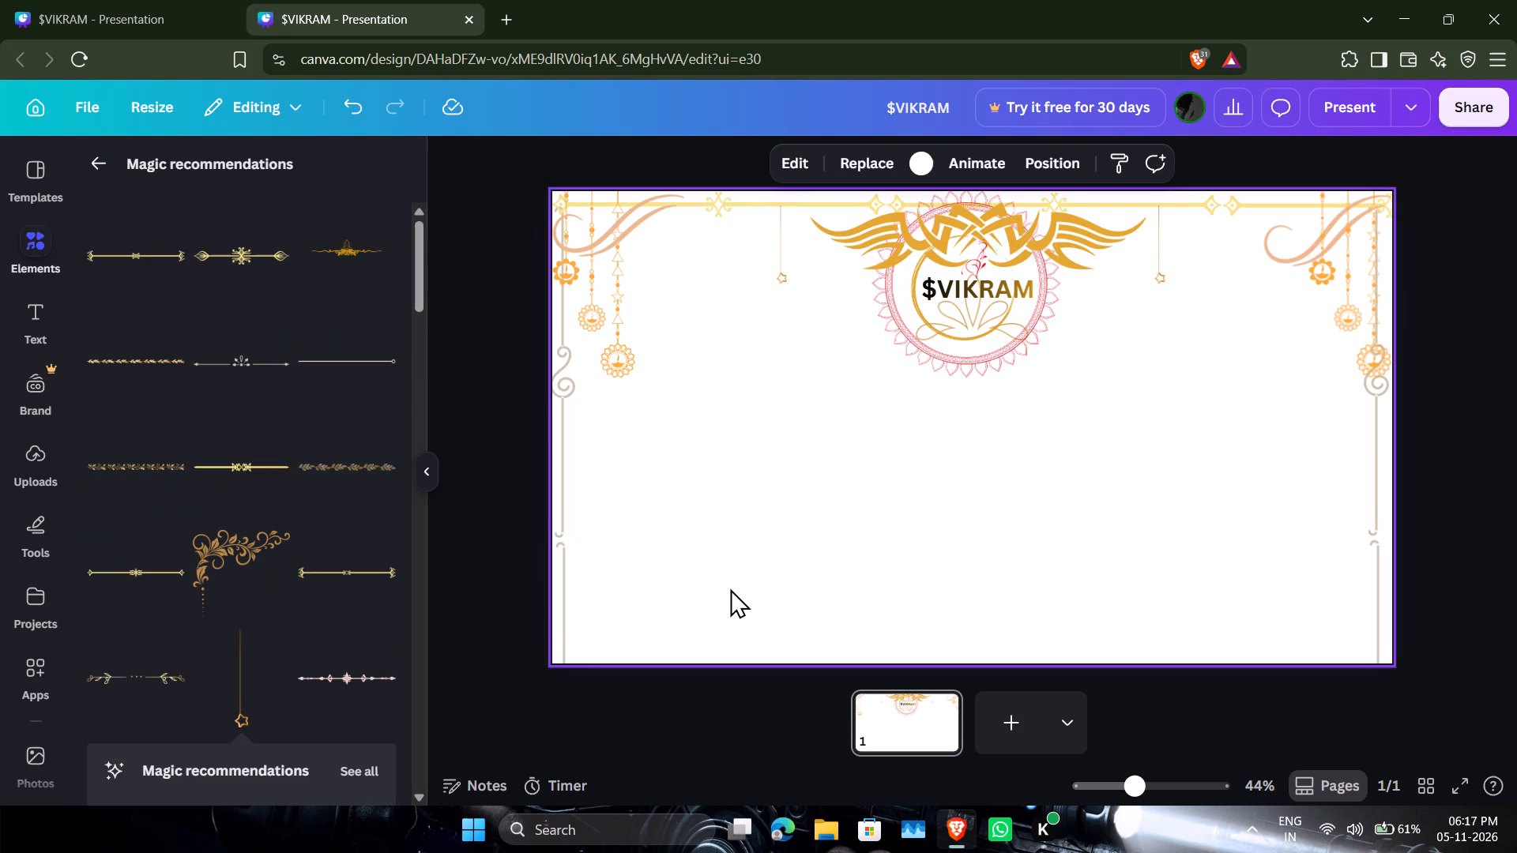
Add the pink ornamental divider from the recommended elements, shrink it and set it along the page's bottom edge, starting at the left side border.
scroll(295, 597, "down", 3)
left_click_drag(348, 386, 352, 385)
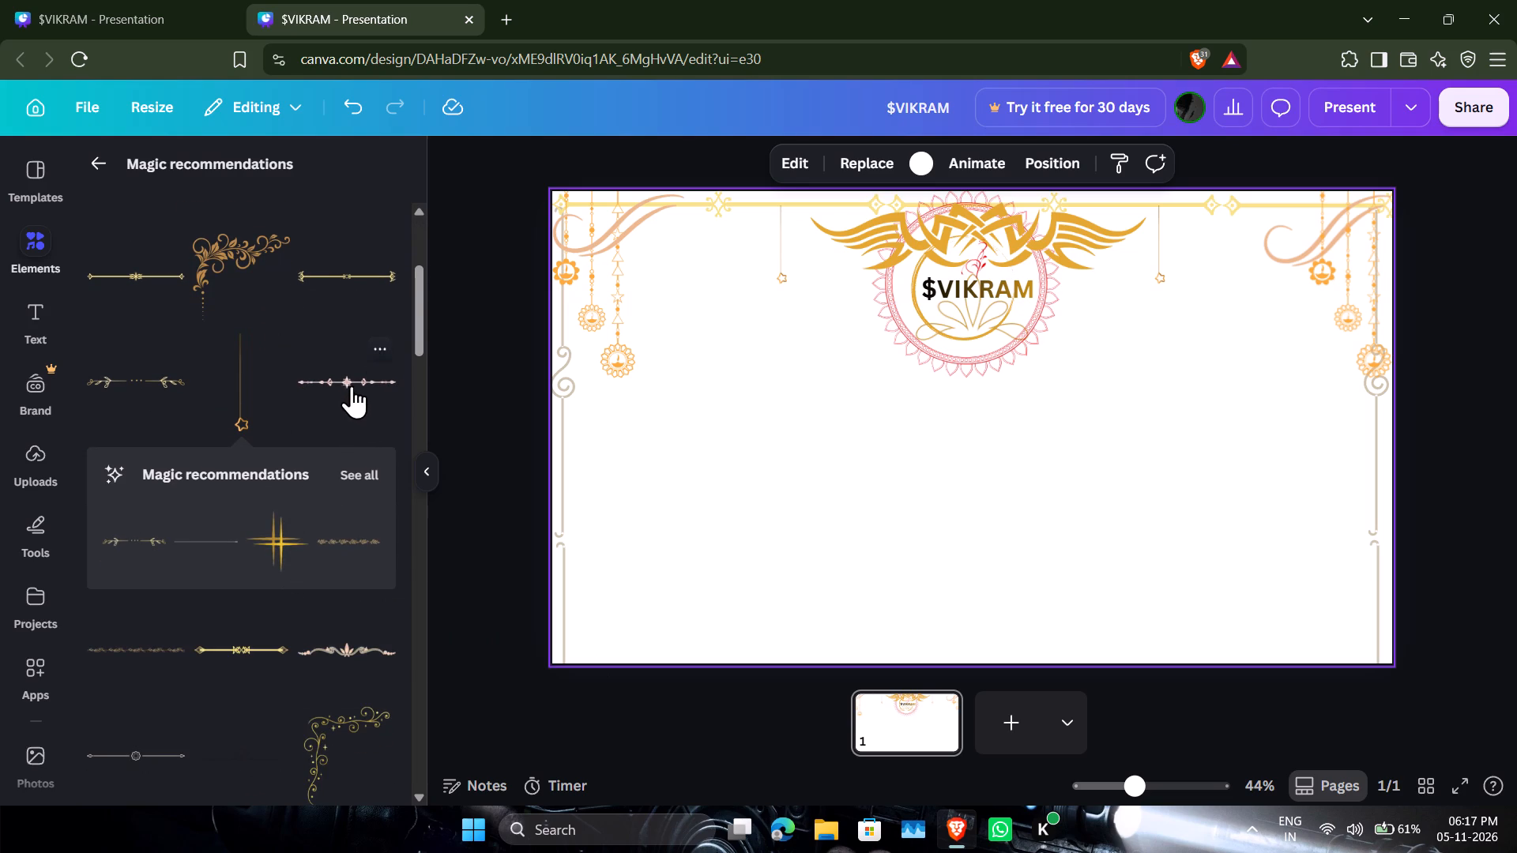
left_click_drag(352, 385, 643, 678)
left_click_drag(643, 678, 641, 637)
left_click_drag(719, 590, 713, 622)
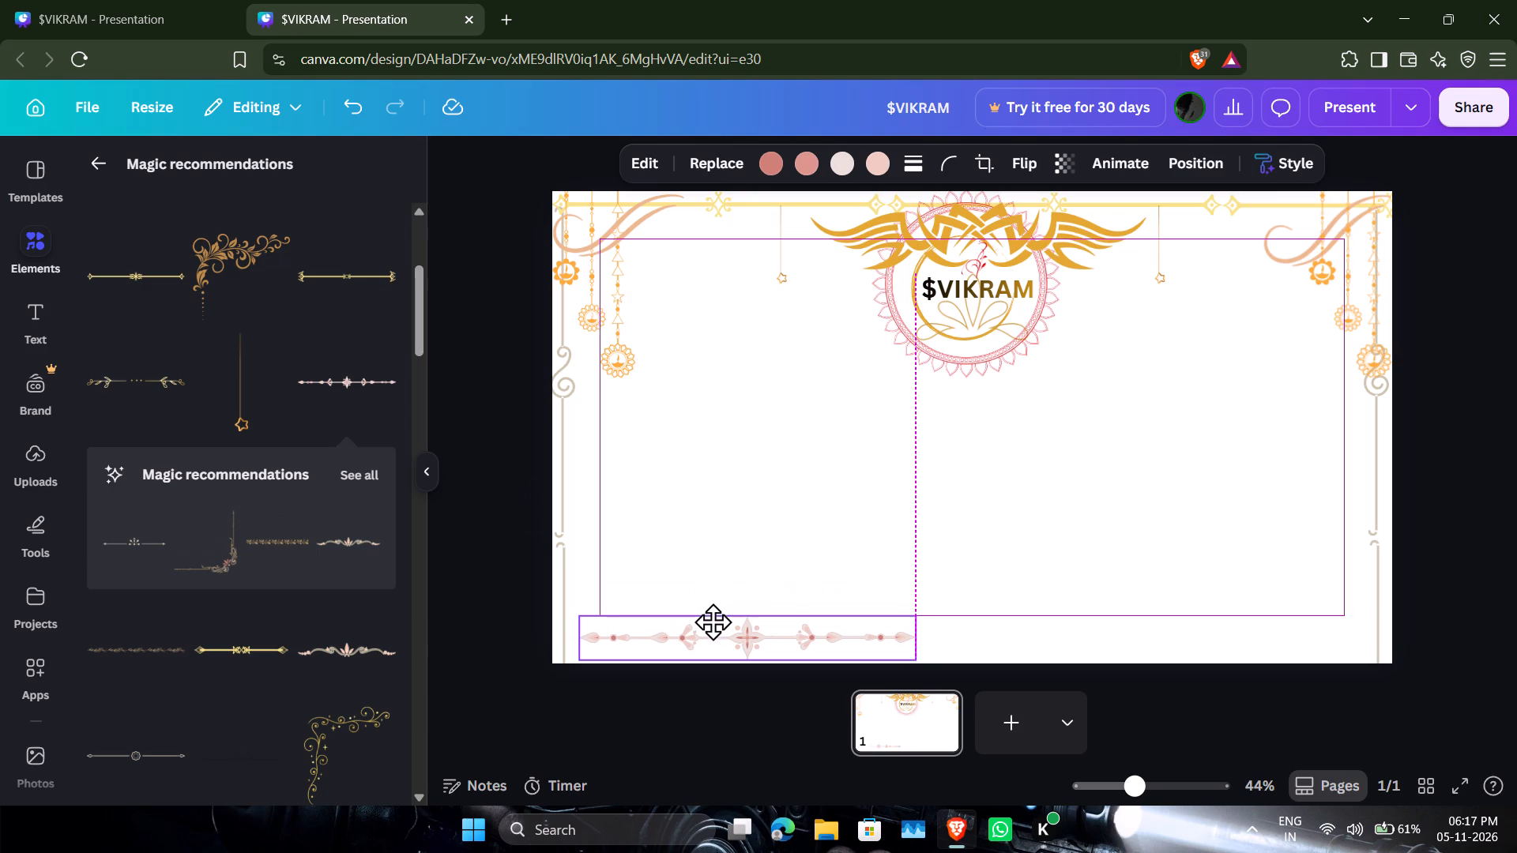
left_click_drag(713, 622, 702, 630)
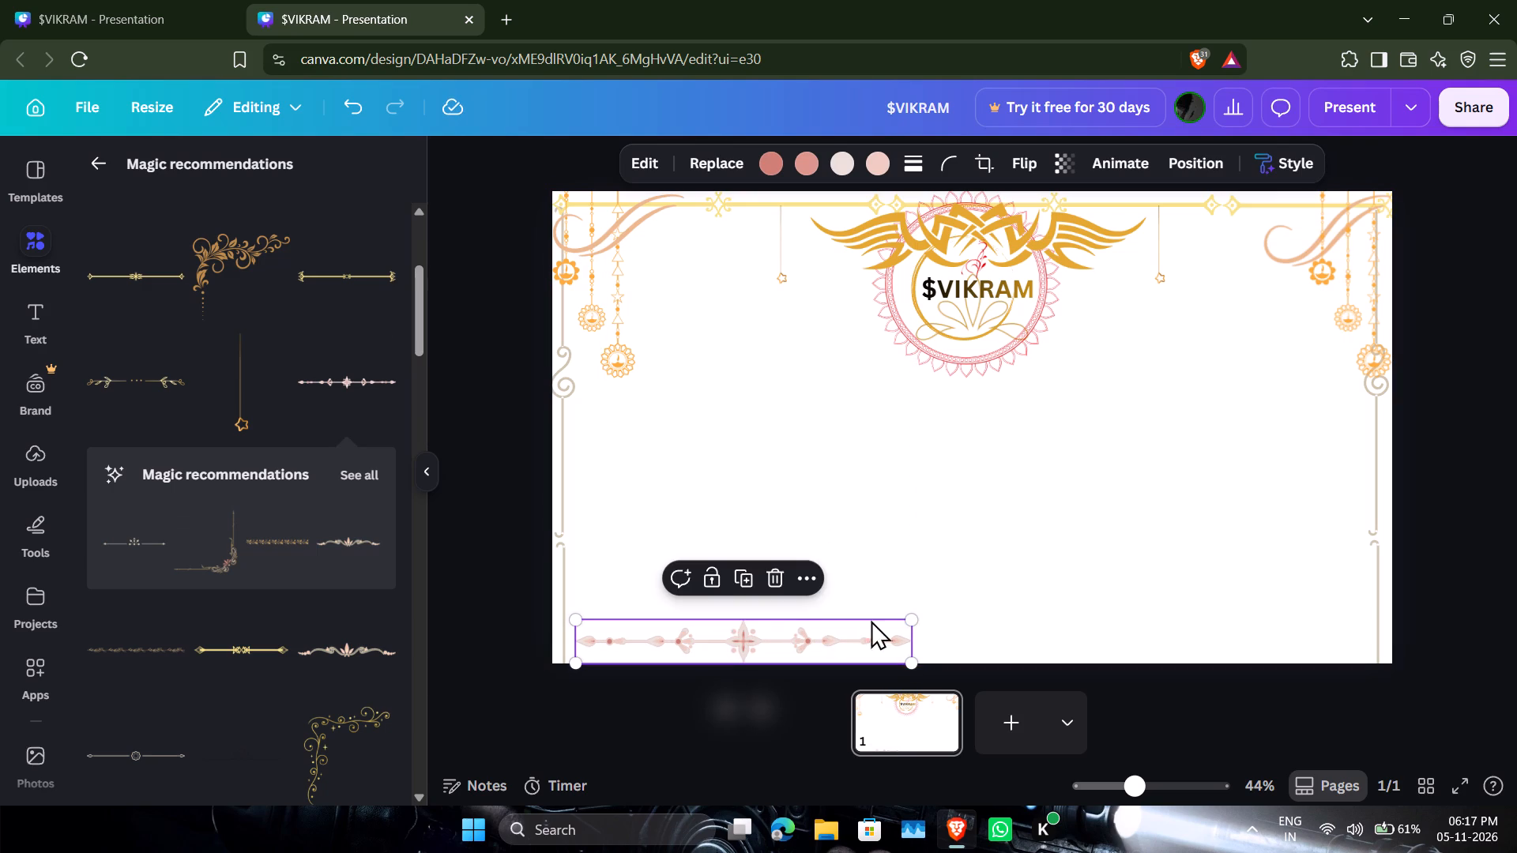
left_click_drag(913, 624, 1066, 628)
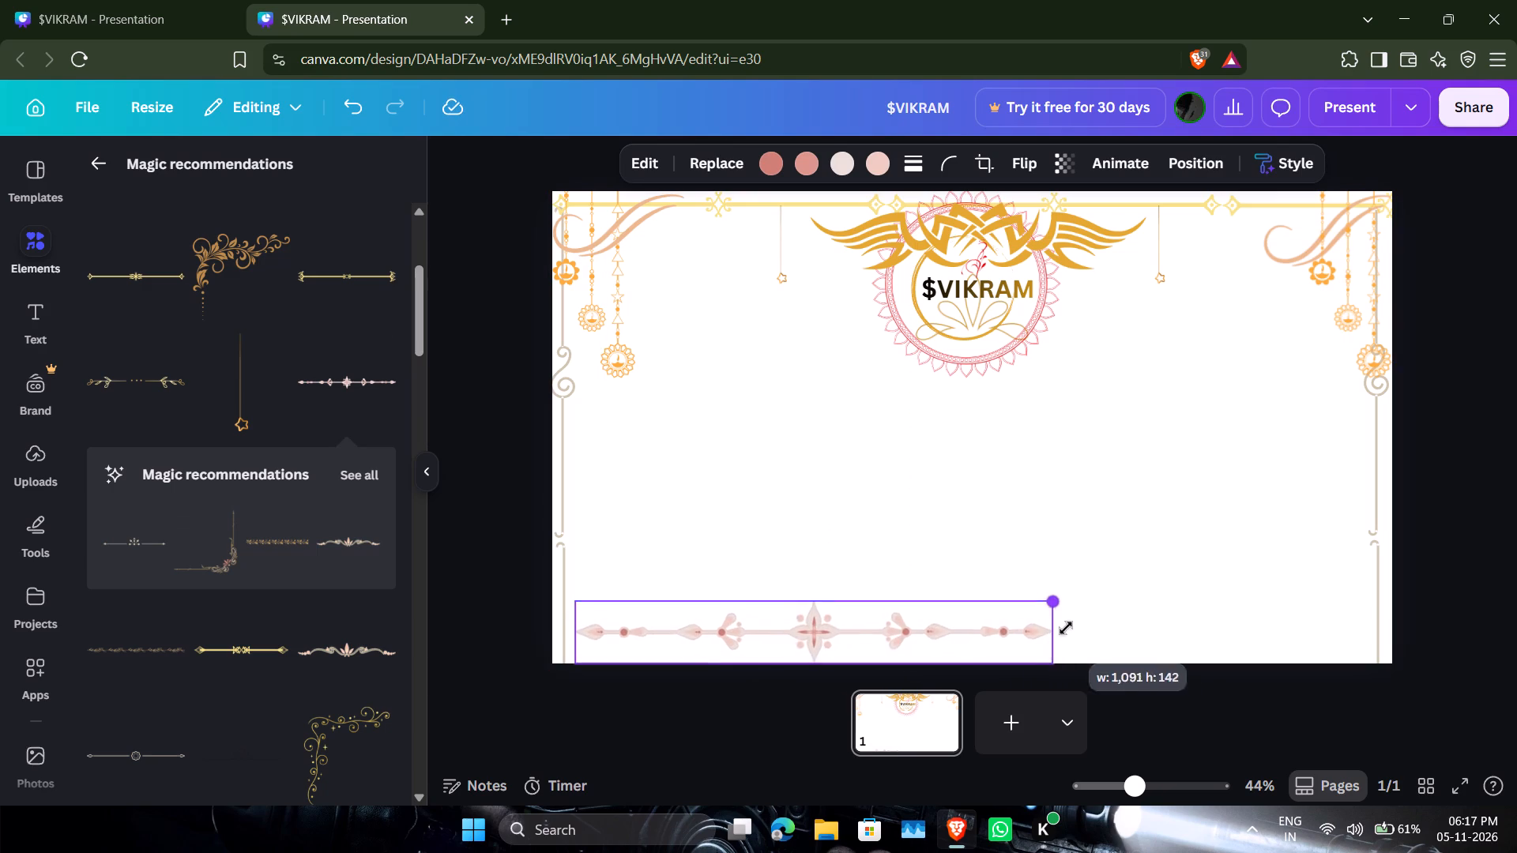
left_click_drag(1066, 628, 824, 746)
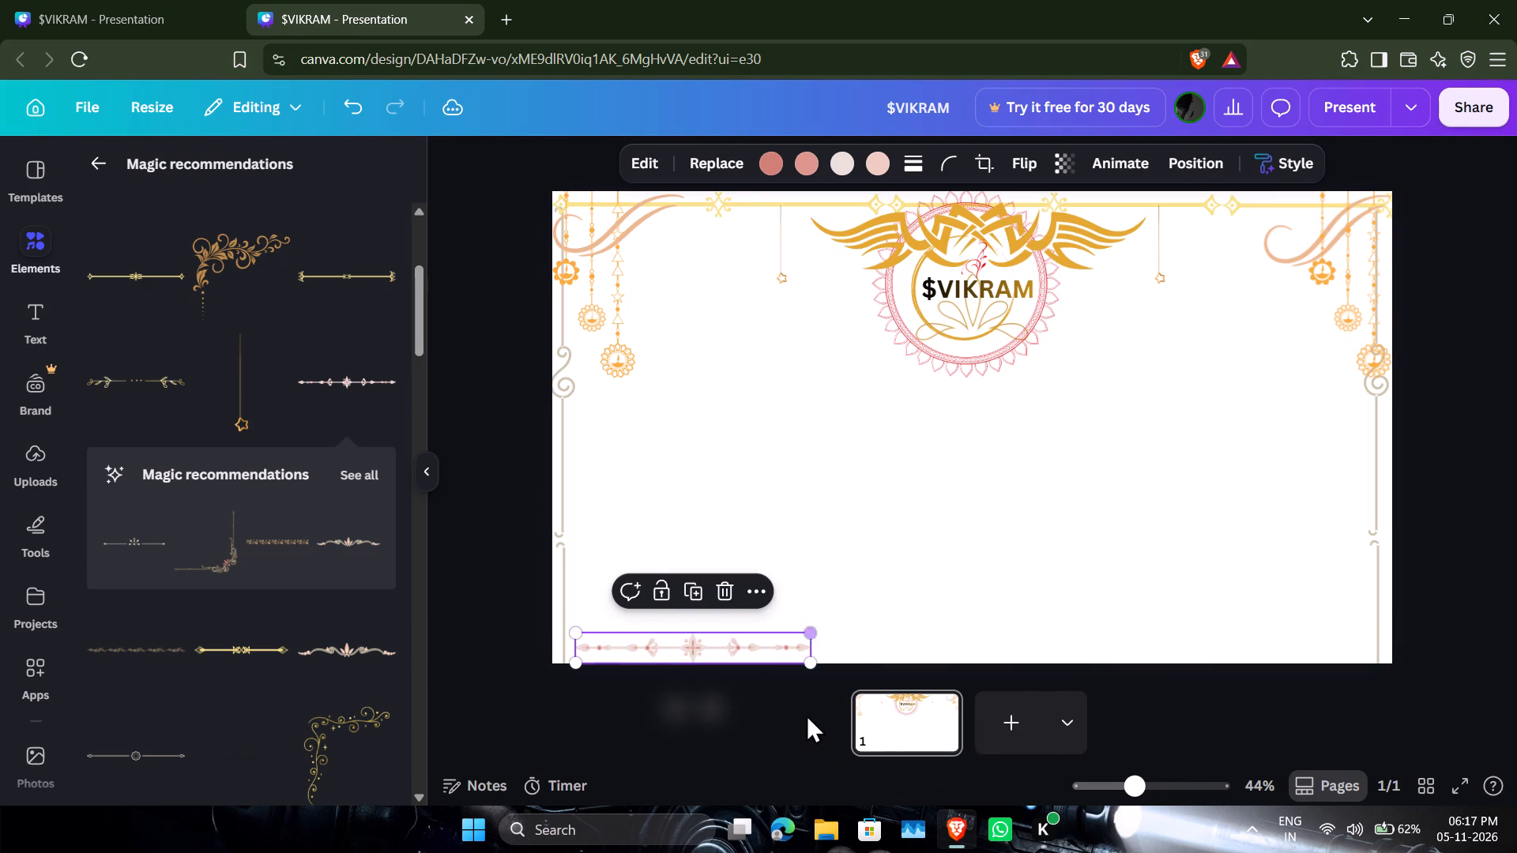
left_click_drag(812, 633, 841, 627)
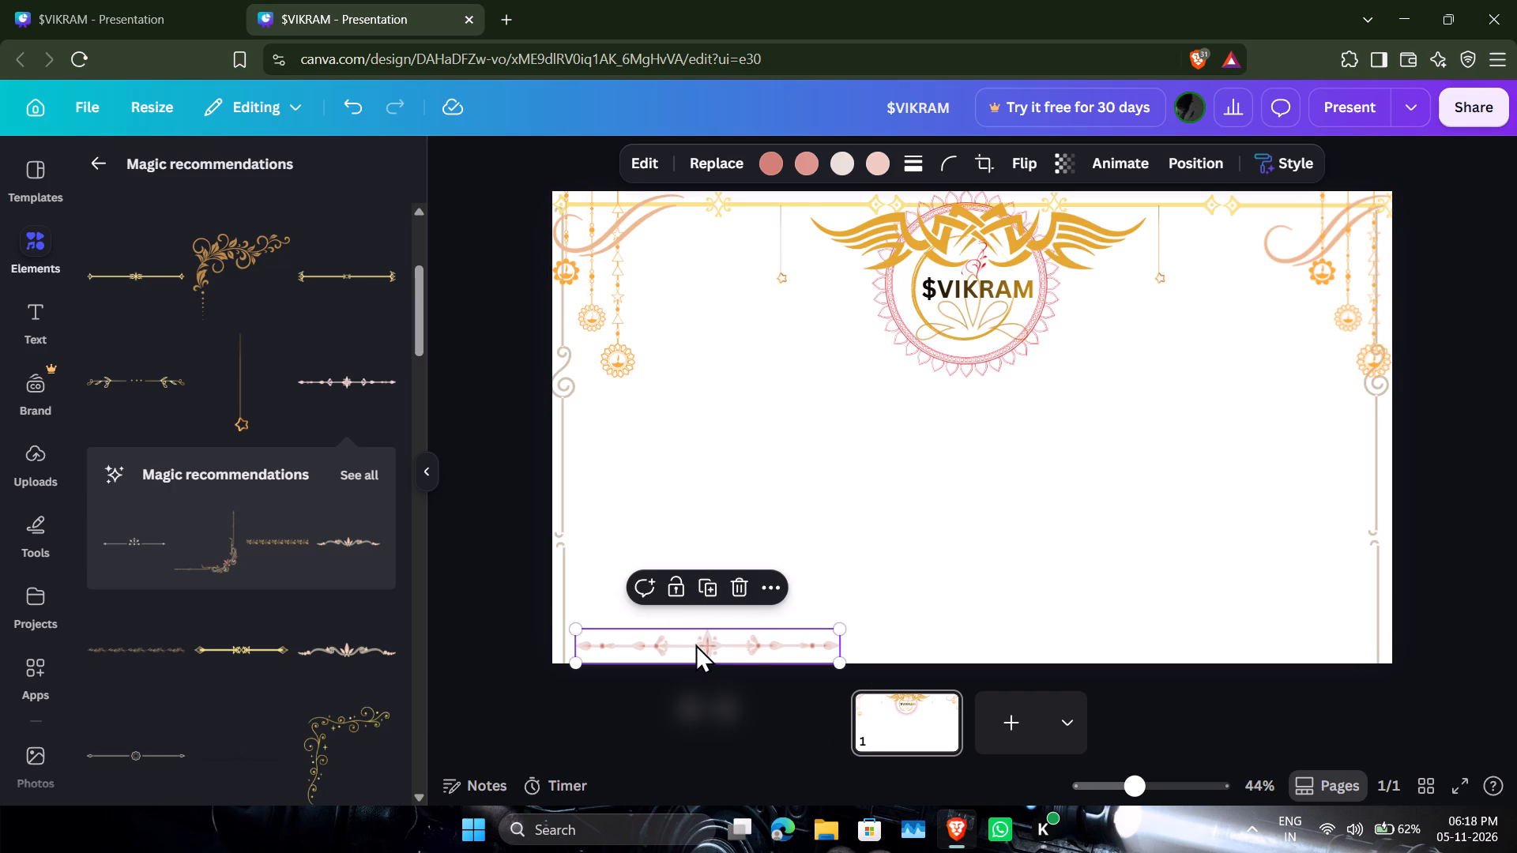
left_click_drag(695, 644, 685, 656)
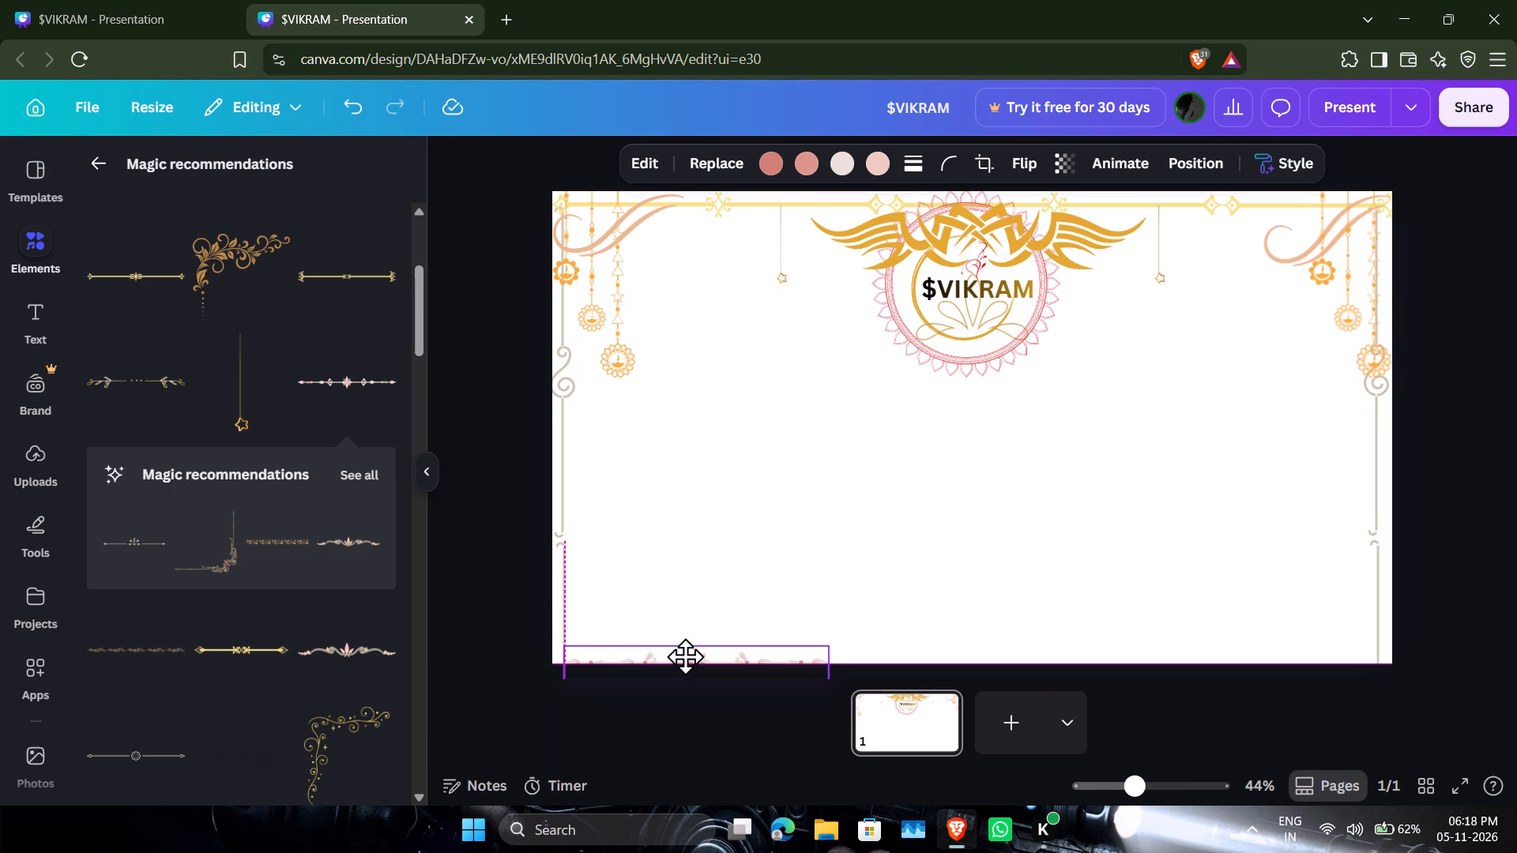
left_click_drag(685, 656, 684, 652)
Duplicate the pink divider twice, lining the copies up end to end with the original along the page's bottom edge.
left_click(694, 602)
left_click_drag(703, 648, 970, 642)
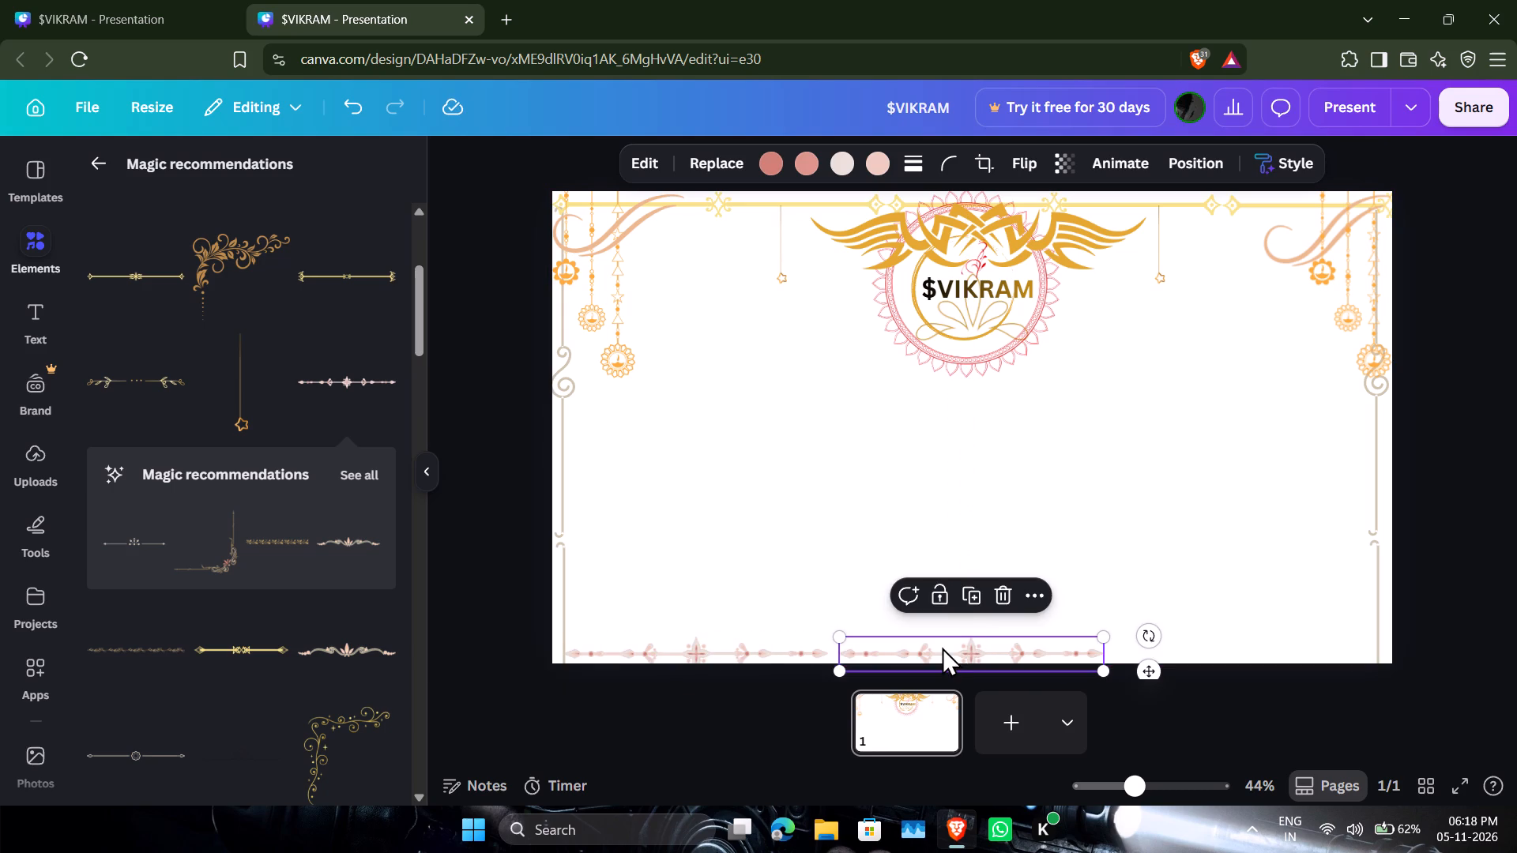
left_click_drag(942, 647, 928, 651)
left_click(1101, 595)
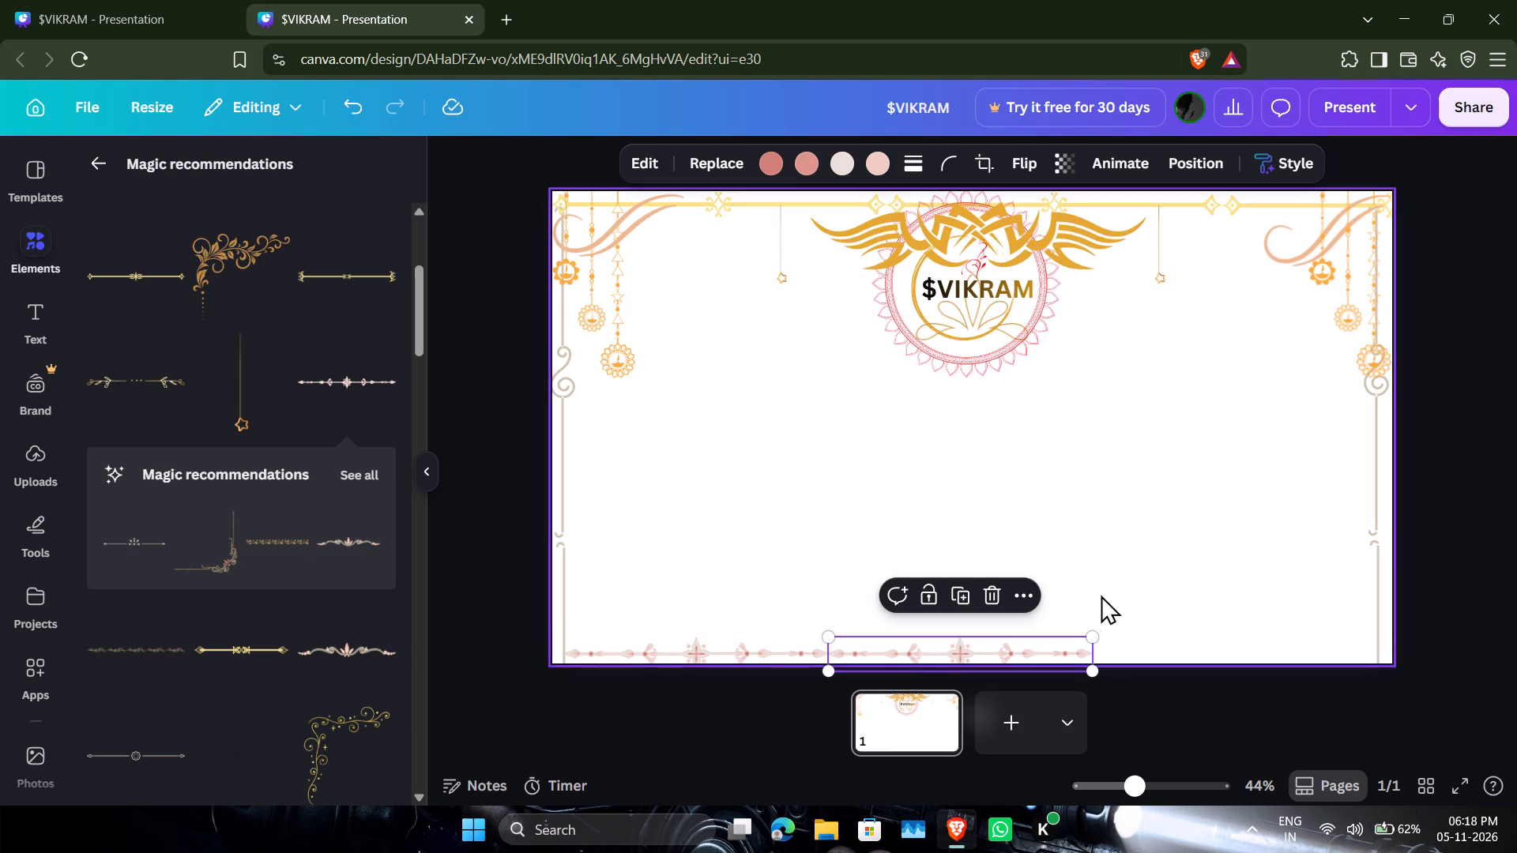
left_click(1012, 655)
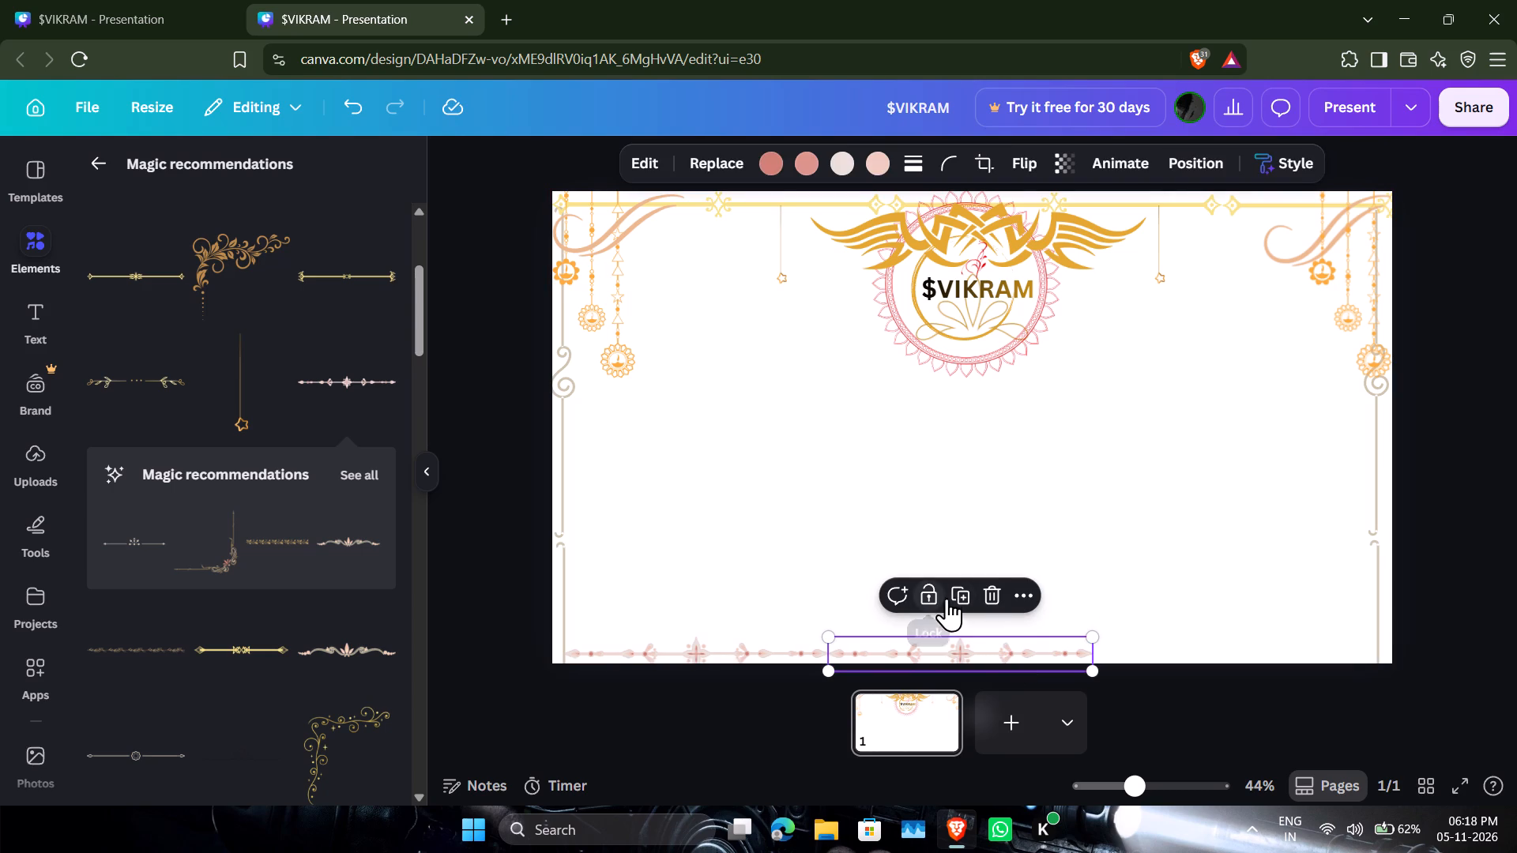
left_click(954, 595)
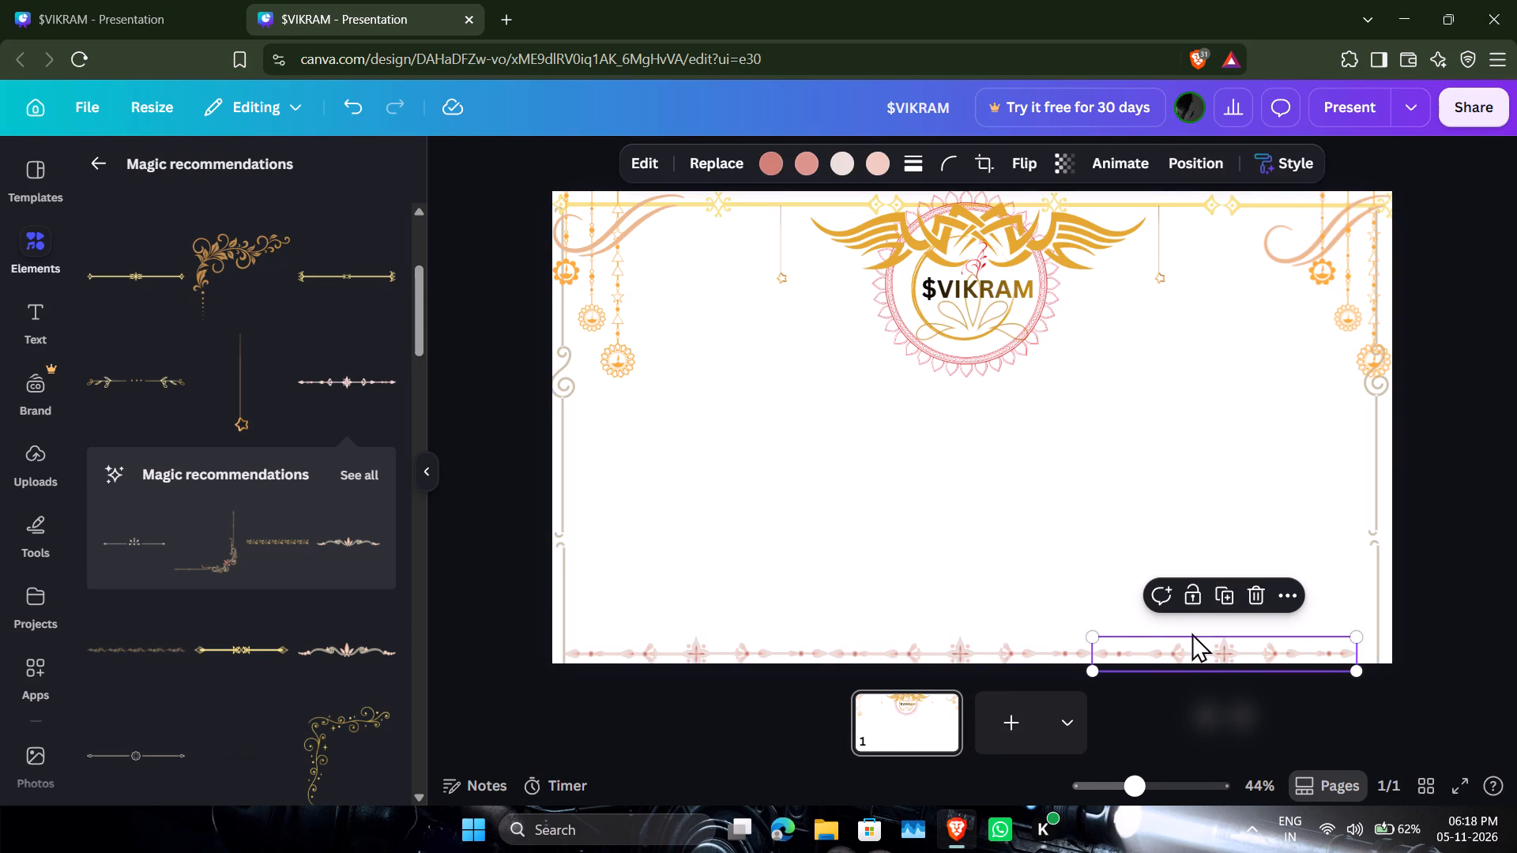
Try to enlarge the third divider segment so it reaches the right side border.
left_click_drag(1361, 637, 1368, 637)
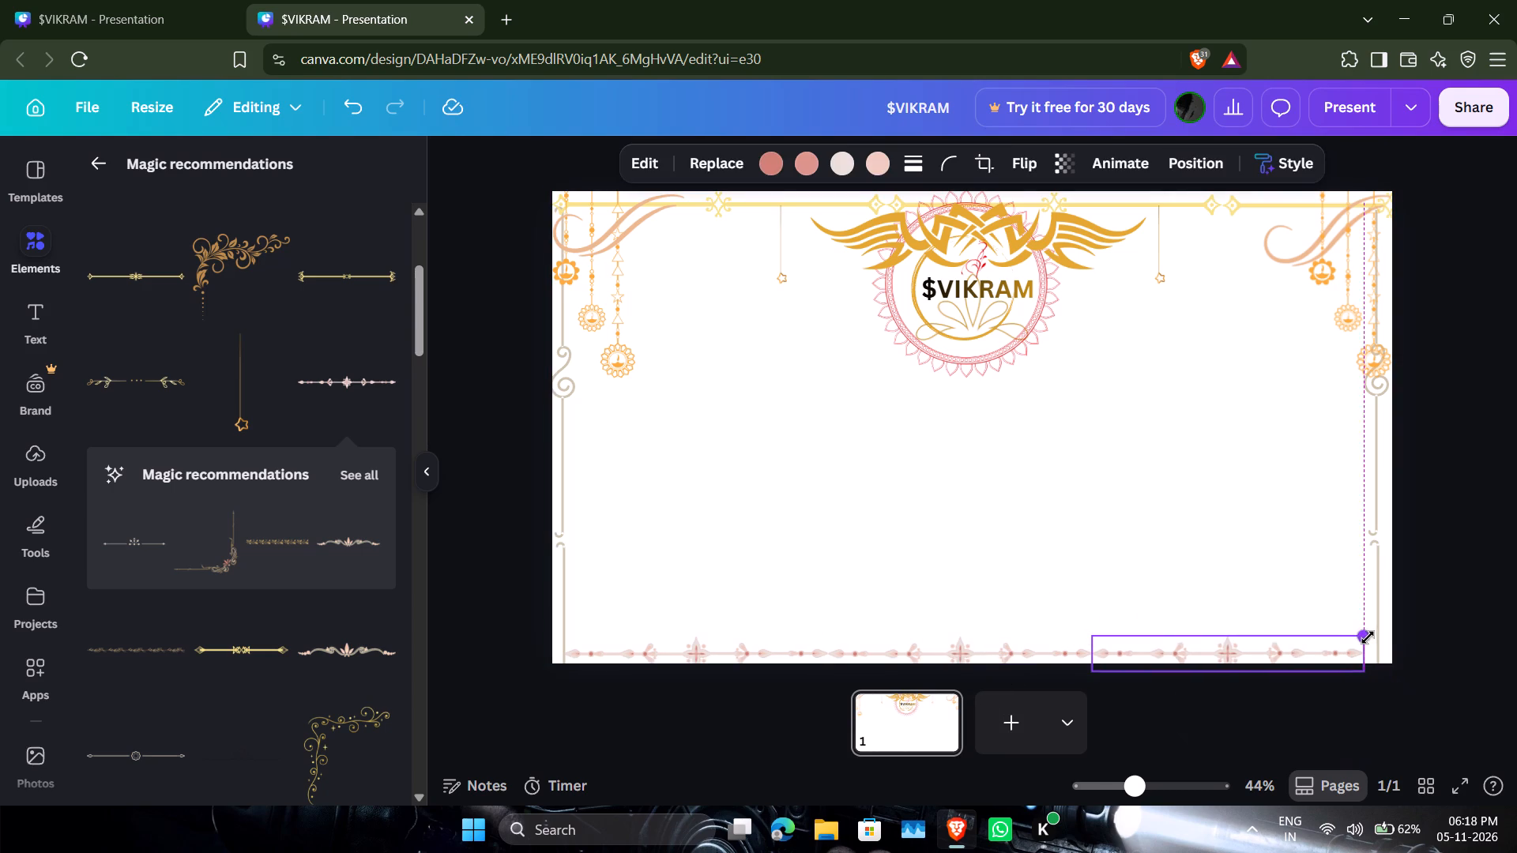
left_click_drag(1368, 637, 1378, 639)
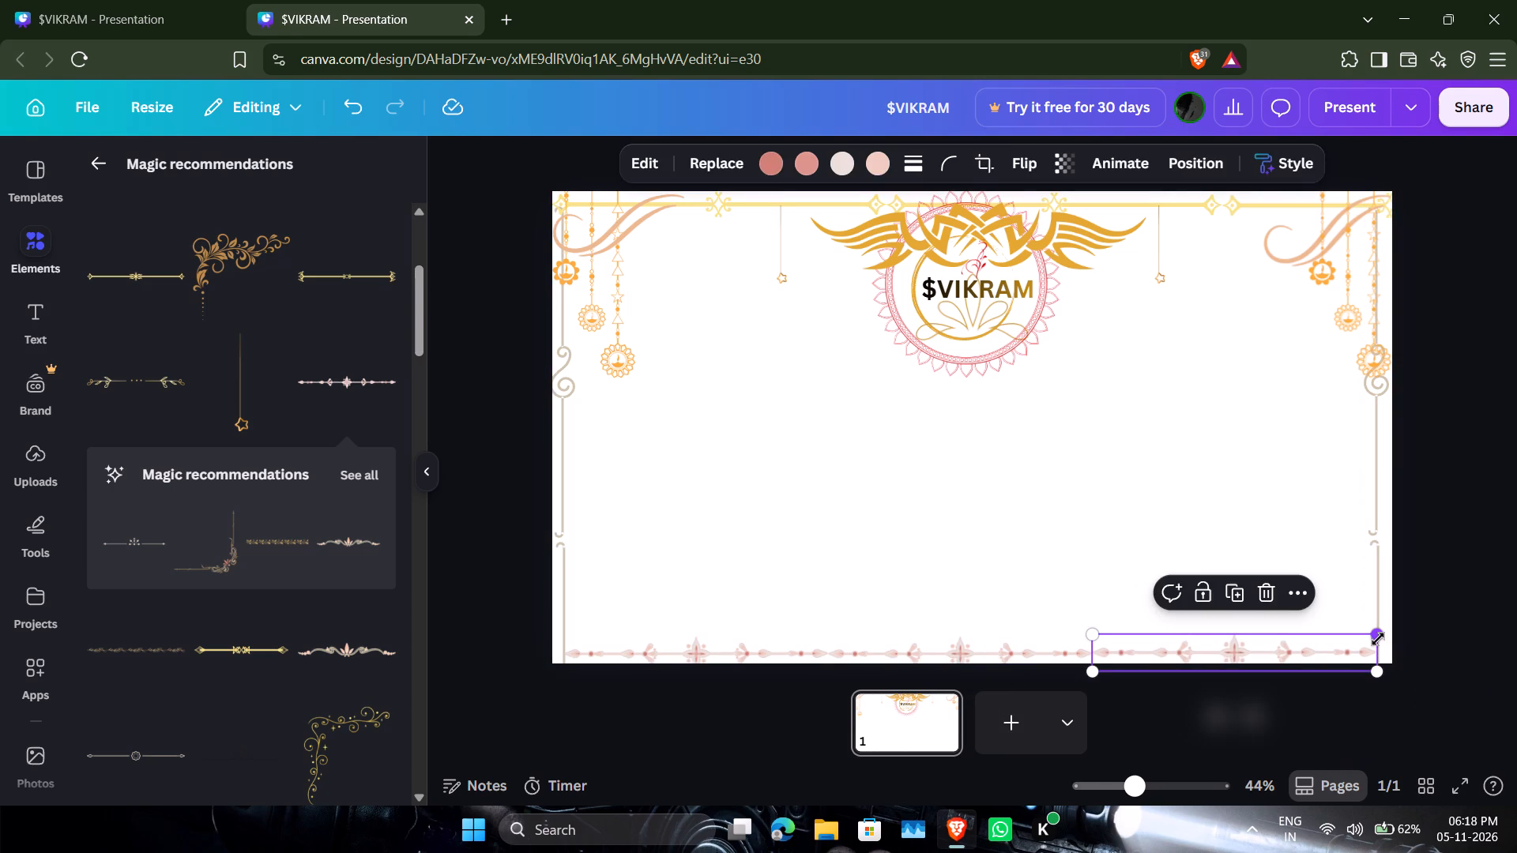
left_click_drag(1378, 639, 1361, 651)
Duplicate the third divider segment so the bottom row continues past the page's right edge.
left_click(1233, 603)
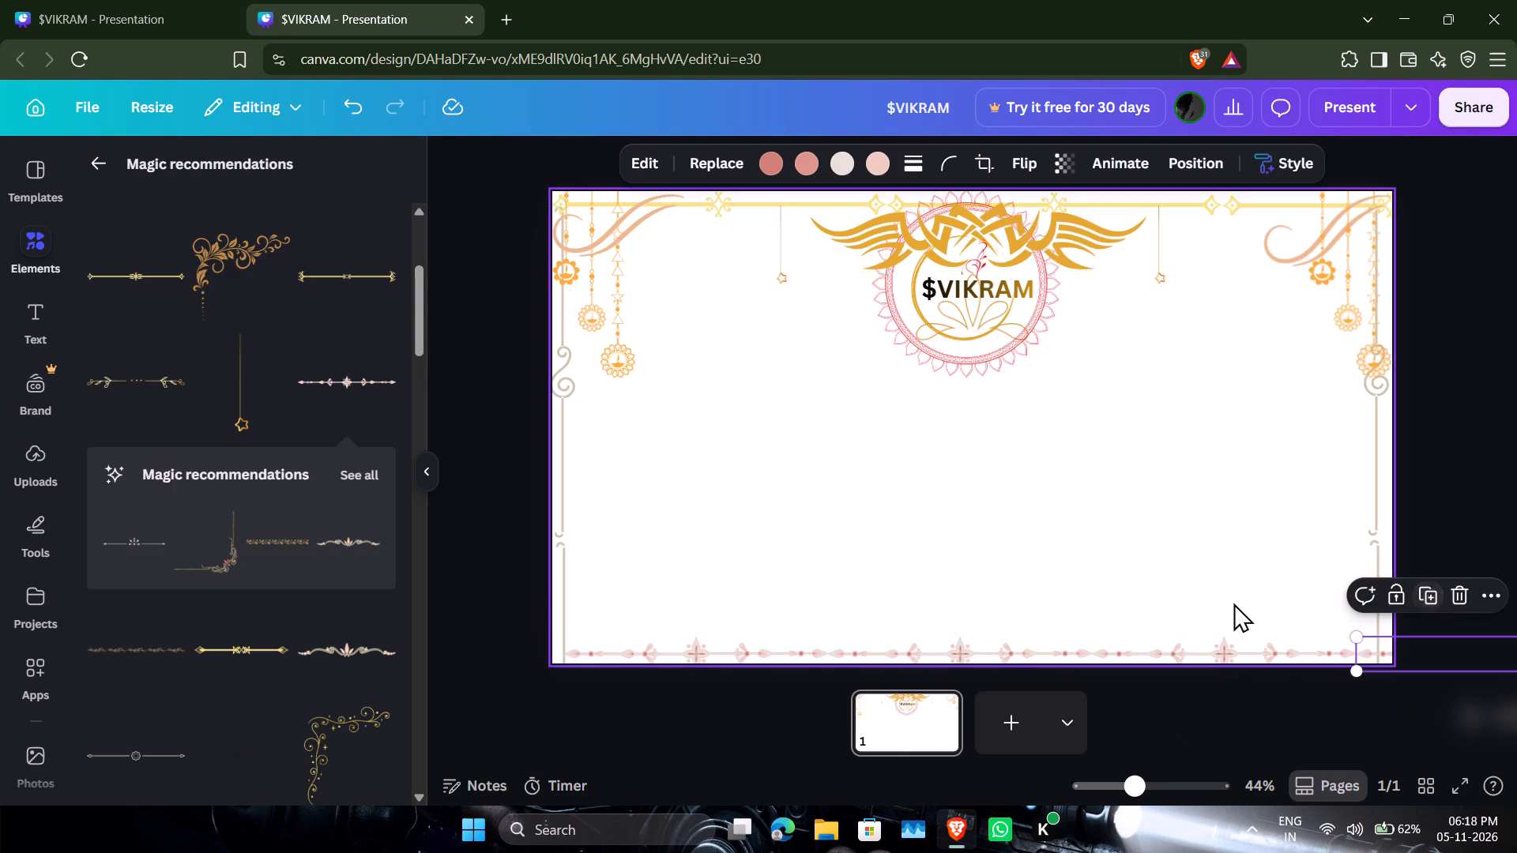
left_click(1233, 603)
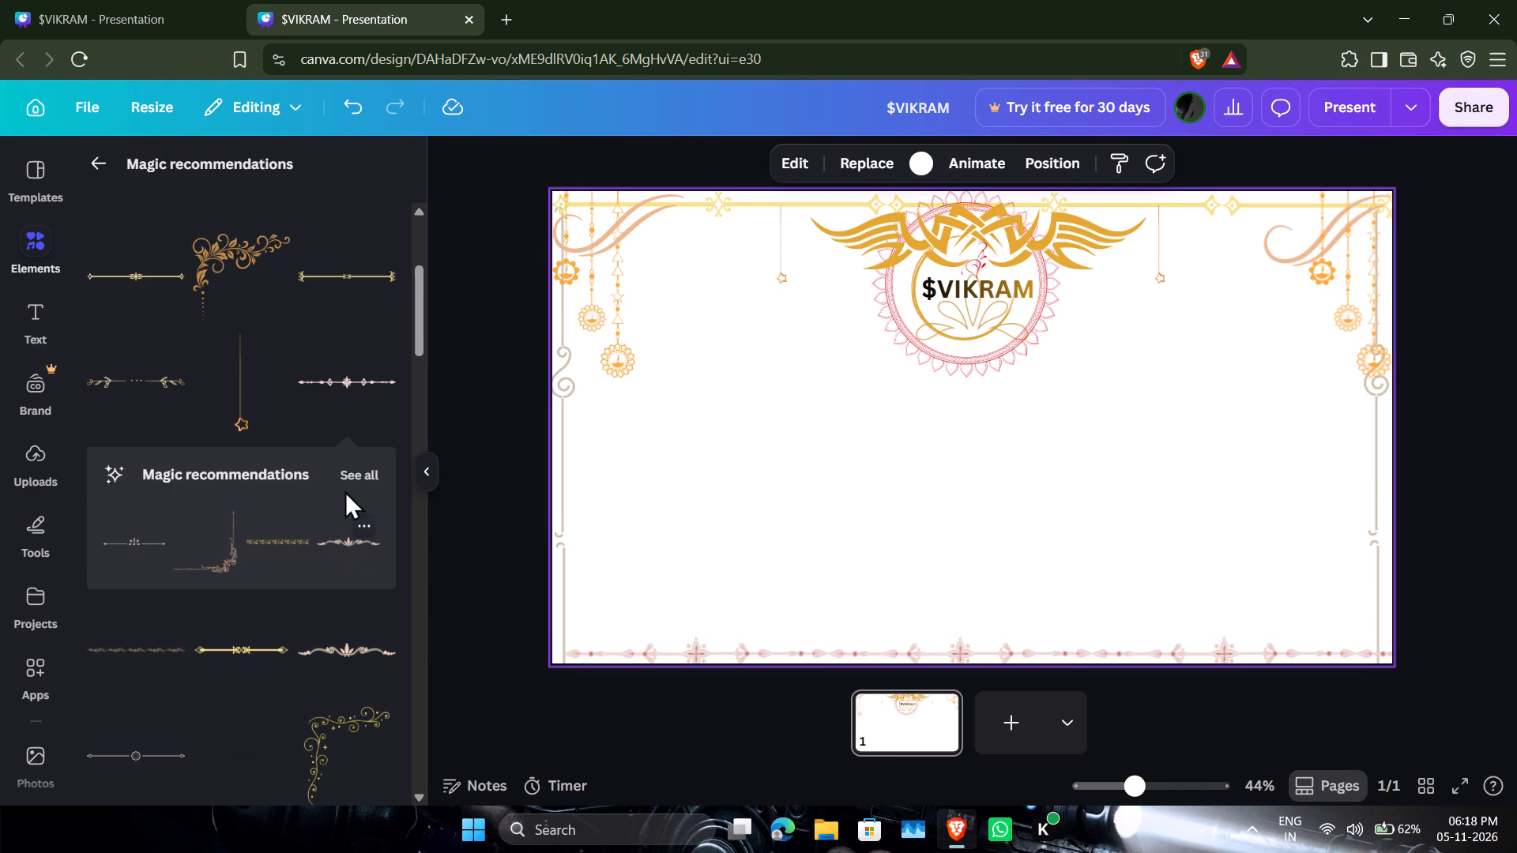
Delete the hanging lamp ornament in the page's top right corner.
left_click(1346, 278)
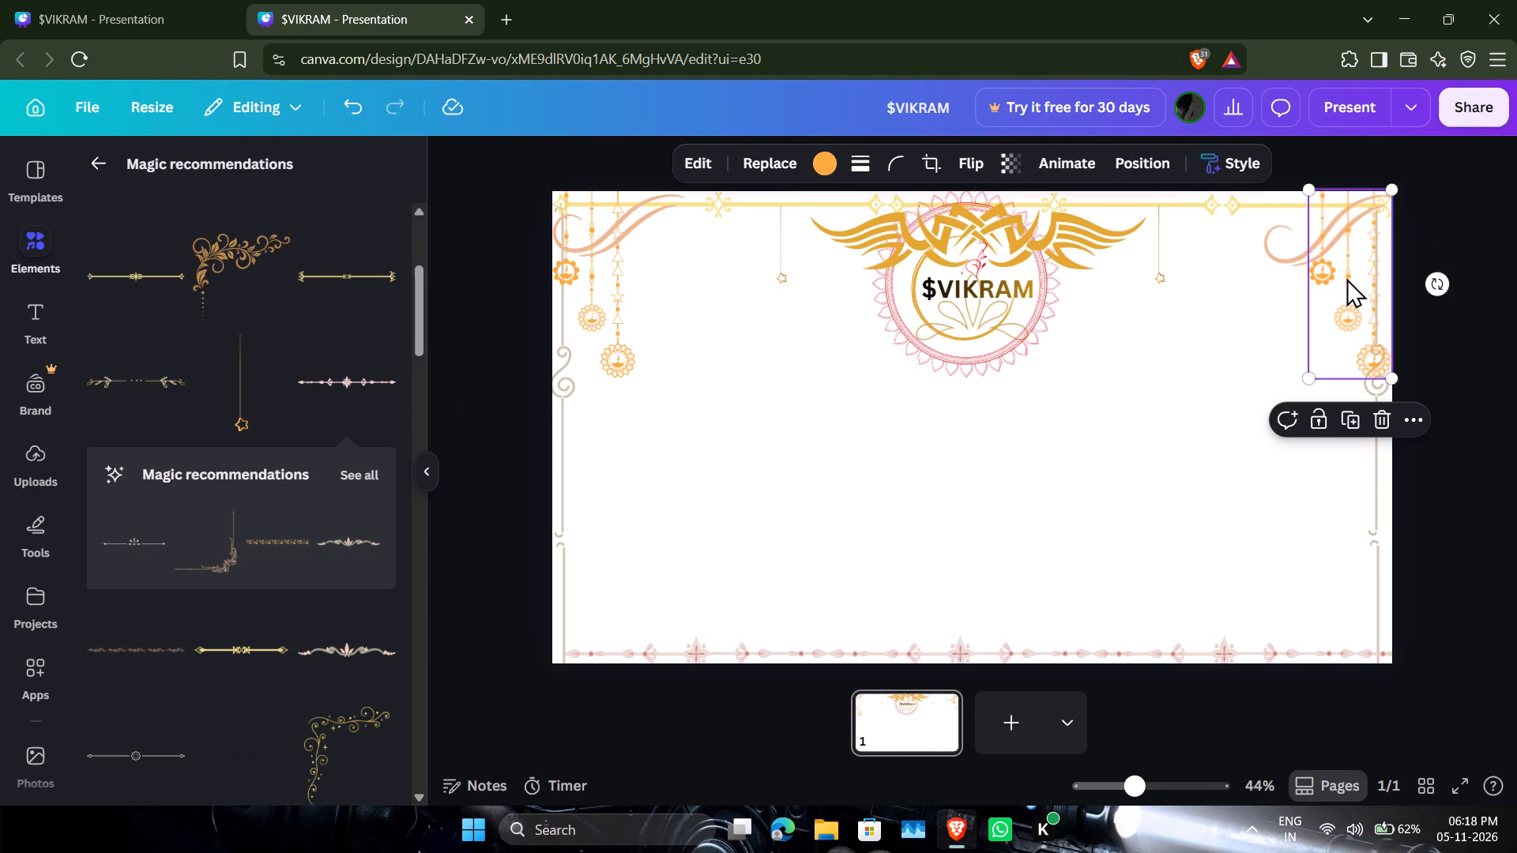
left_click(1389, 420)
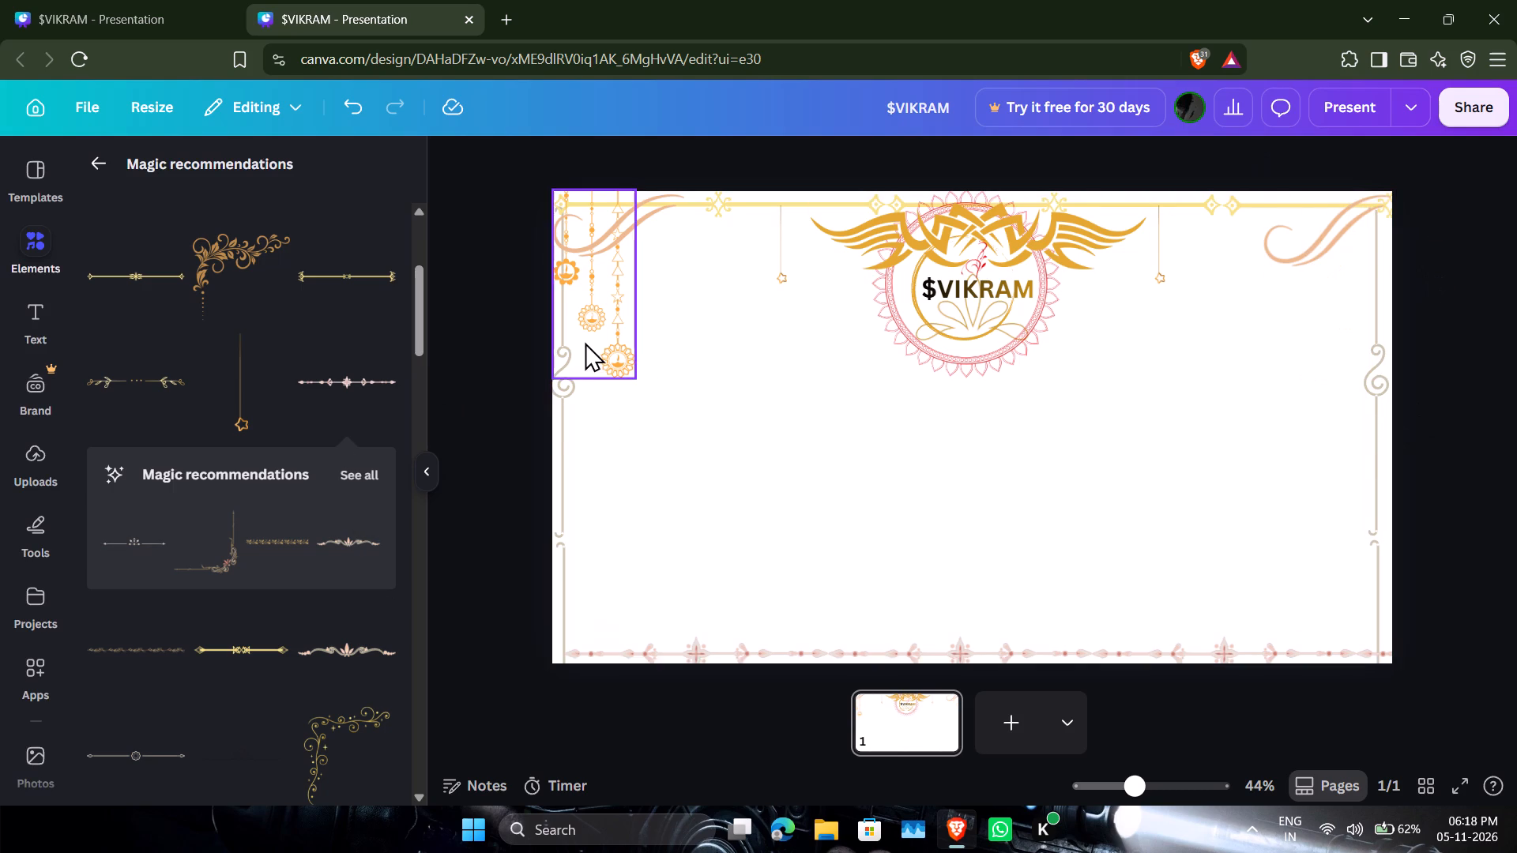
Duplicate the hanging lamp ornament in the top left corner and move the copy to the open middle of the page.
left_click(586, 341)
left_click(597, 429)
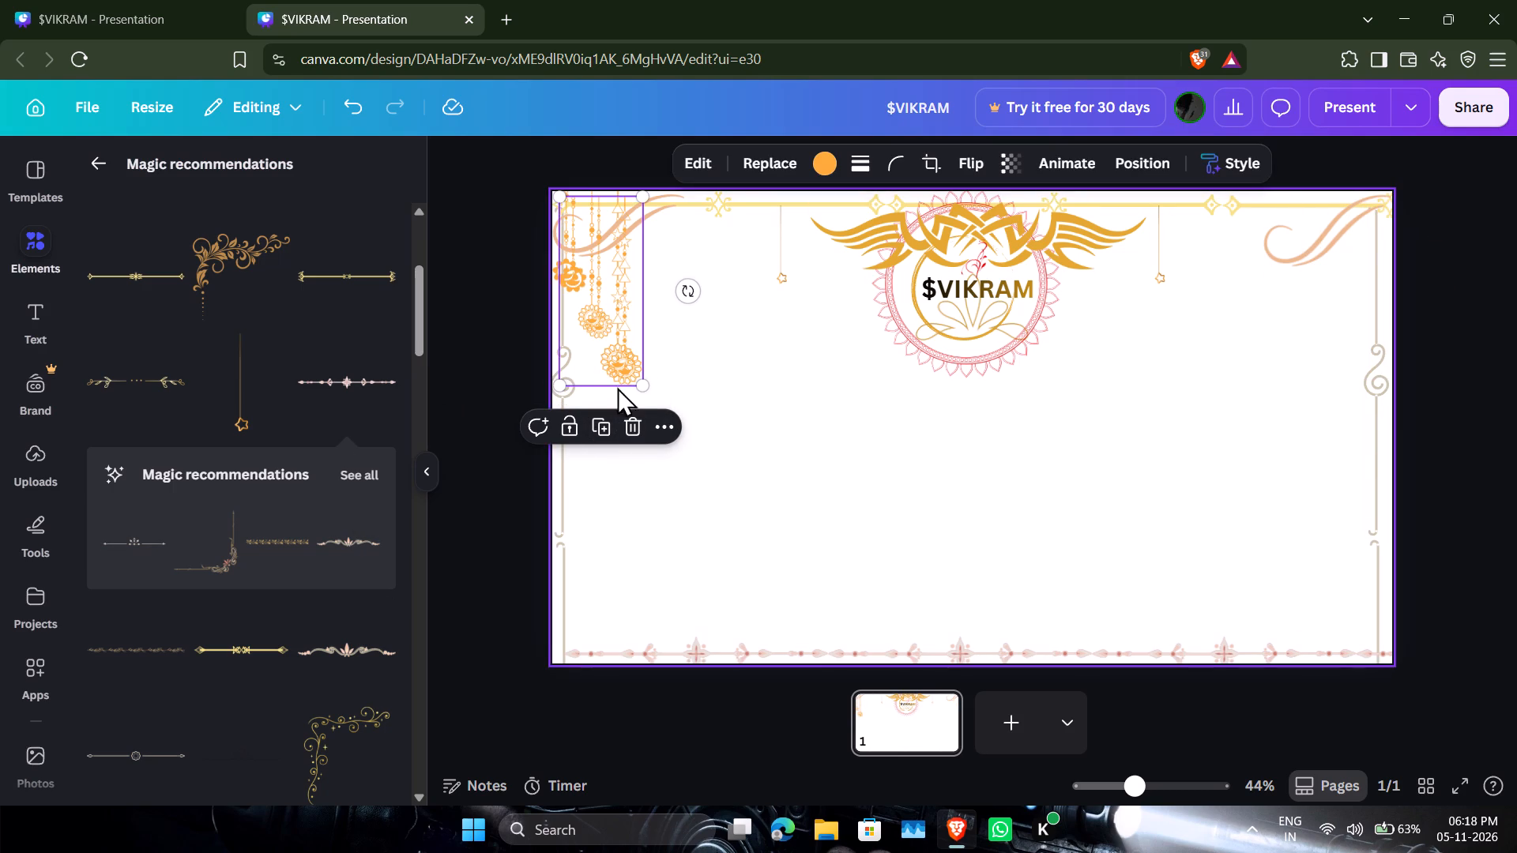
left_click_drag(608, 326, 844, 513)
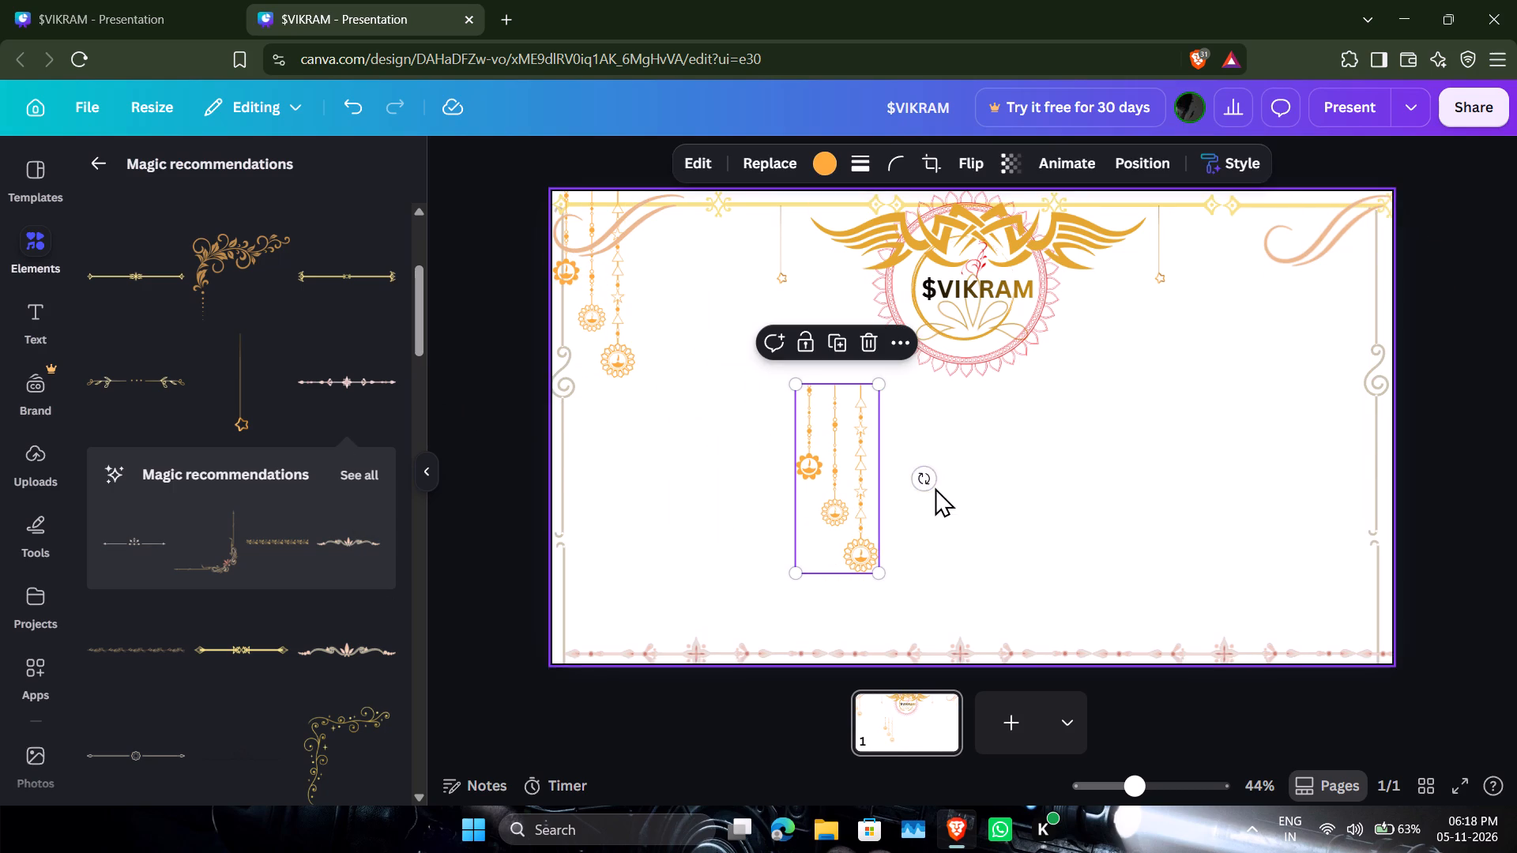
Try different rotations of the copied lamp ornament, leaving it tilted about -2° from upright.
left_click_drag(922, 480, 789, 310)
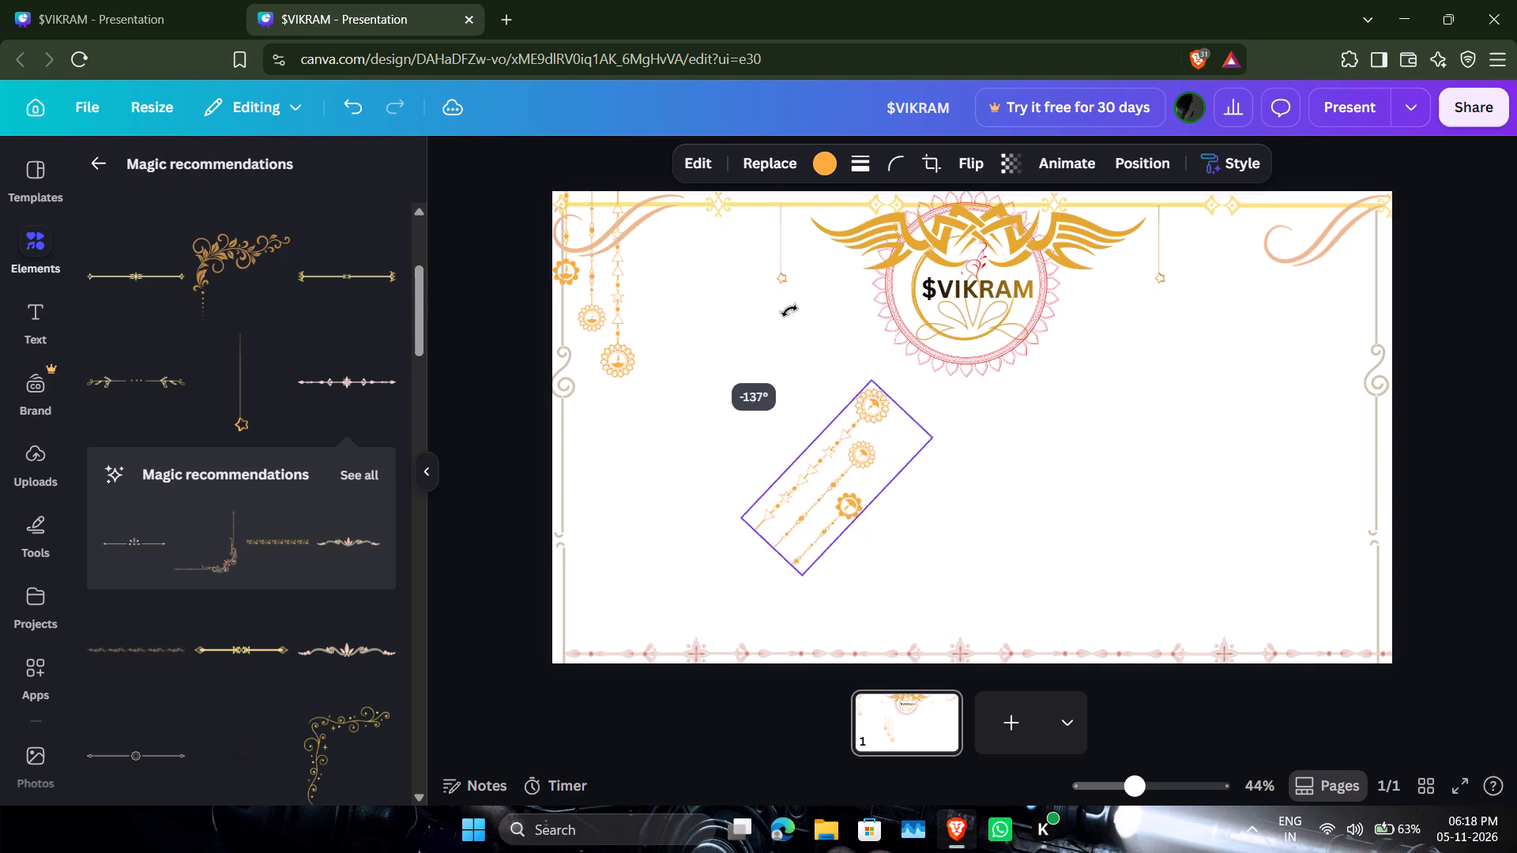
left_click_drag(789, 310, 1048, 472)
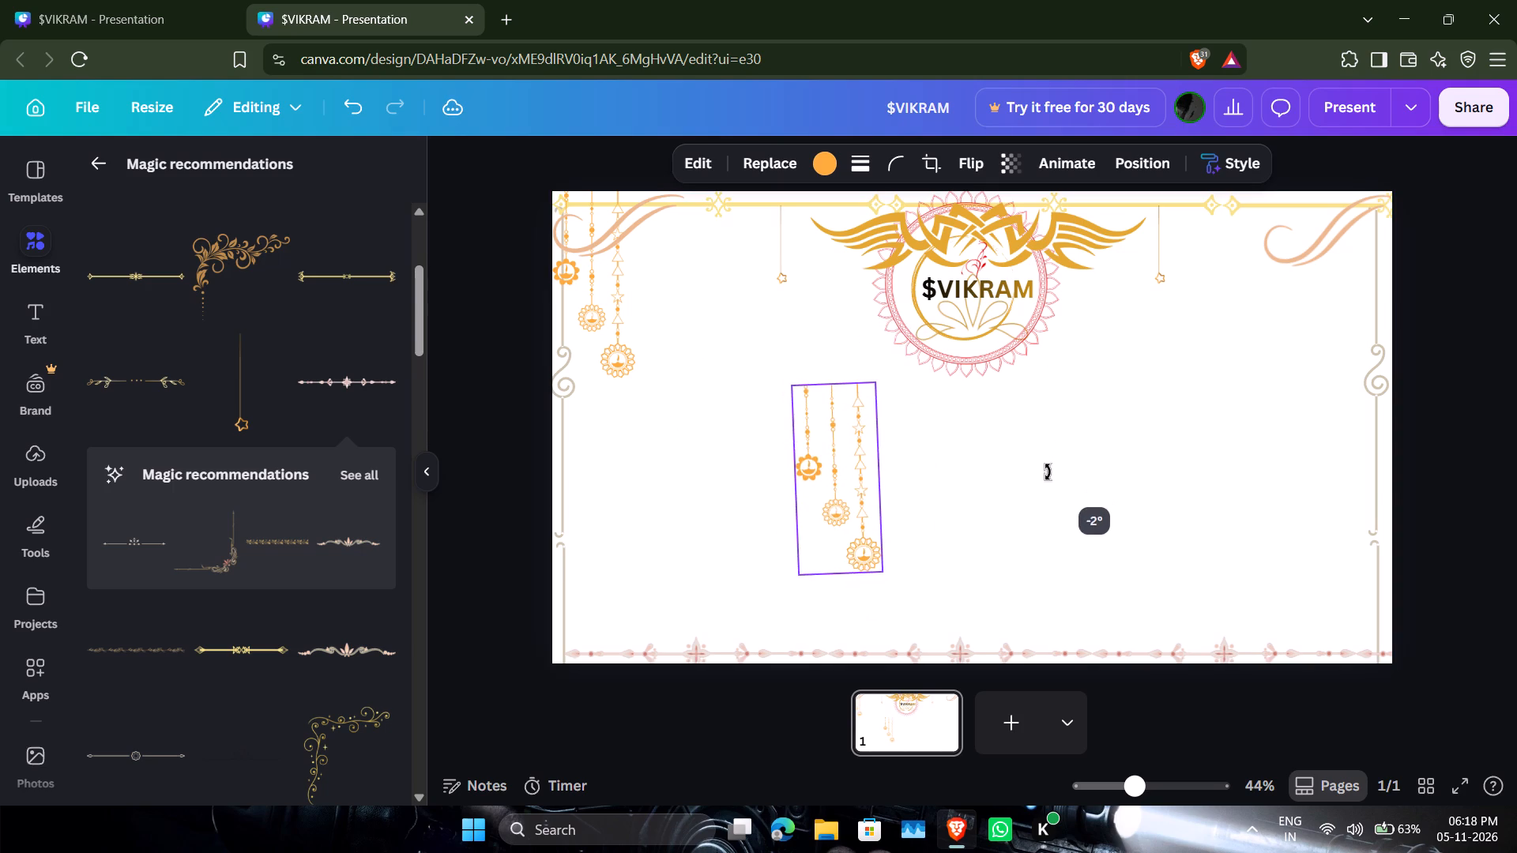
left_click_drag(1048, 472, 909, 479)
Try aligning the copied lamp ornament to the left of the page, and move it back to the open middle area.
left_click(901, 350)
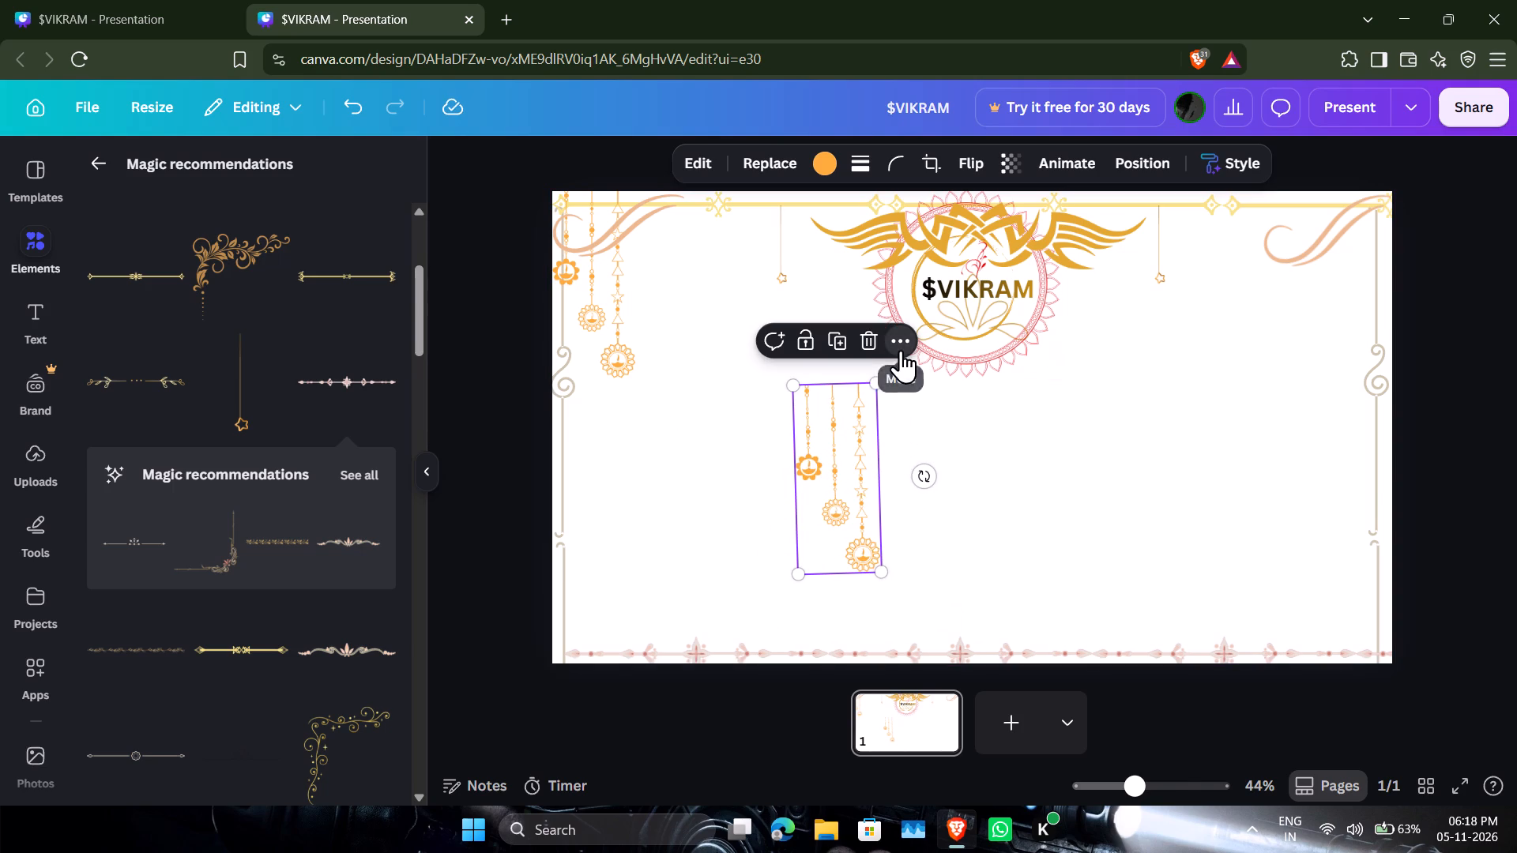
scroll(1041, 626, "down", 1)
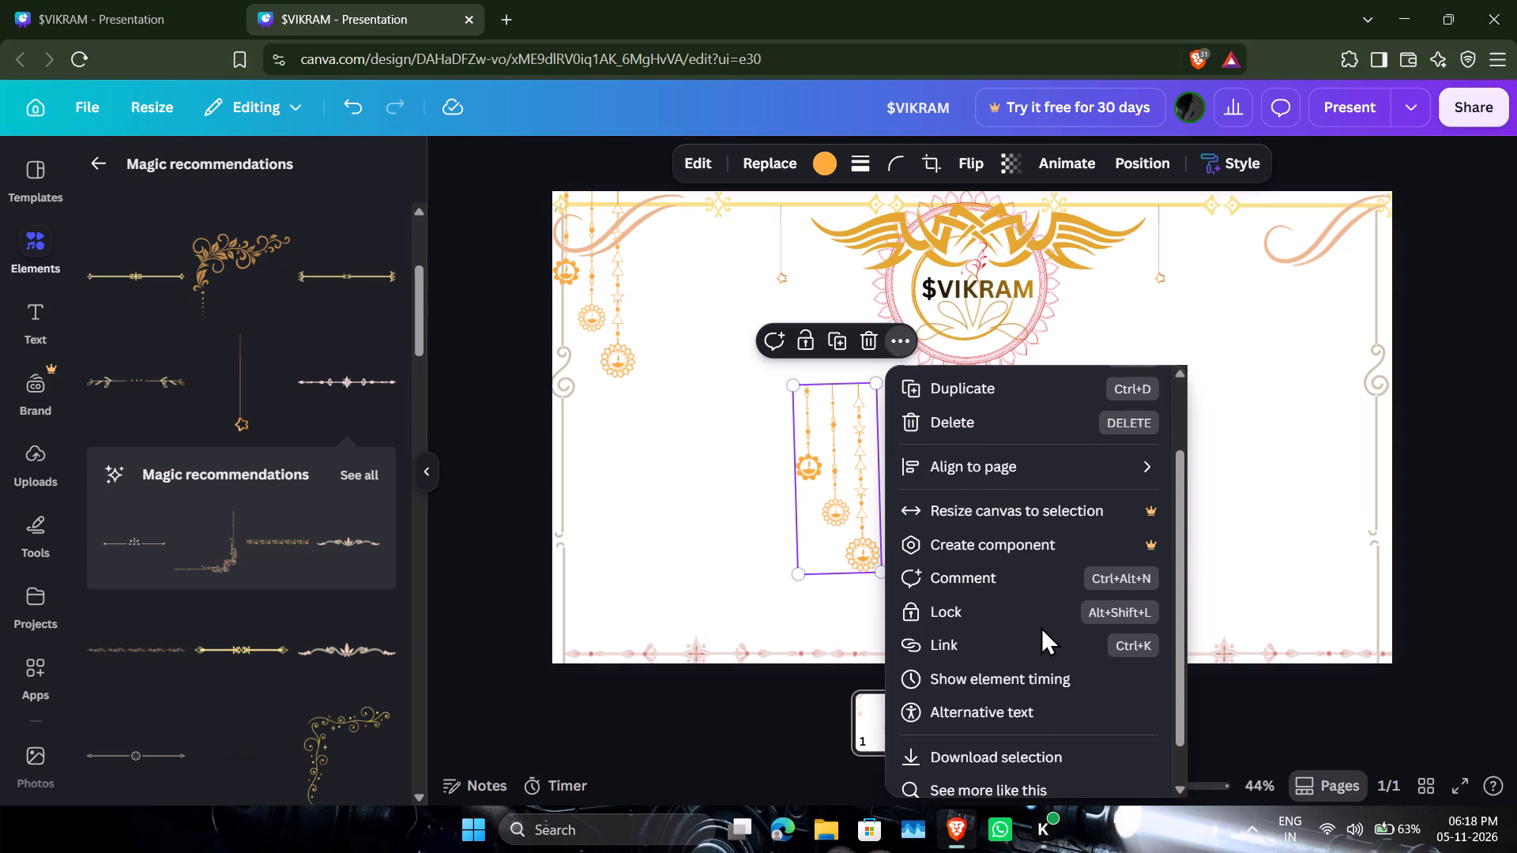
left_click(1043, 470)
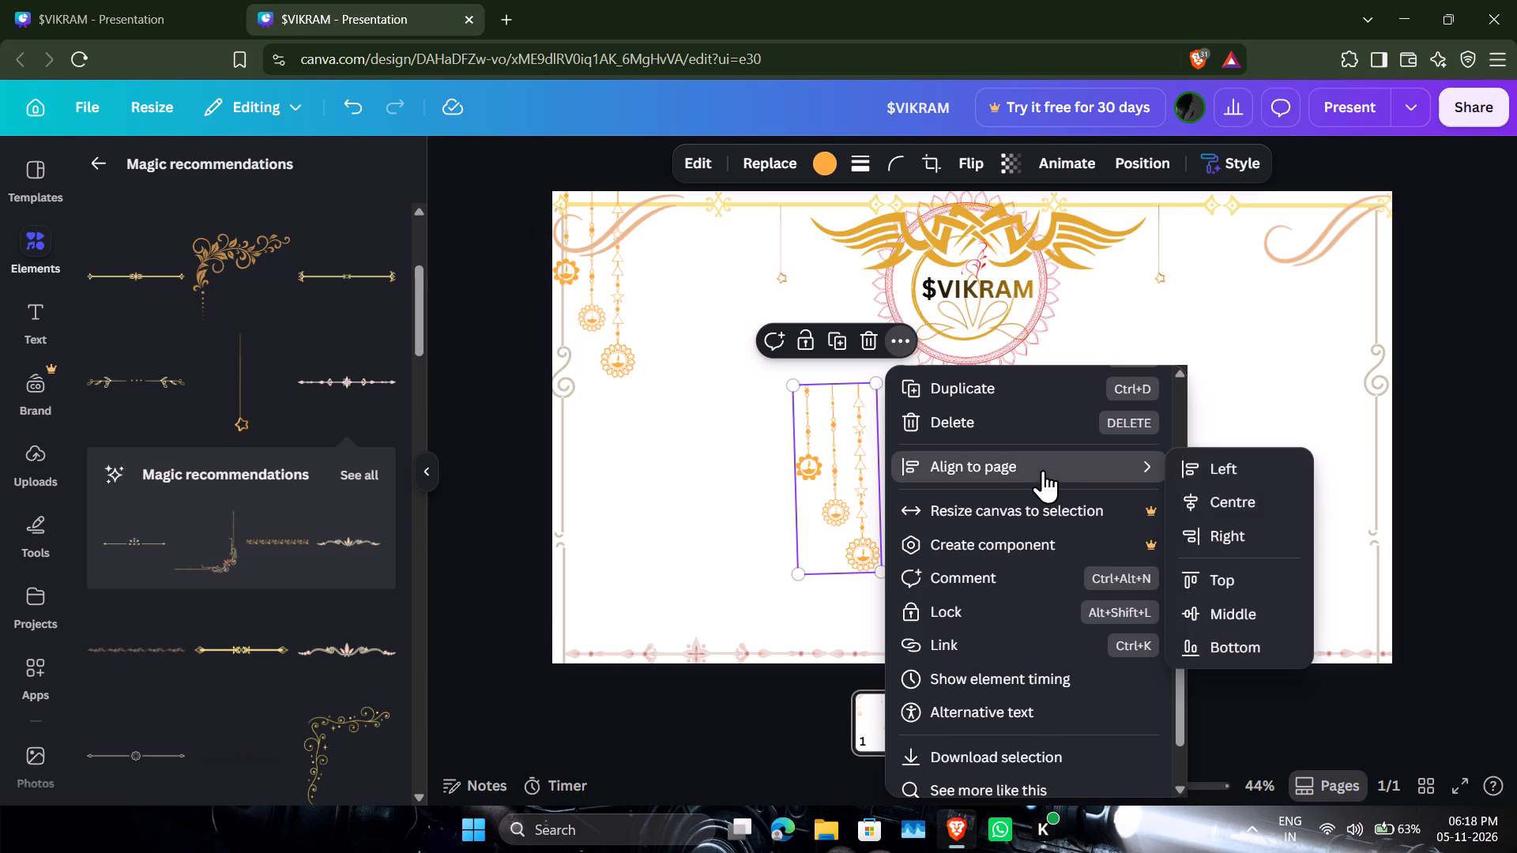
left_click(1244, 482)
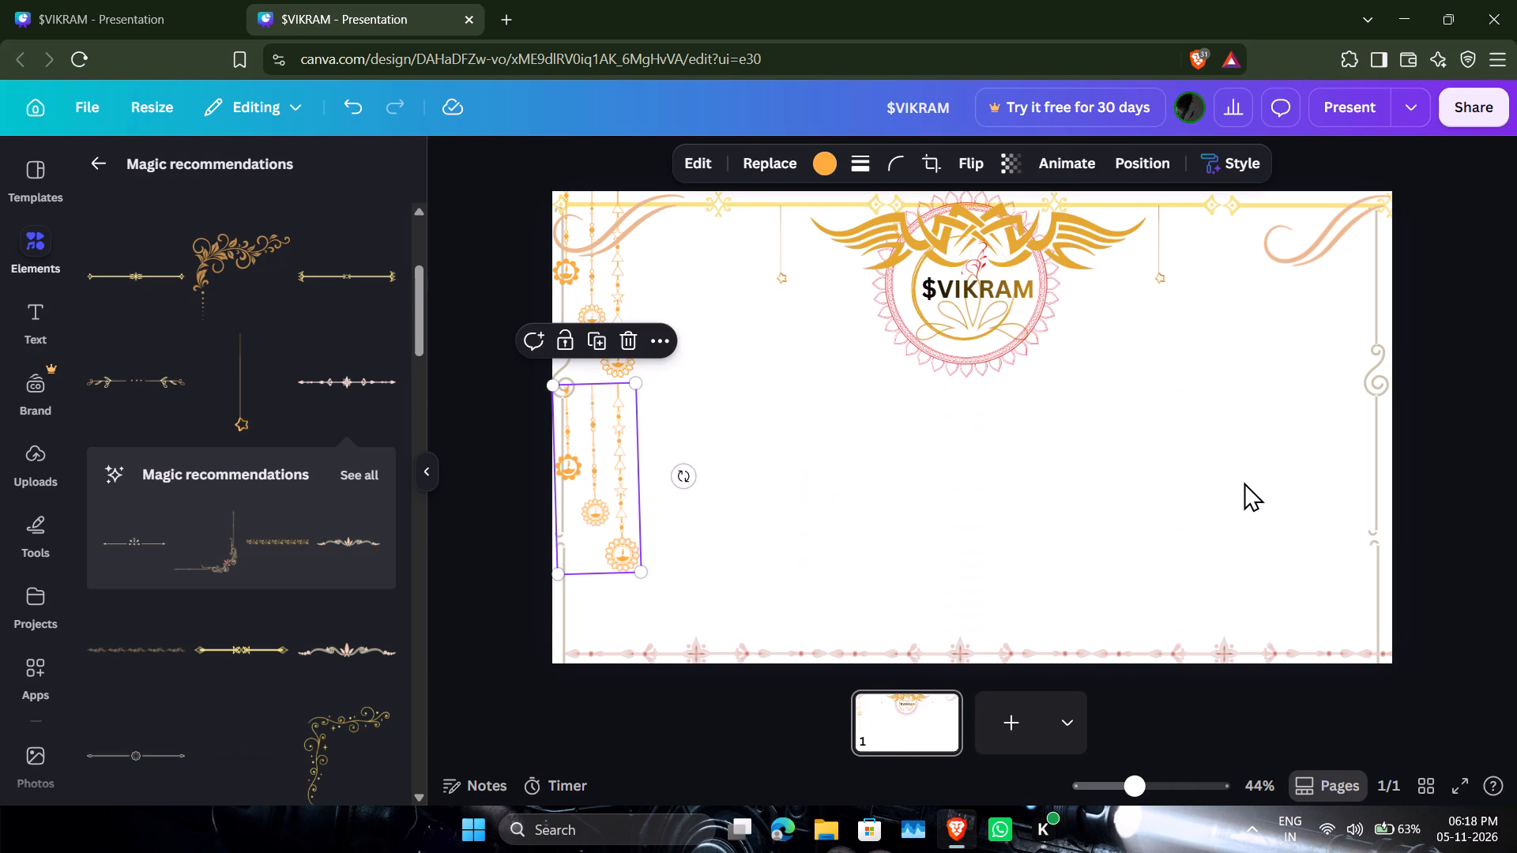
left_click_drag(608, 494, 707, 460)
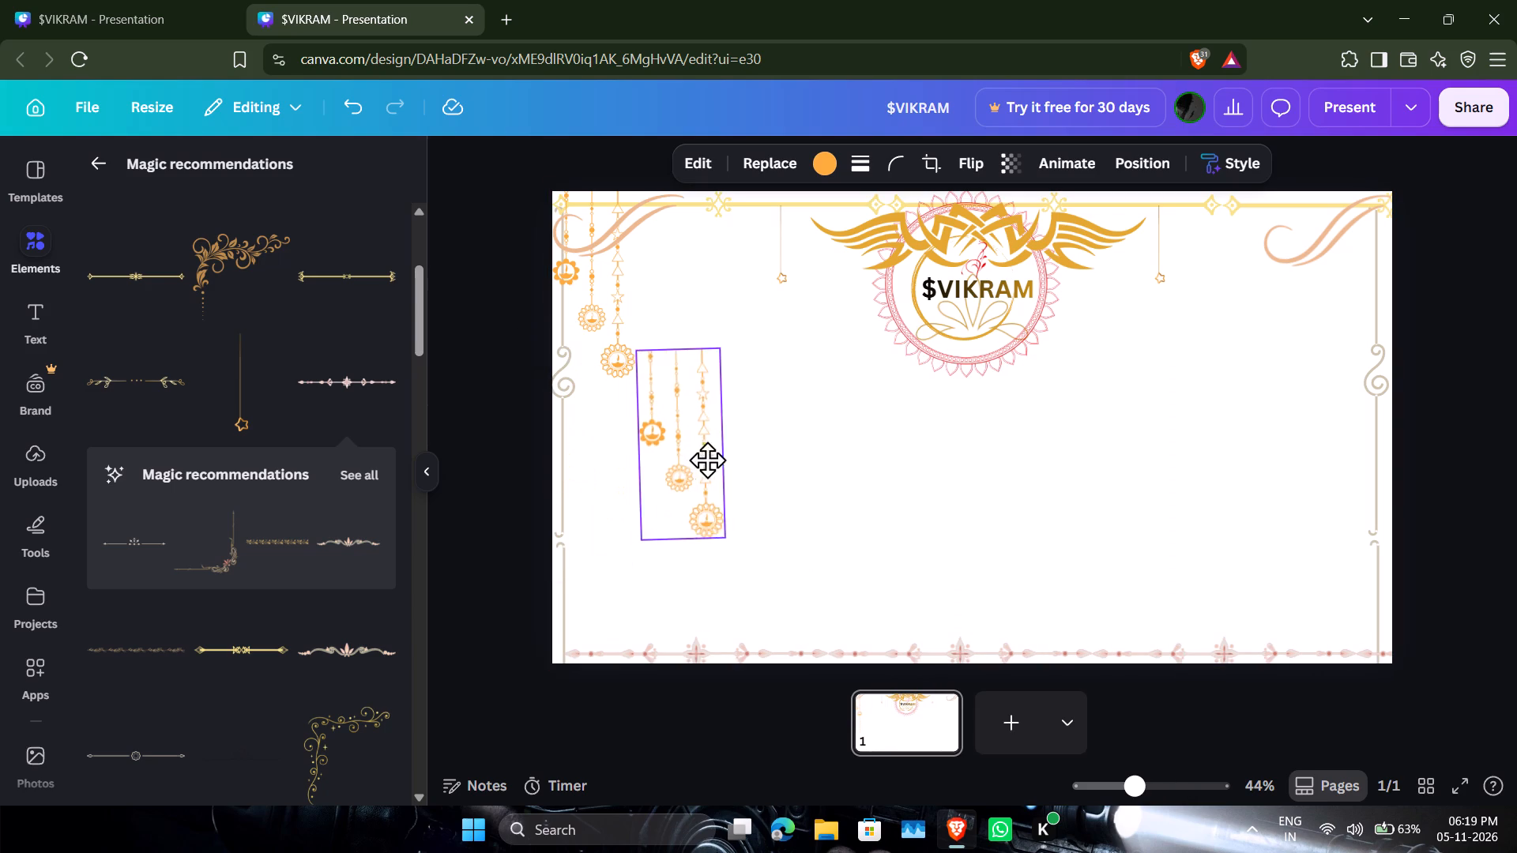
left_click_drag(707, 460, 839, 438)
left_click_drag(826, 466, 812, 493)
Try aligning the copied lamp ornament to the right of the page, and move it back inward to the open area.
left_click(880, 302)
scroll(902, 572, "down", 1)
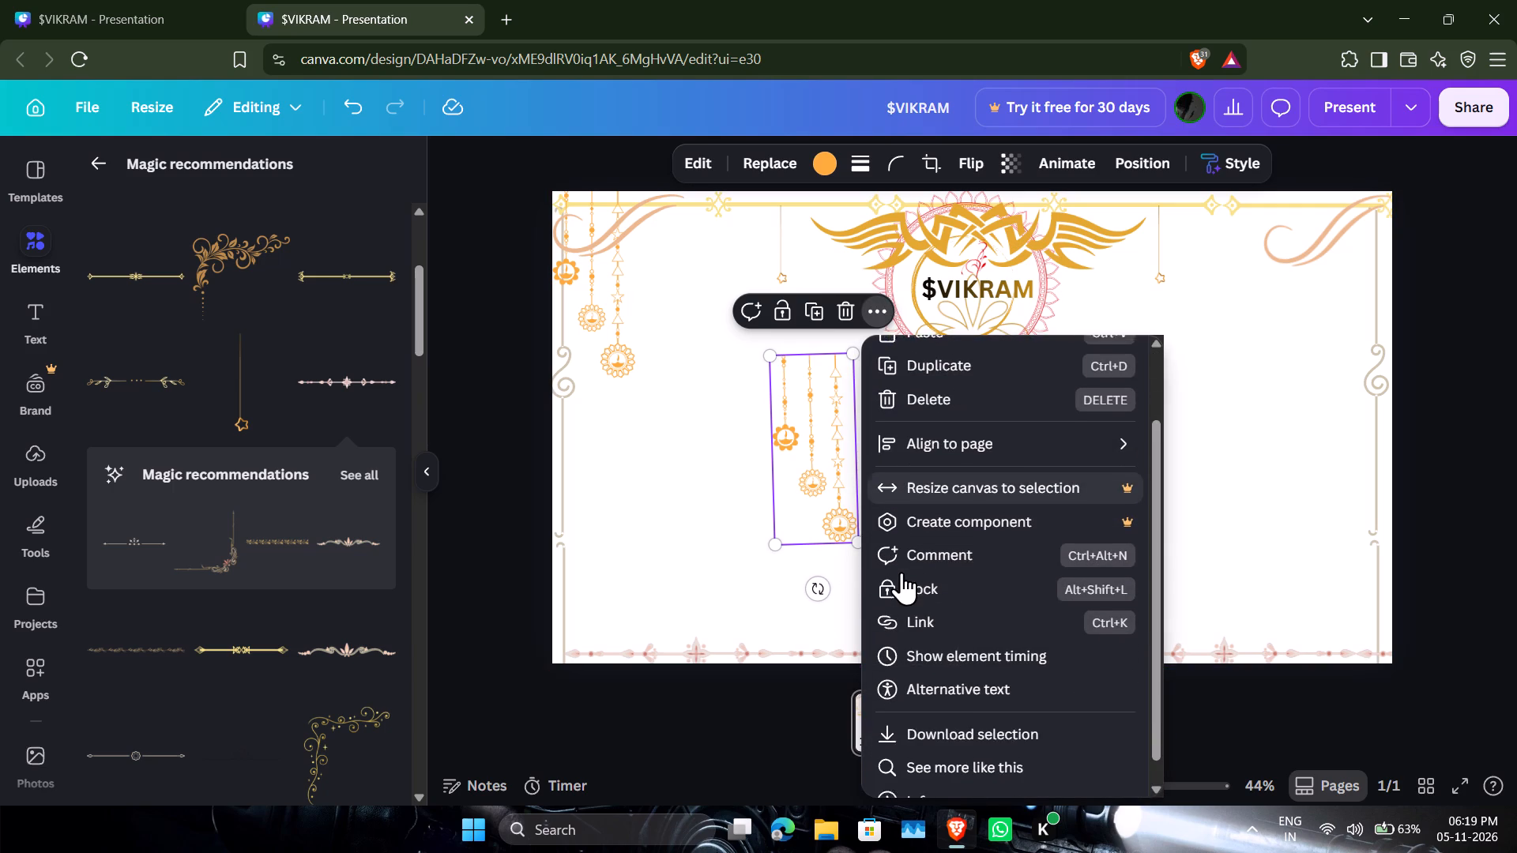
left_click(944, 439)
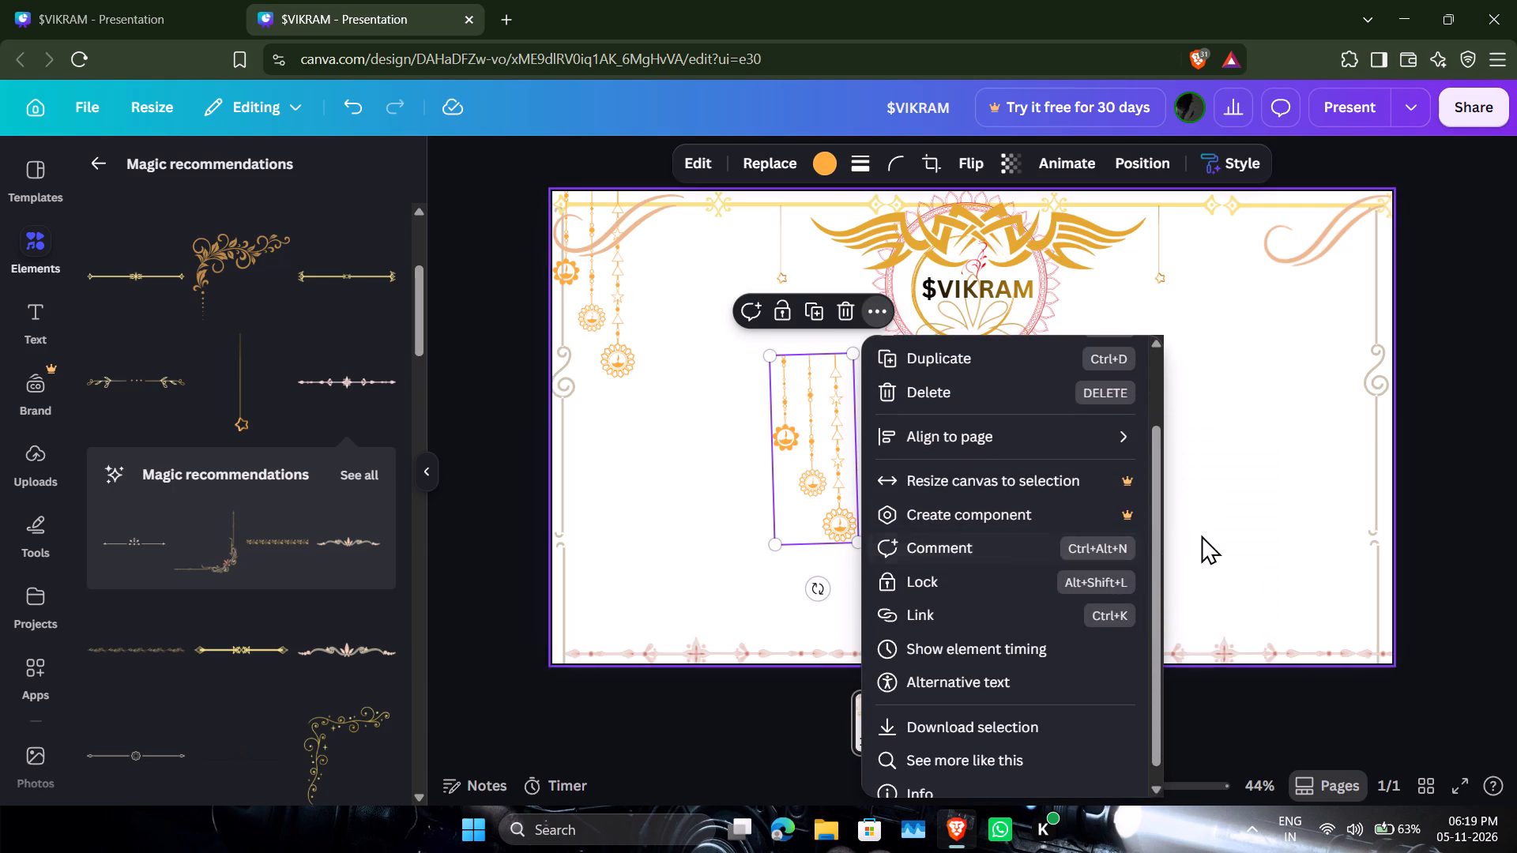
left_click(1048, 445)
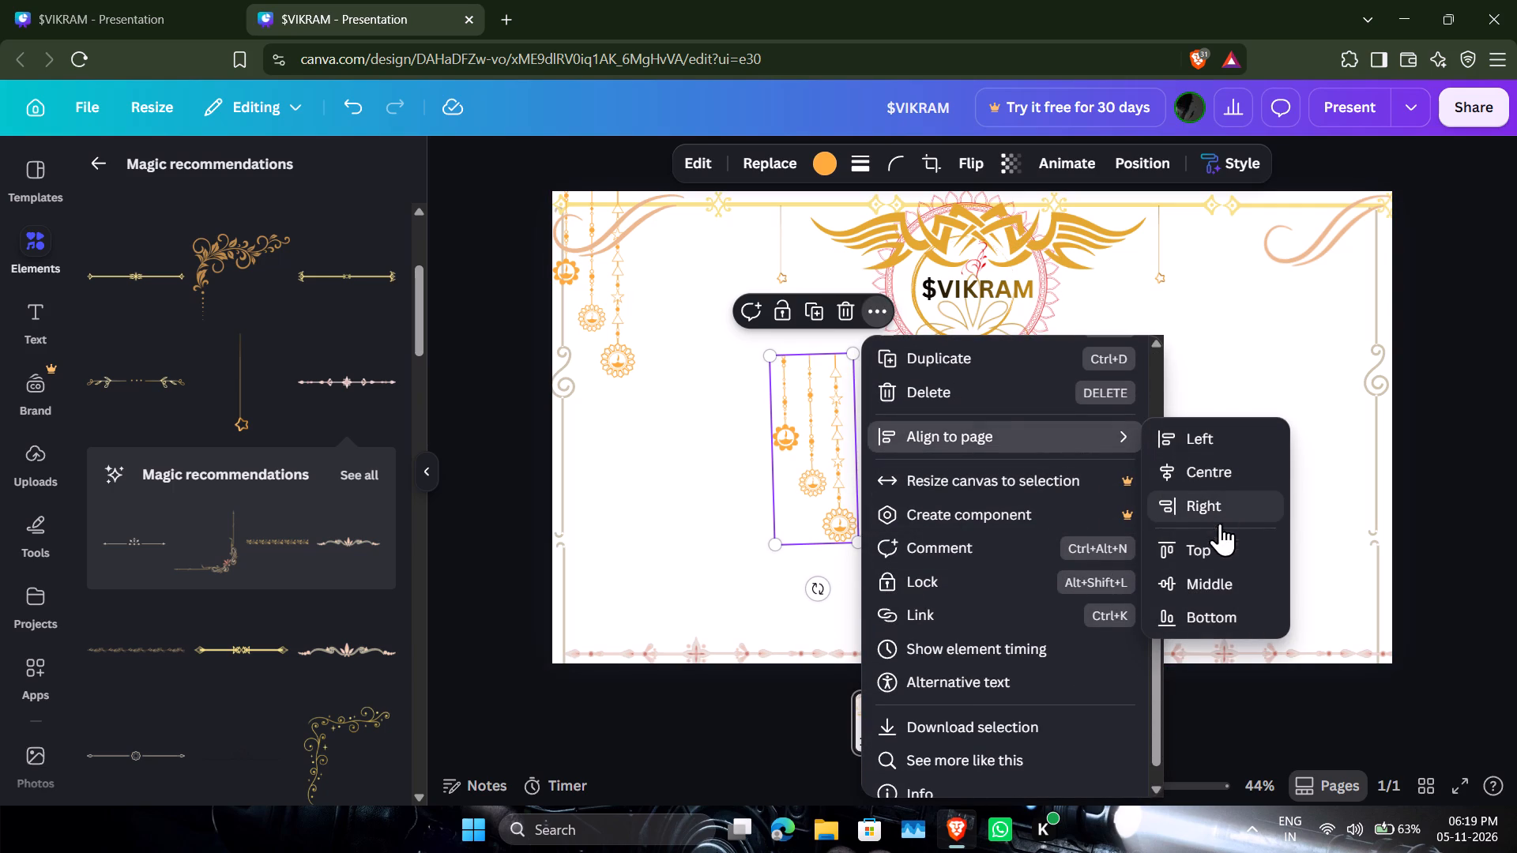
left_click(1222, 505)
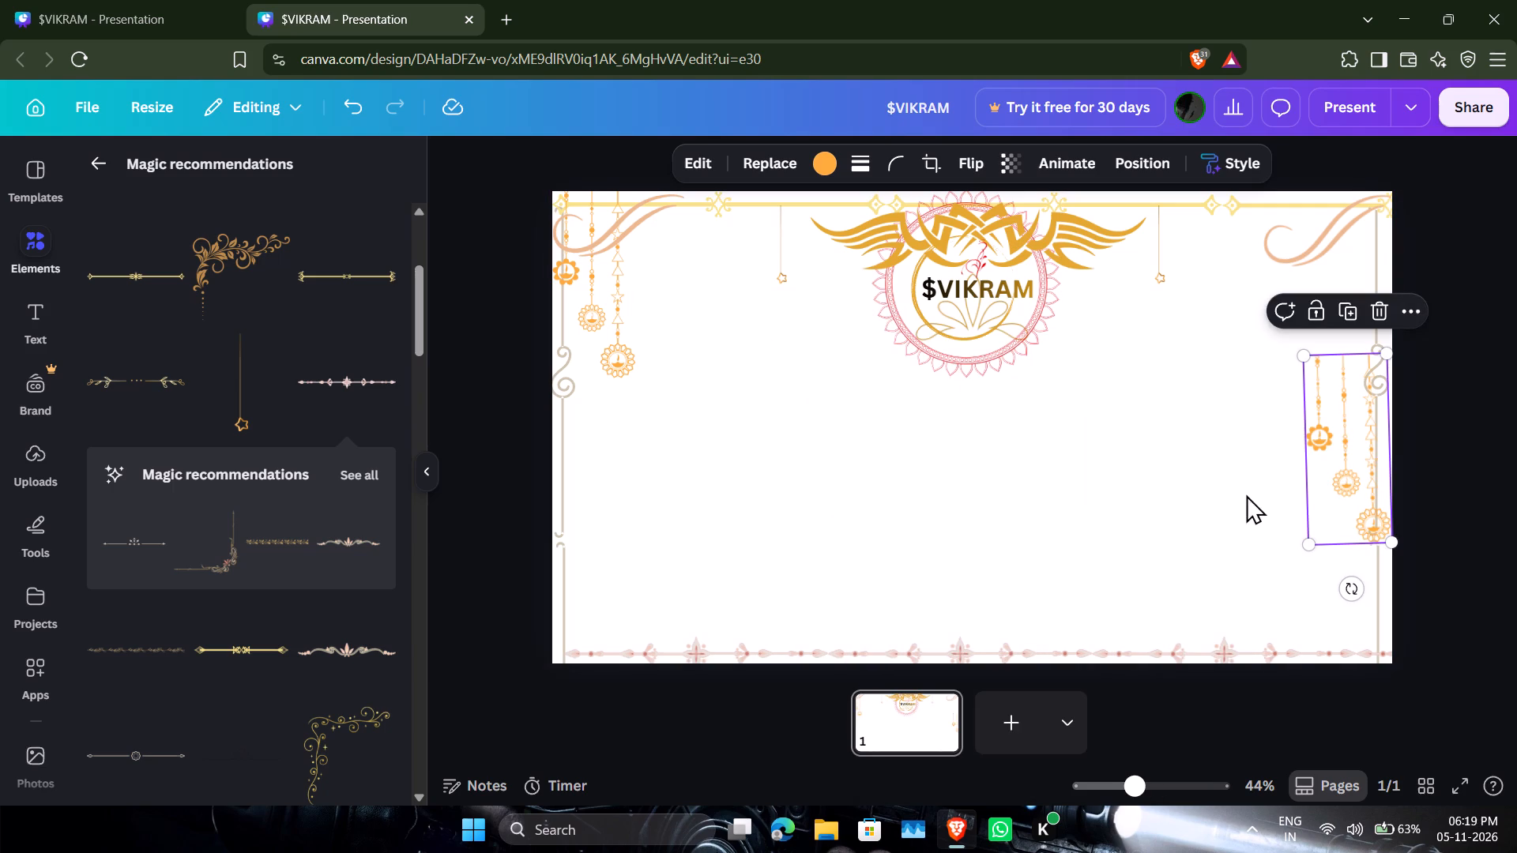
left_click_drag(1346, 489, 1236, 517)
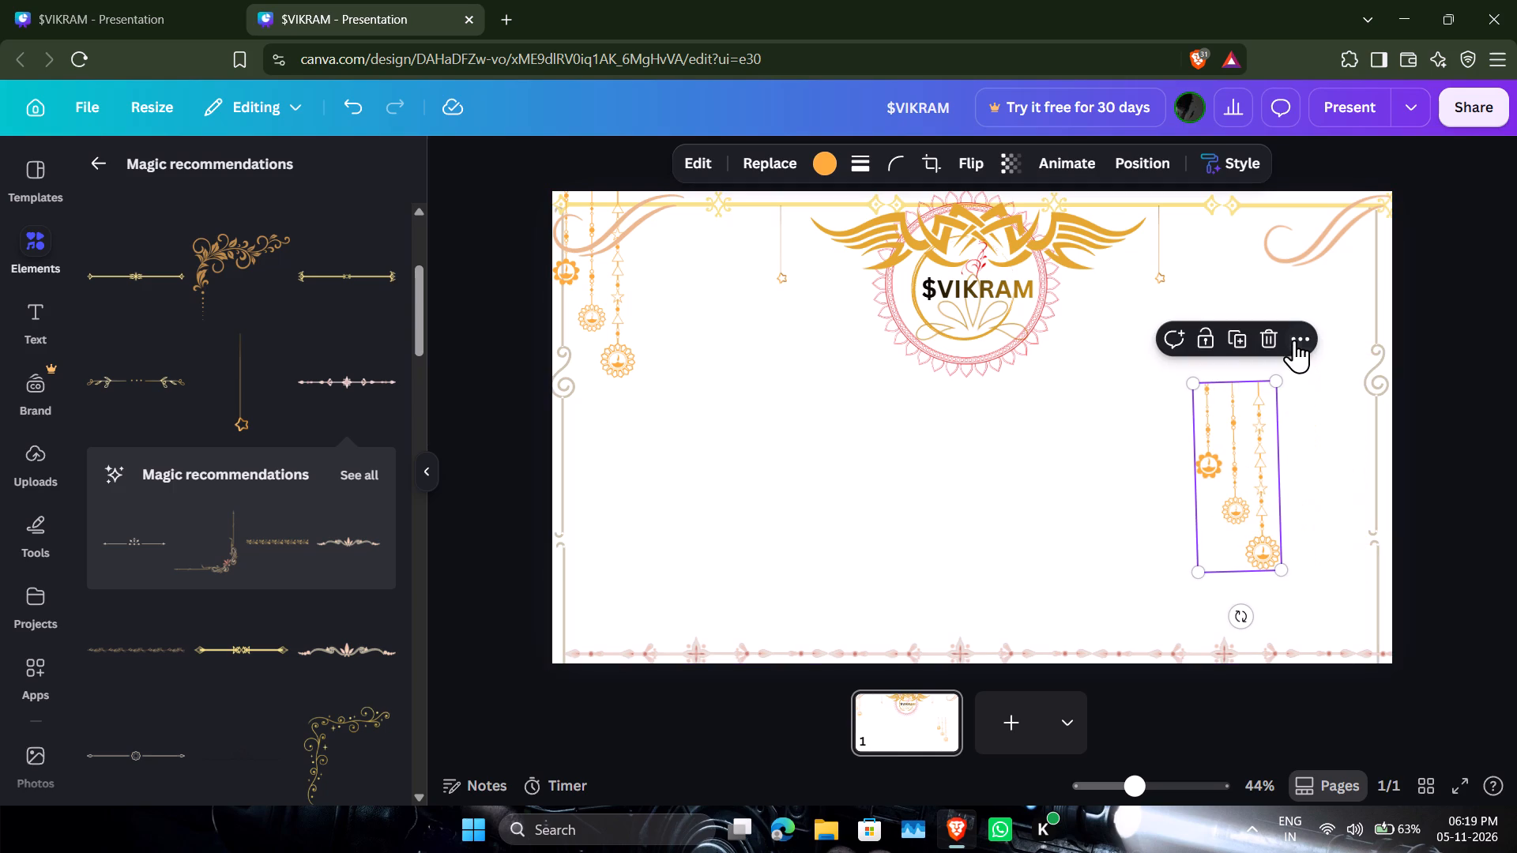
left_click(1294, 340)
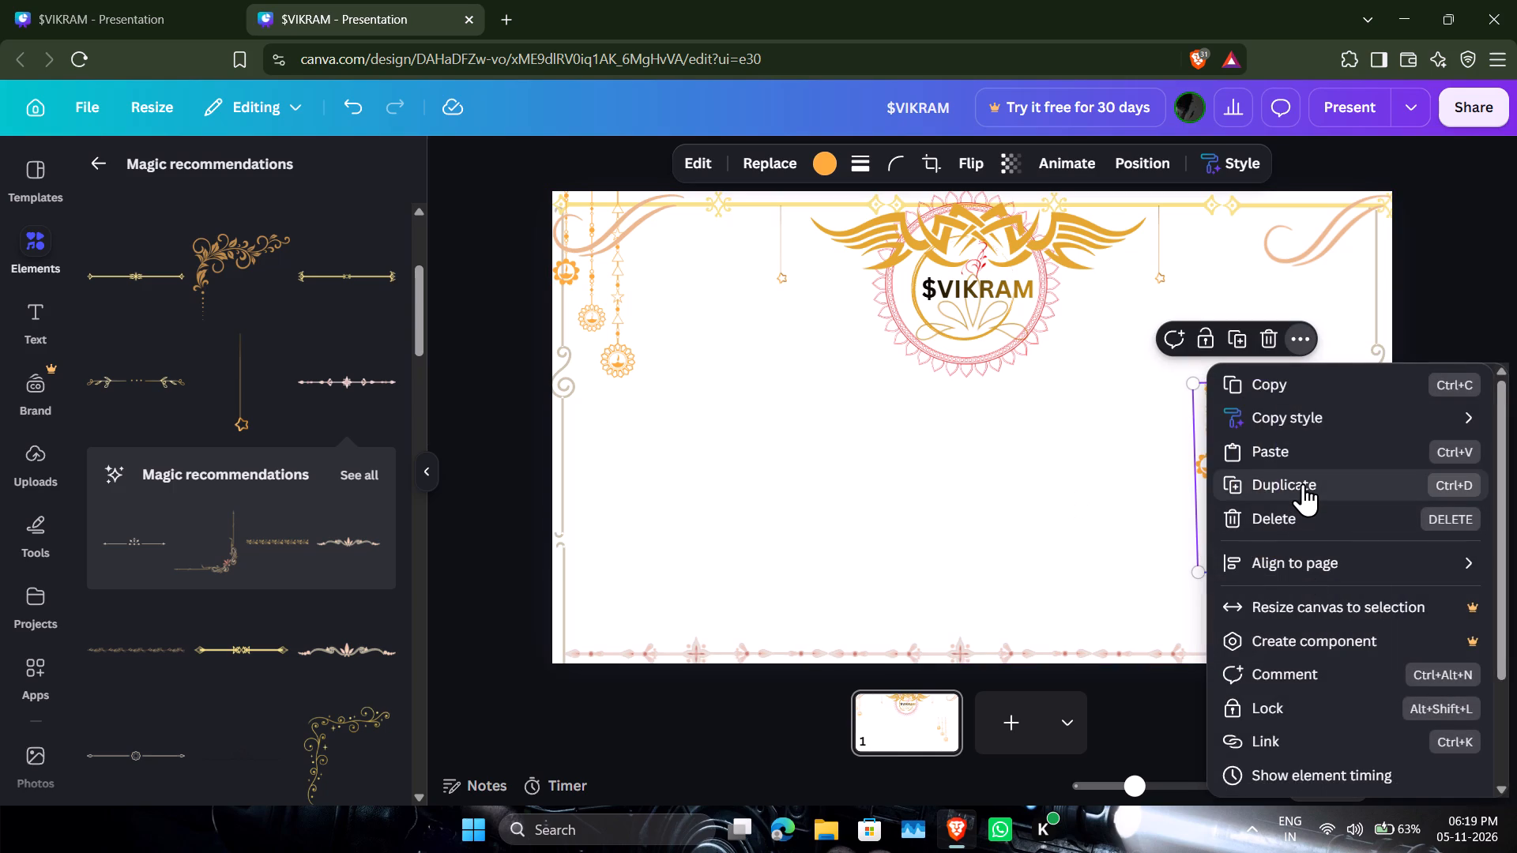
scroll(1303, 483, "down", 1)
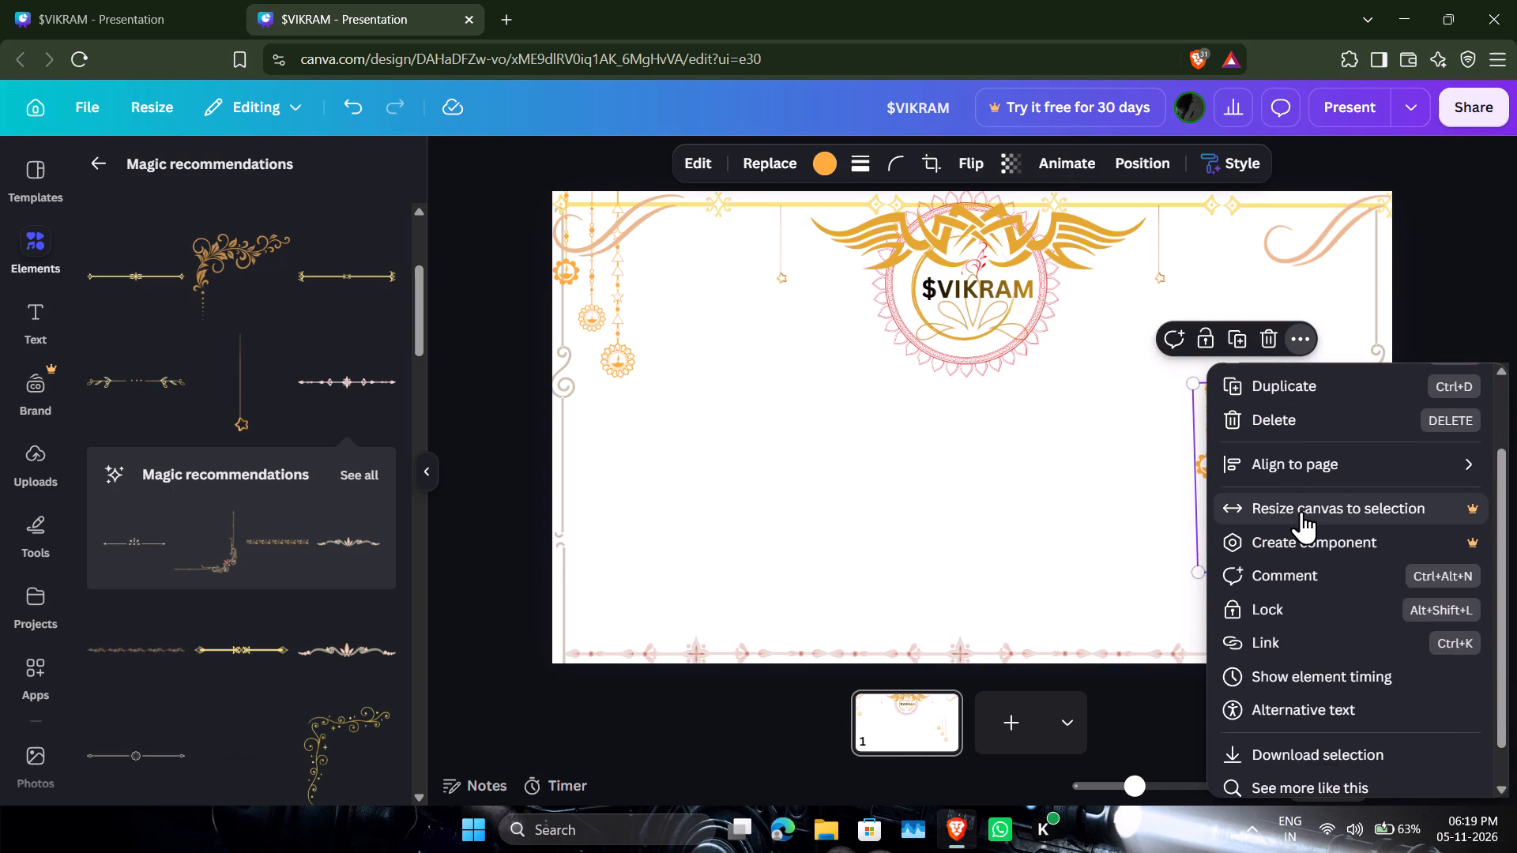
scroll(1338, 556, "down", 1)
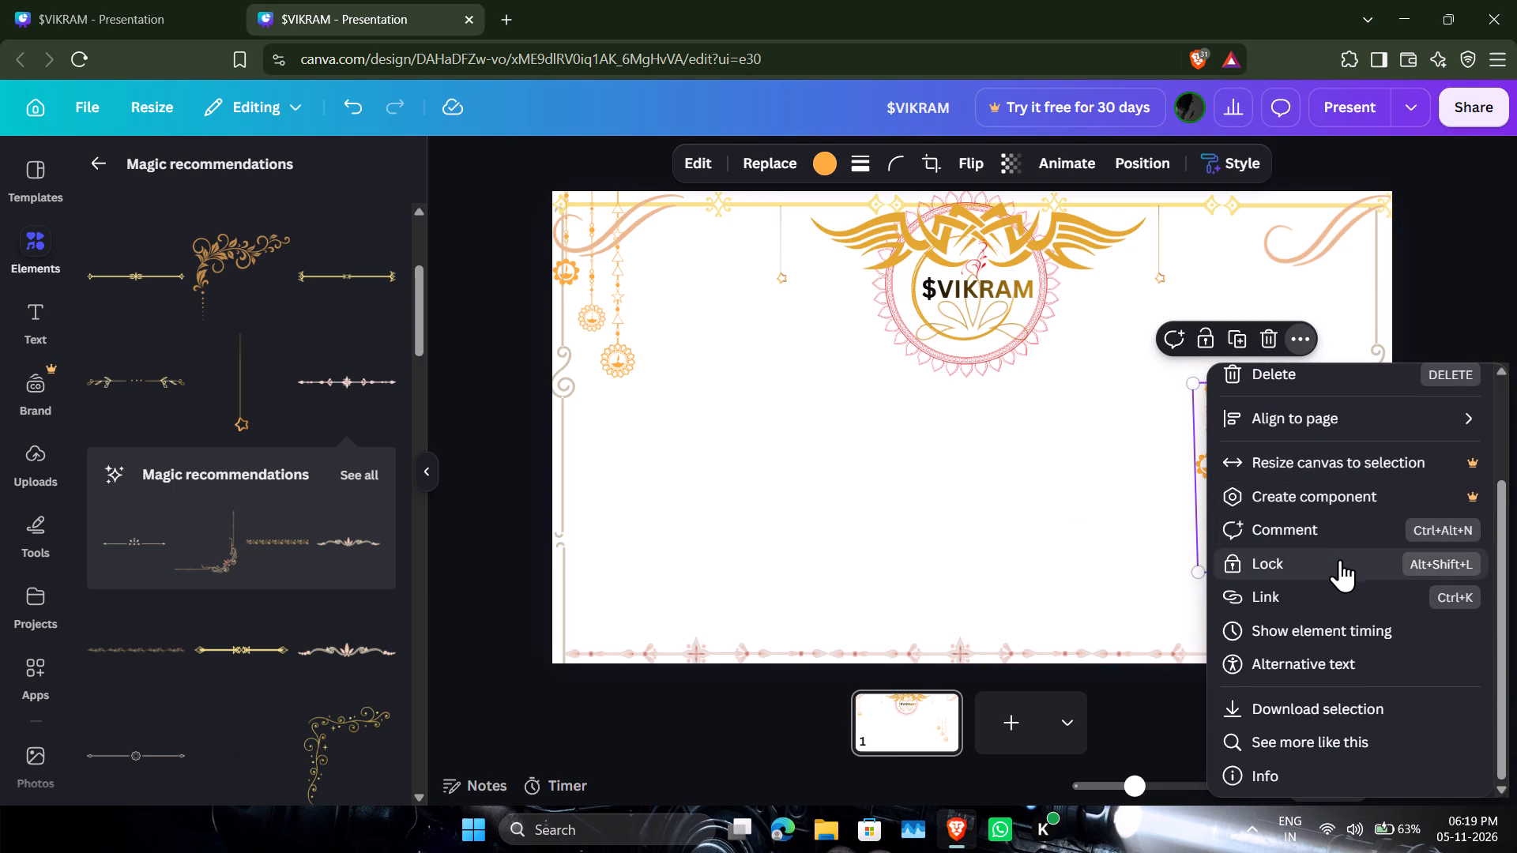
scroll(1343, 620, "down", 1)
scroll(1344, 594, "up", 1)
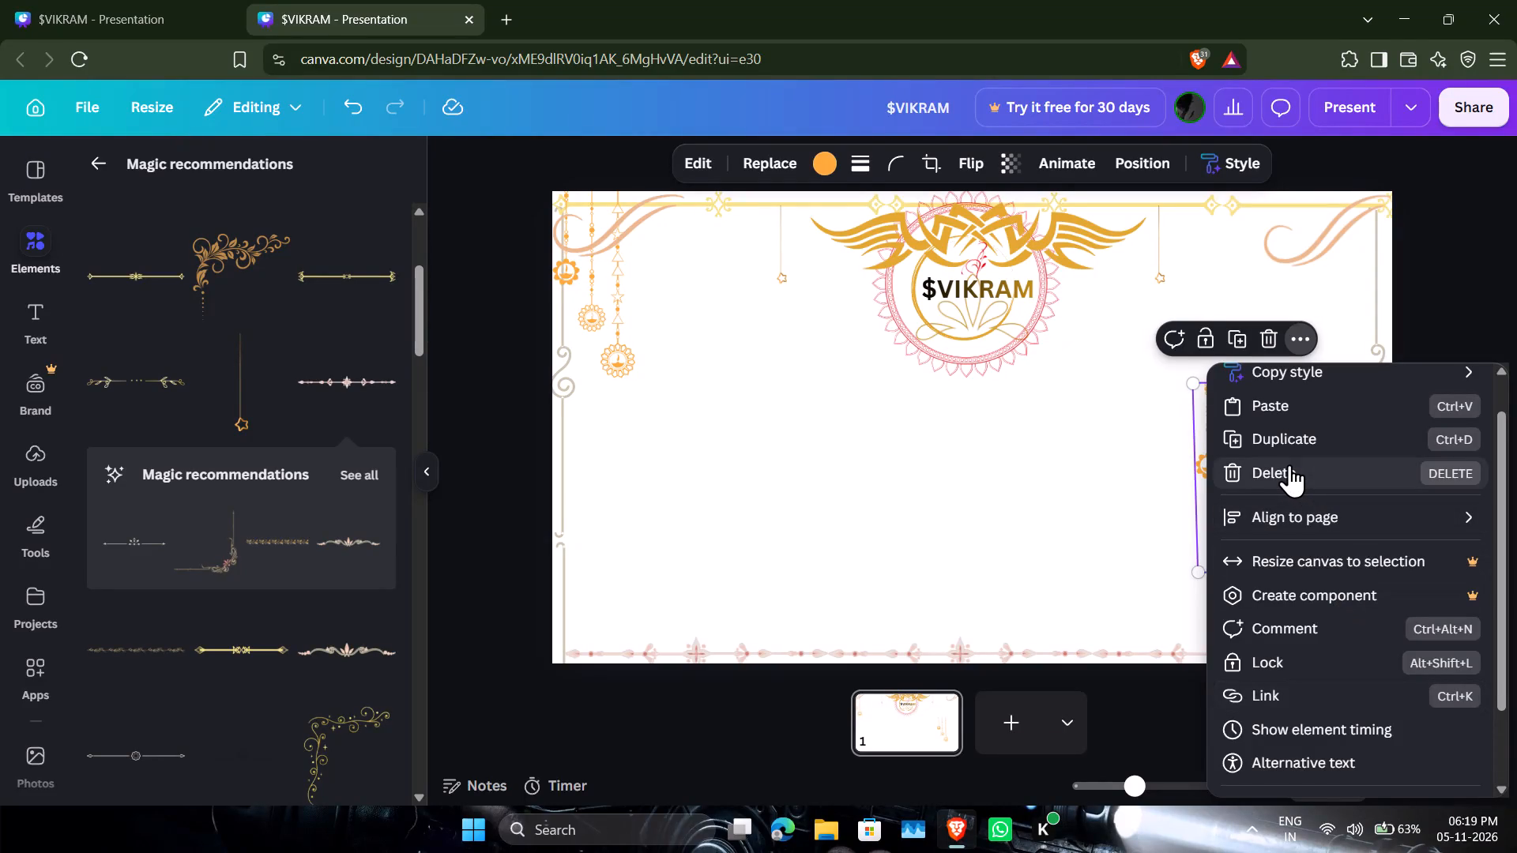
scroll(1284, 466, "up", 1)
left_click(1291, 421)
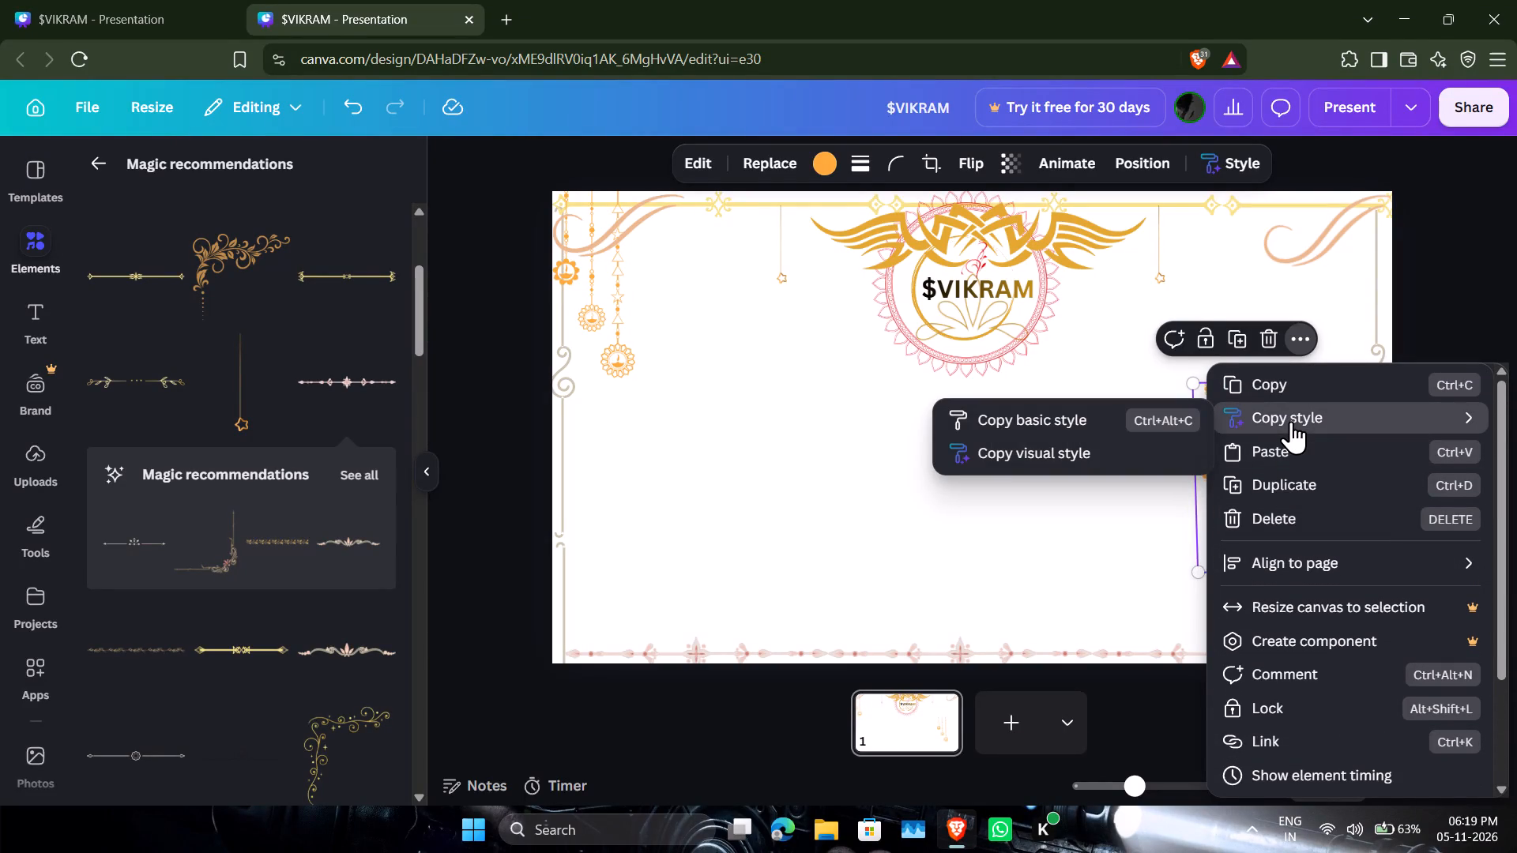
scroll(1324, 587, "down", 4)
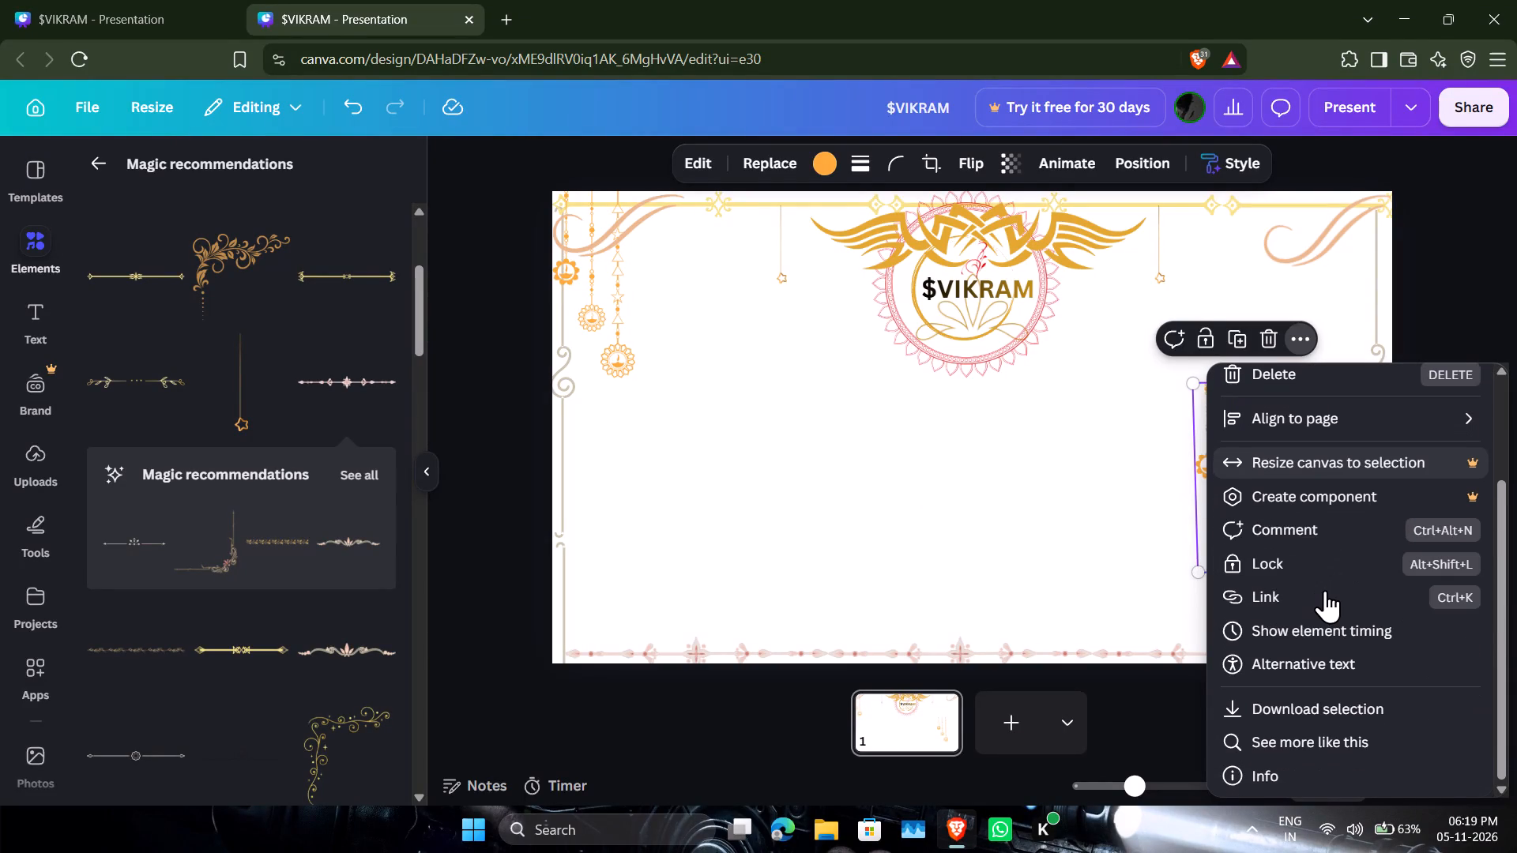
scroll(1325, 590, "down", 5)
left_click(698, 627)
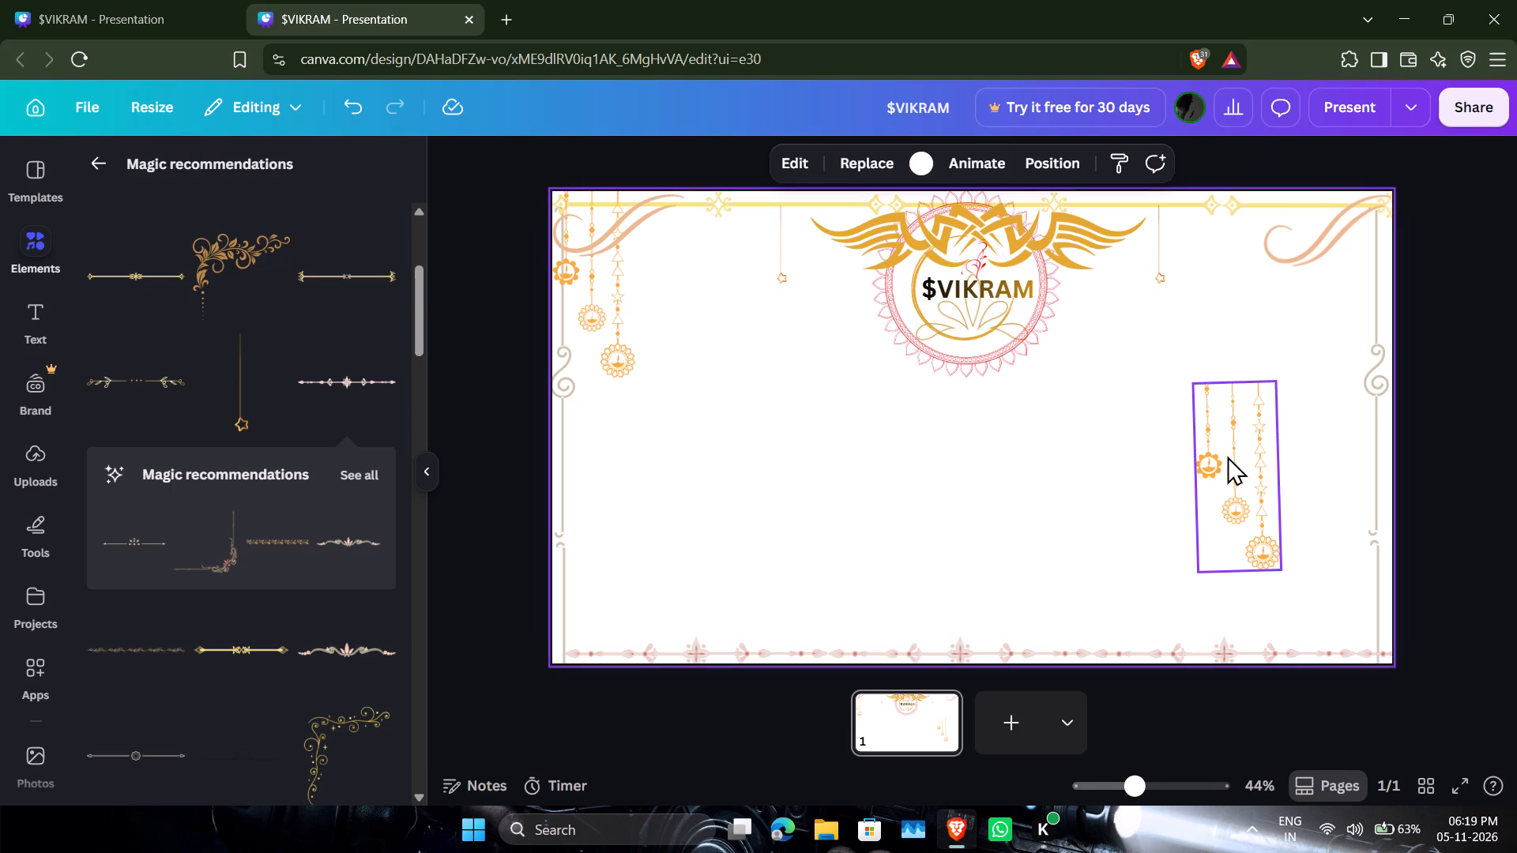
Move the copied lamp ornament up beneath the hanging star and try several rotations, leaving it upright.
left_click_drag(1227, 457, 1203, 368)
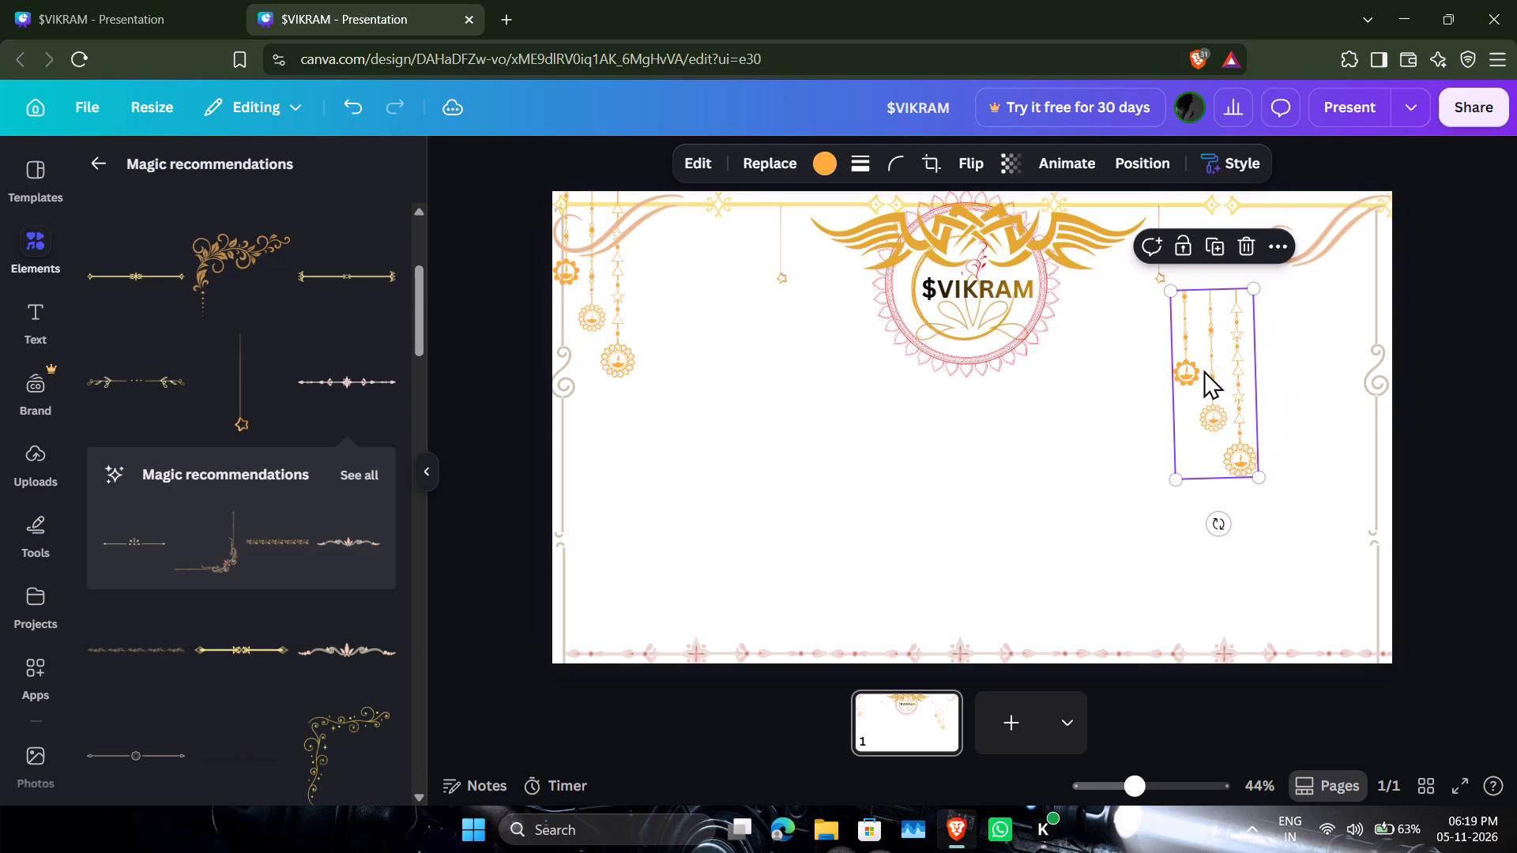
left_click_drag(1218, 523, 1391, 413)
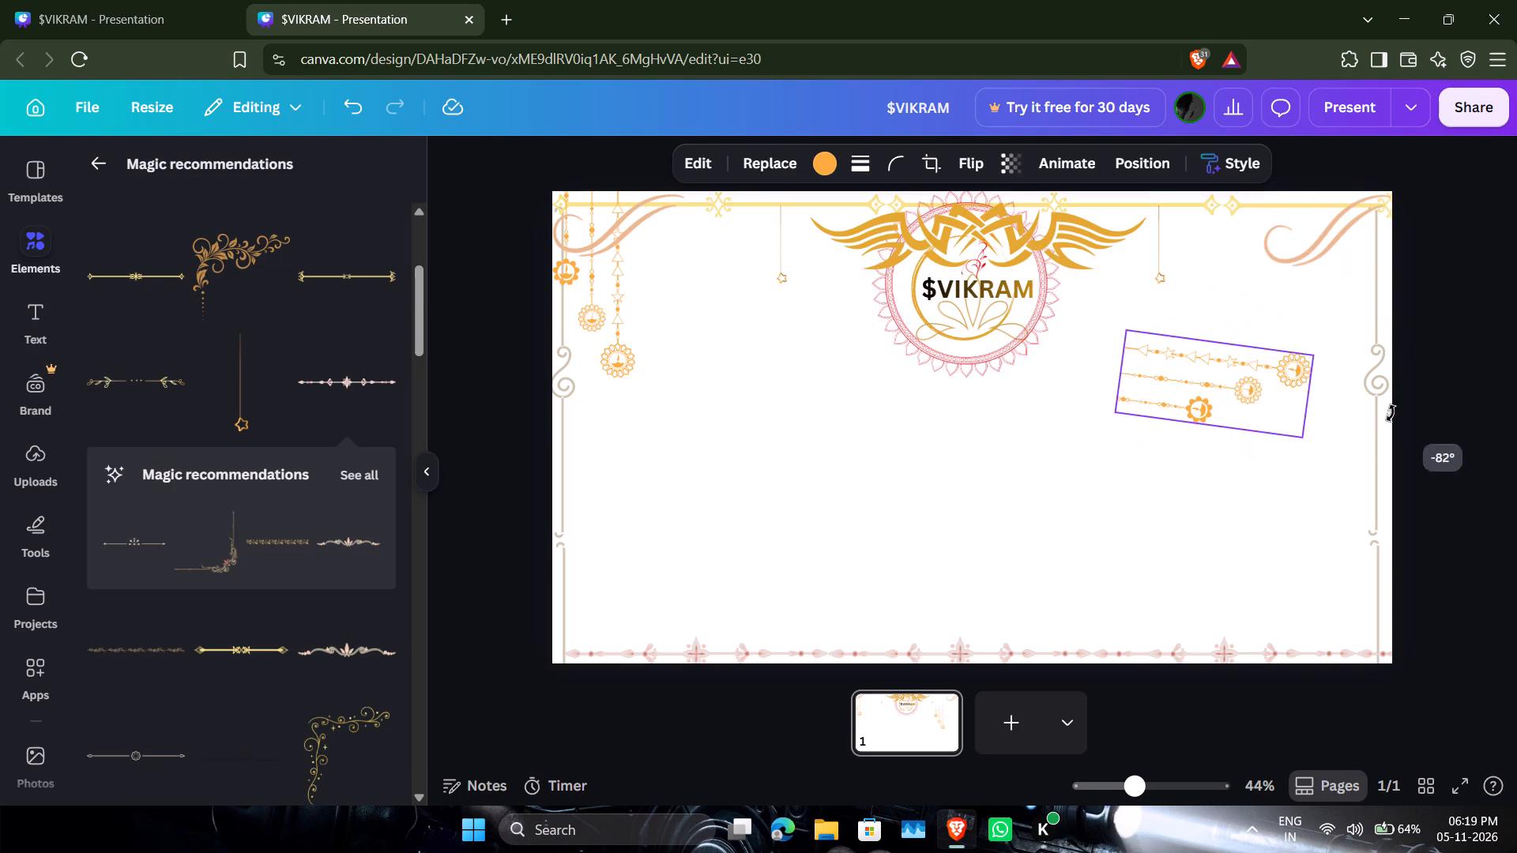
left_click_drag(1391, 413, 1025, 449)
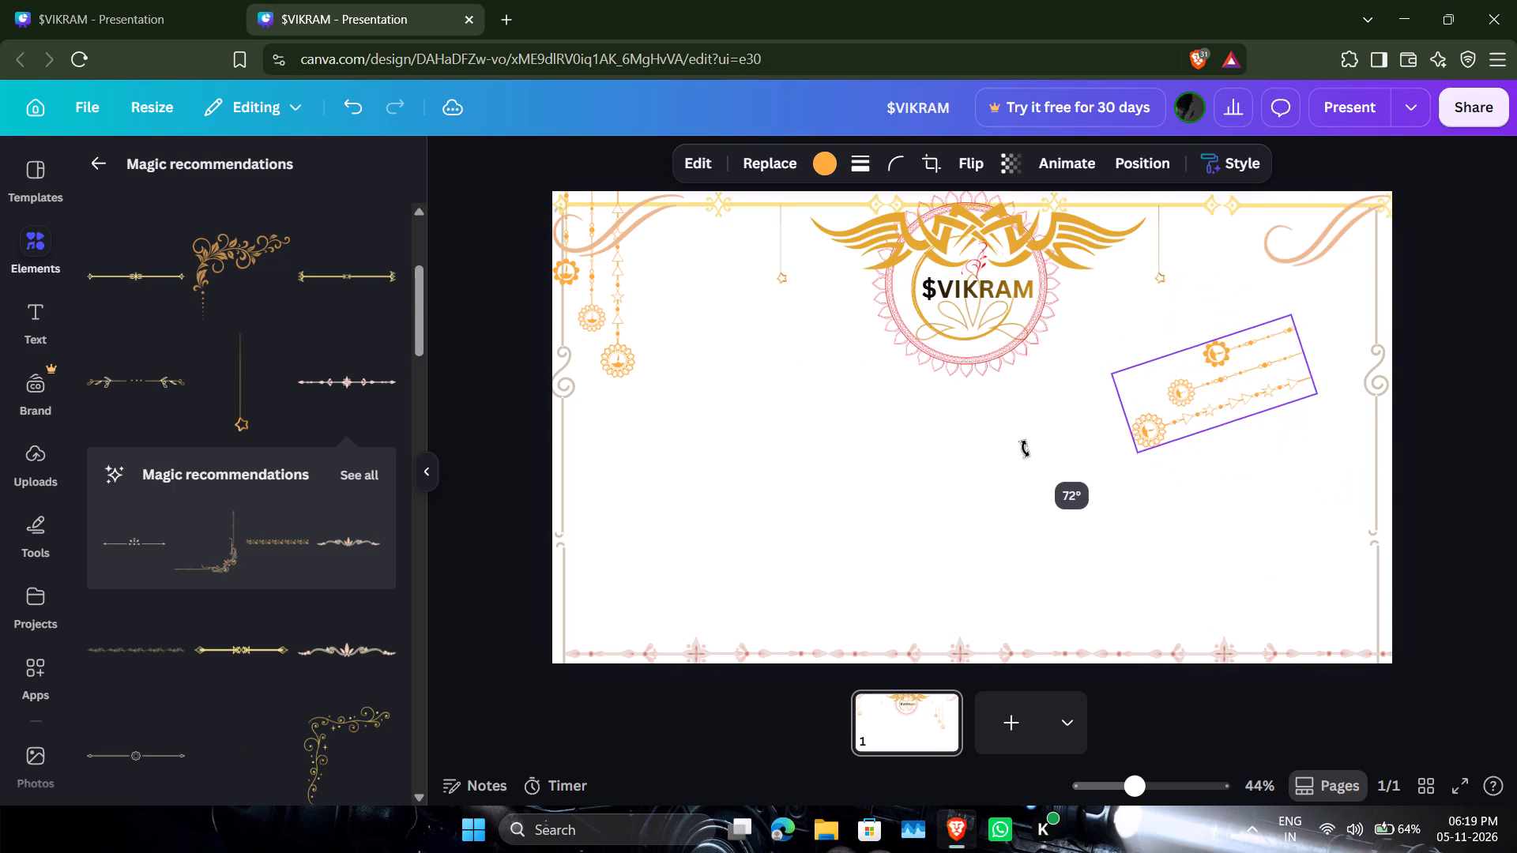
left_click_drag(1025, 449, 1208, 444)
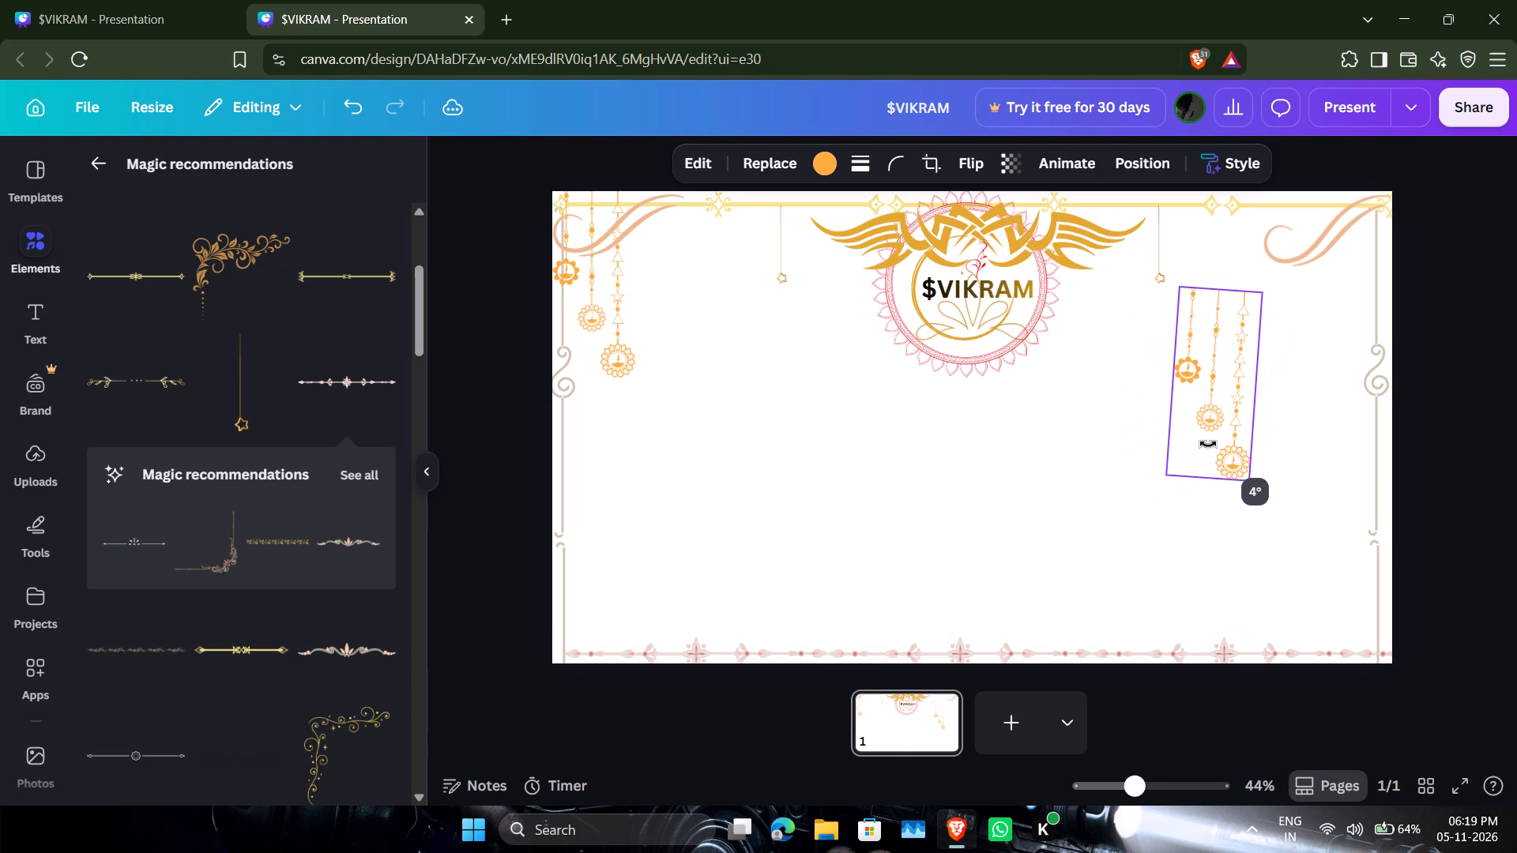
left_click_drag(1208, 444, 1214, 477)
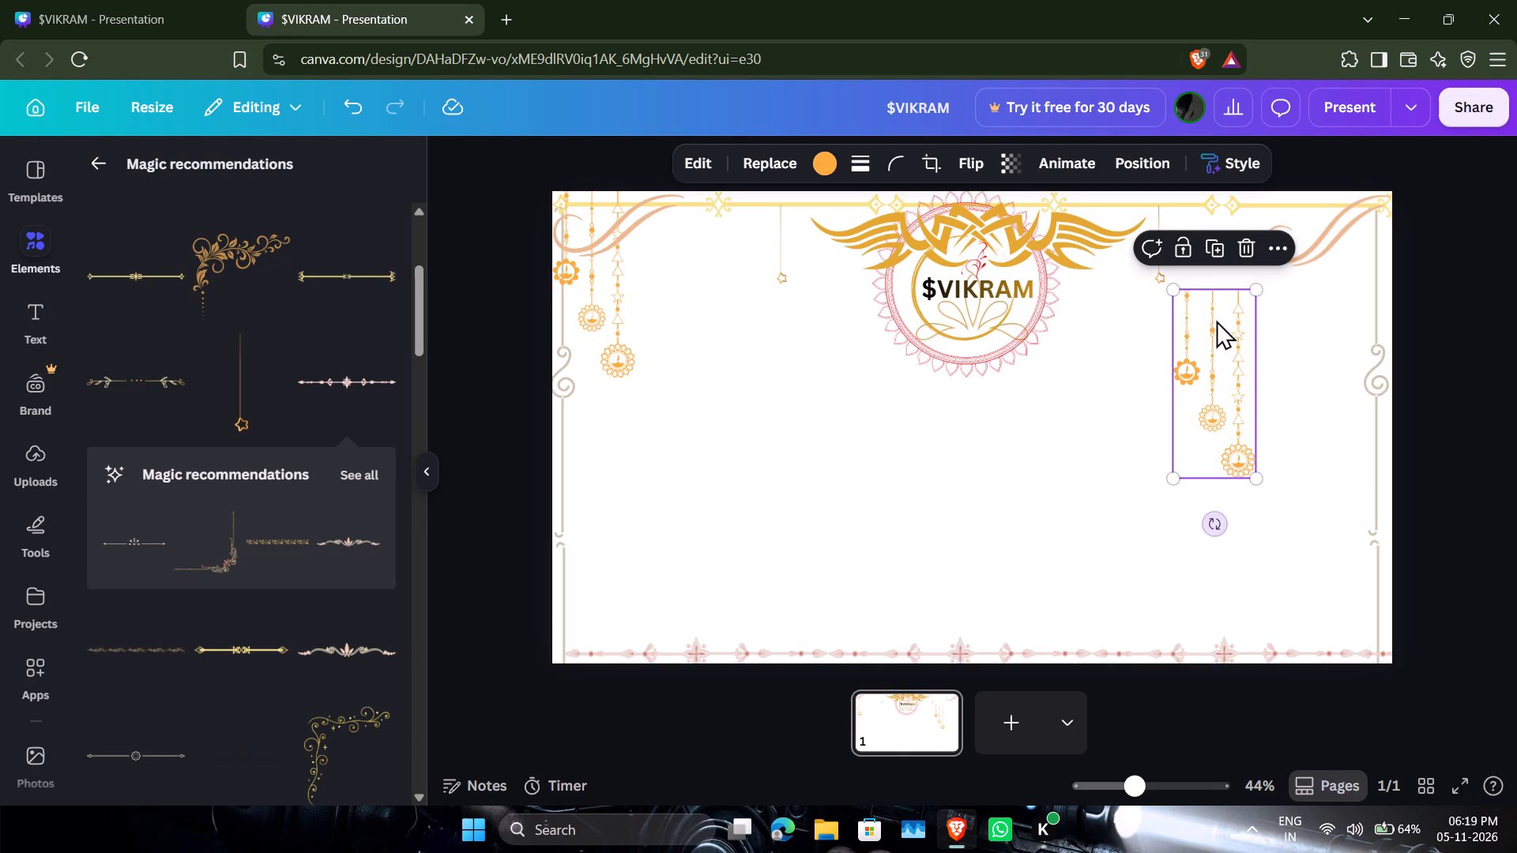
Delete the copied lamp ornament below the hanging star.
left_click(1279, 248)
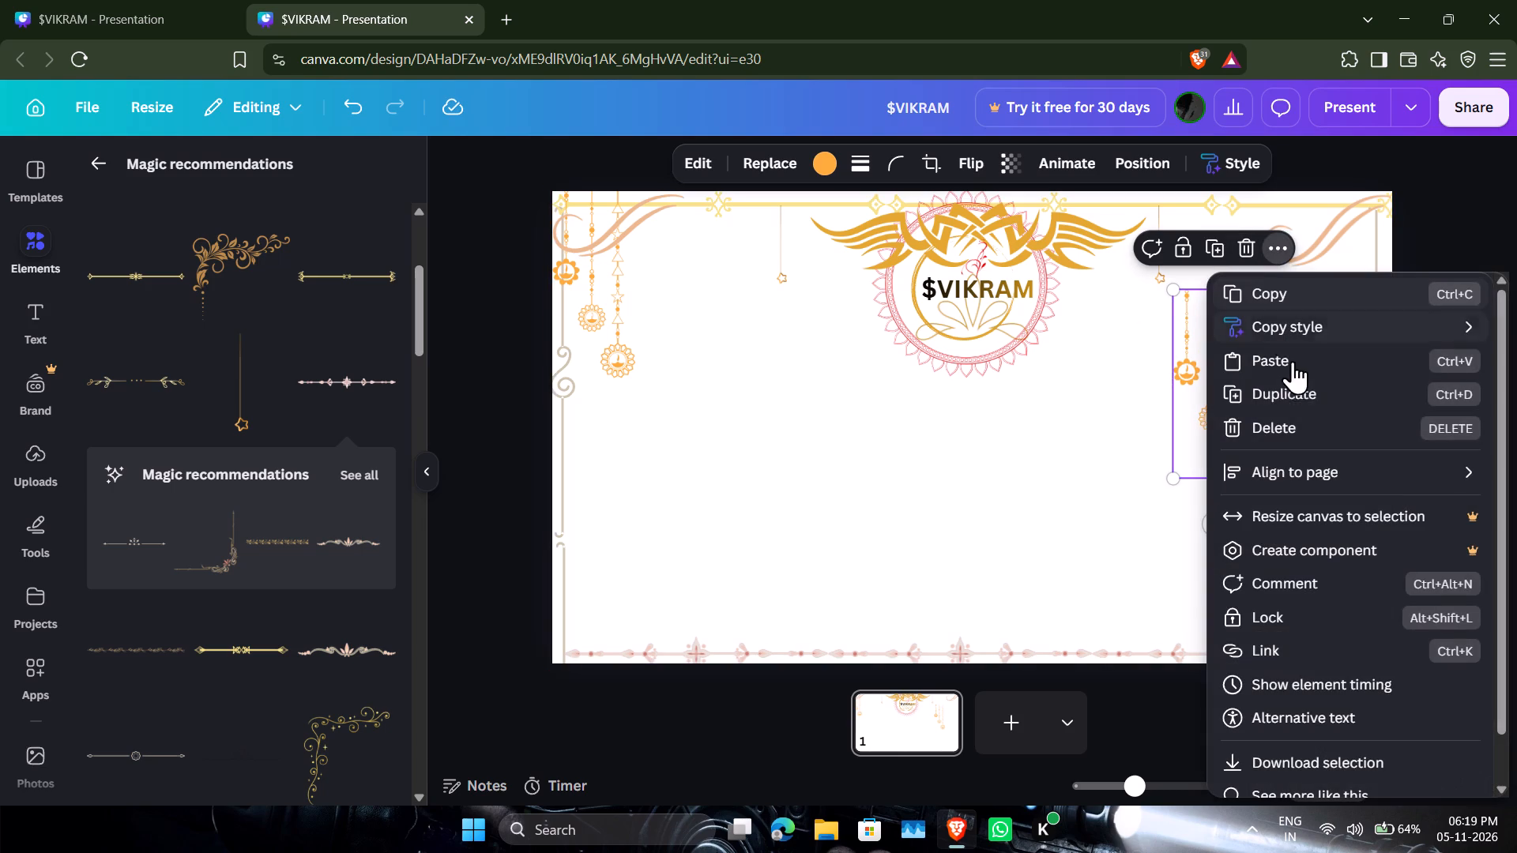
left_click(1302, 425)
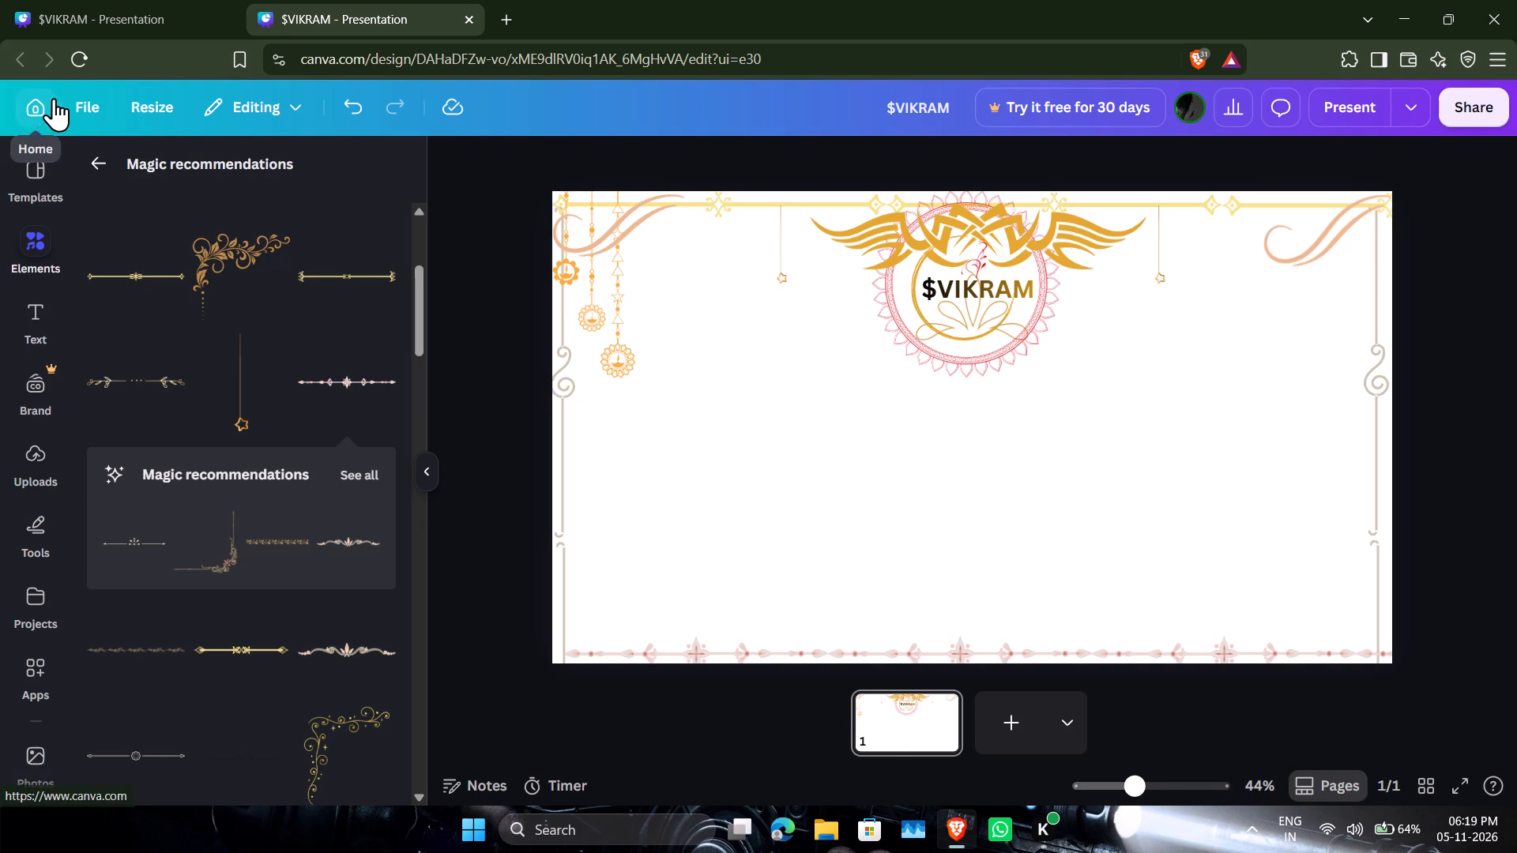
Add the recently used hanging lamp ornament, show all its magic recommendations, and delete the added ornament.
left_click(104, 164)
left_click(566, 312)
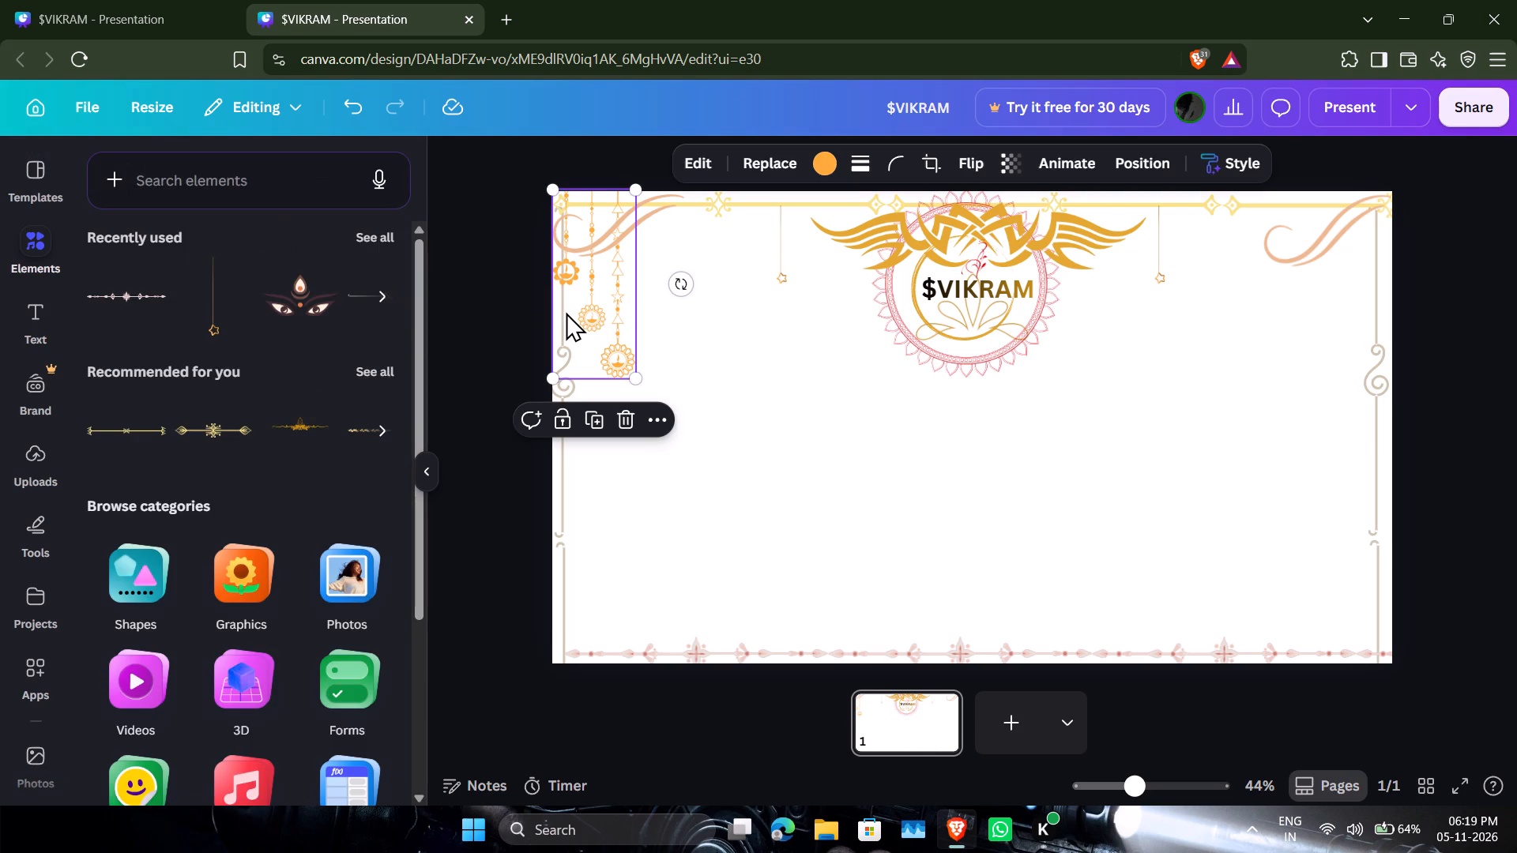
left_click(379, 234)
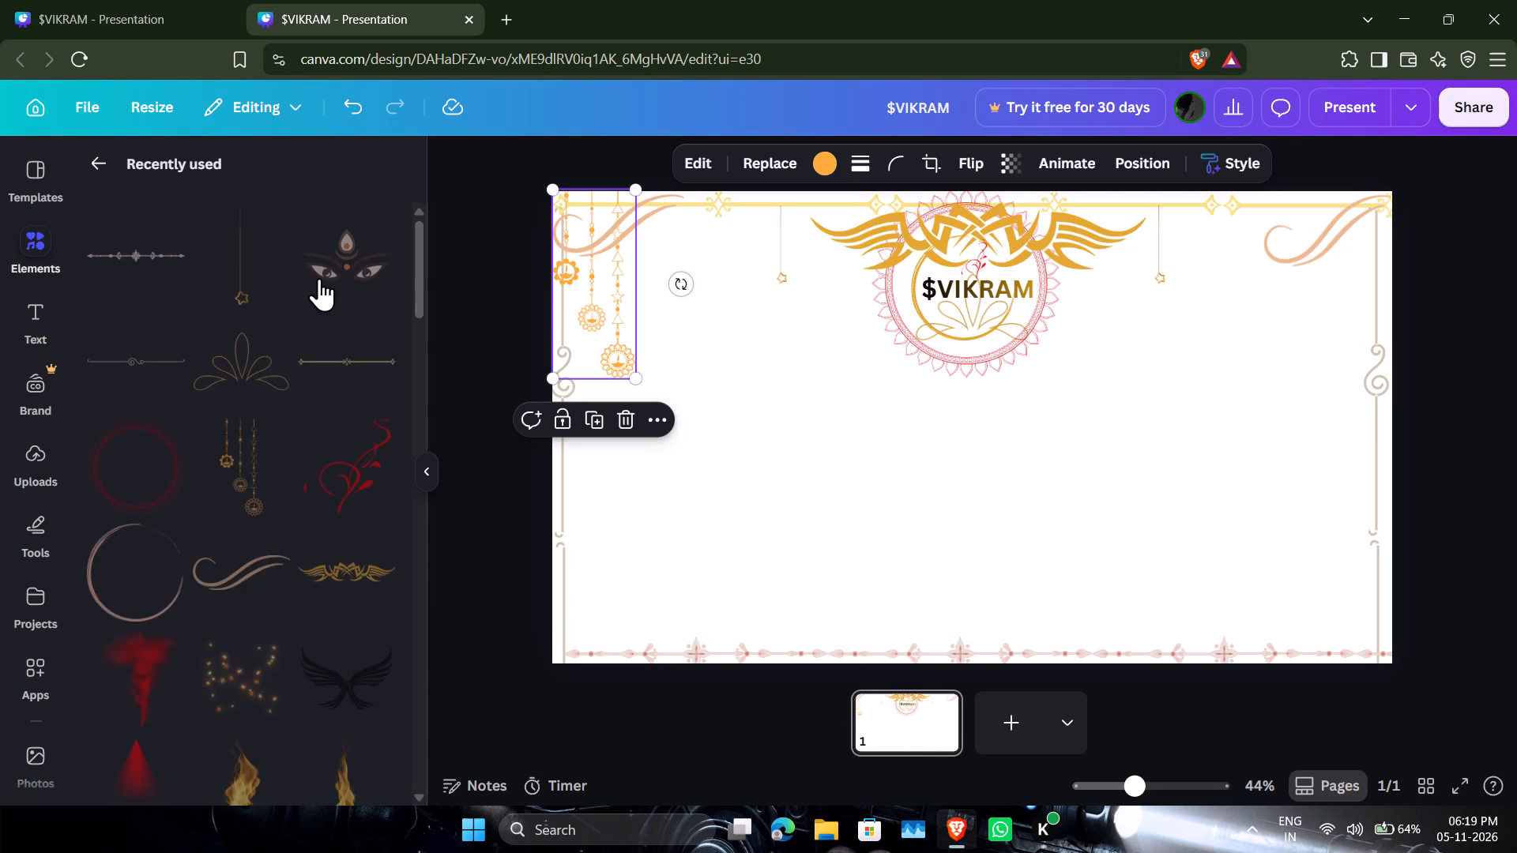
scroll(317, 291, "down", 2)
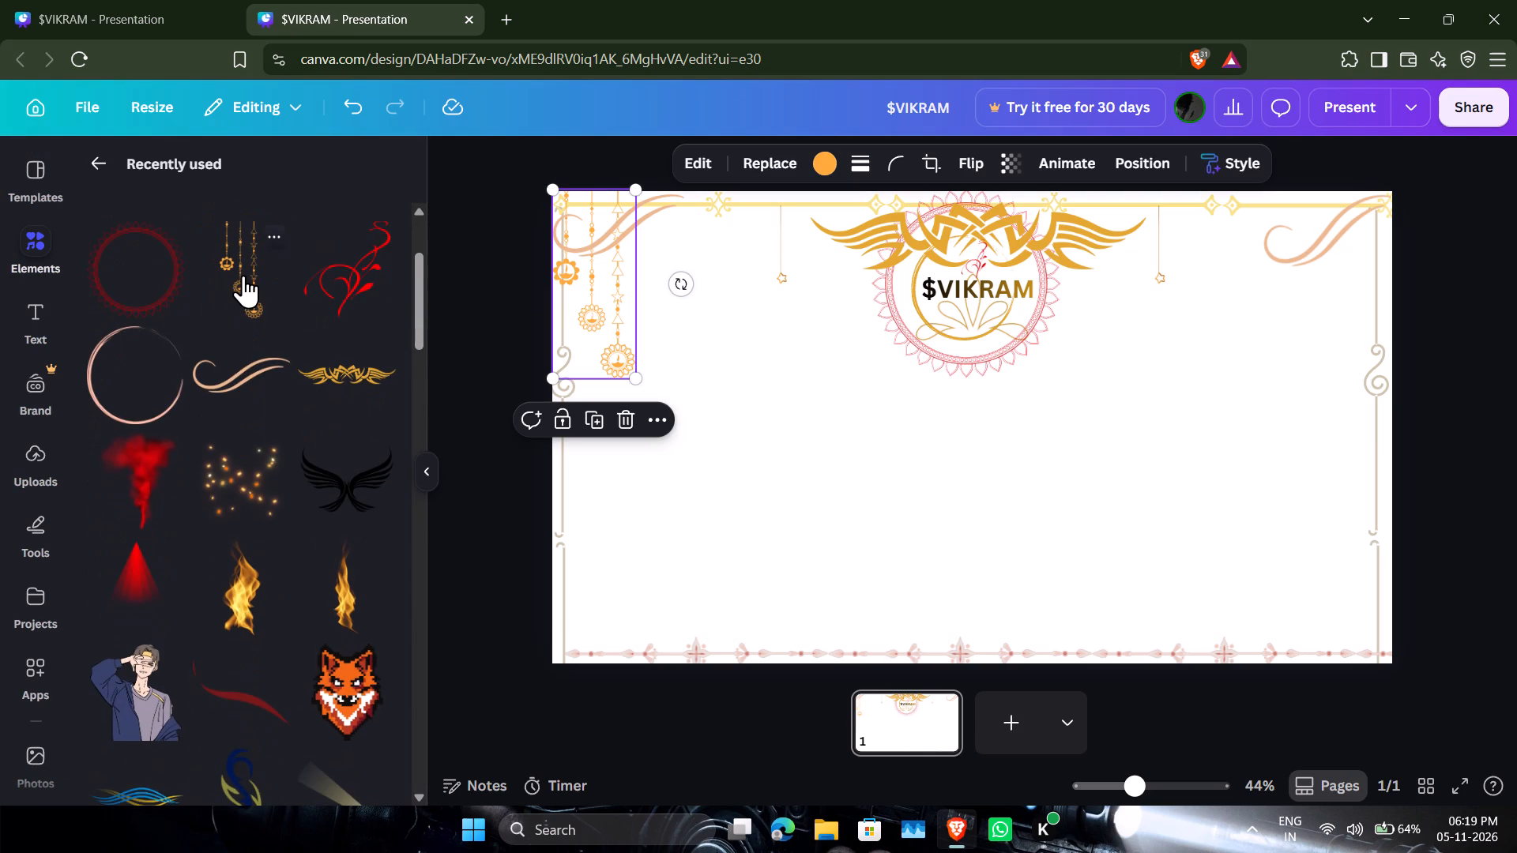
left_click(243, 275)
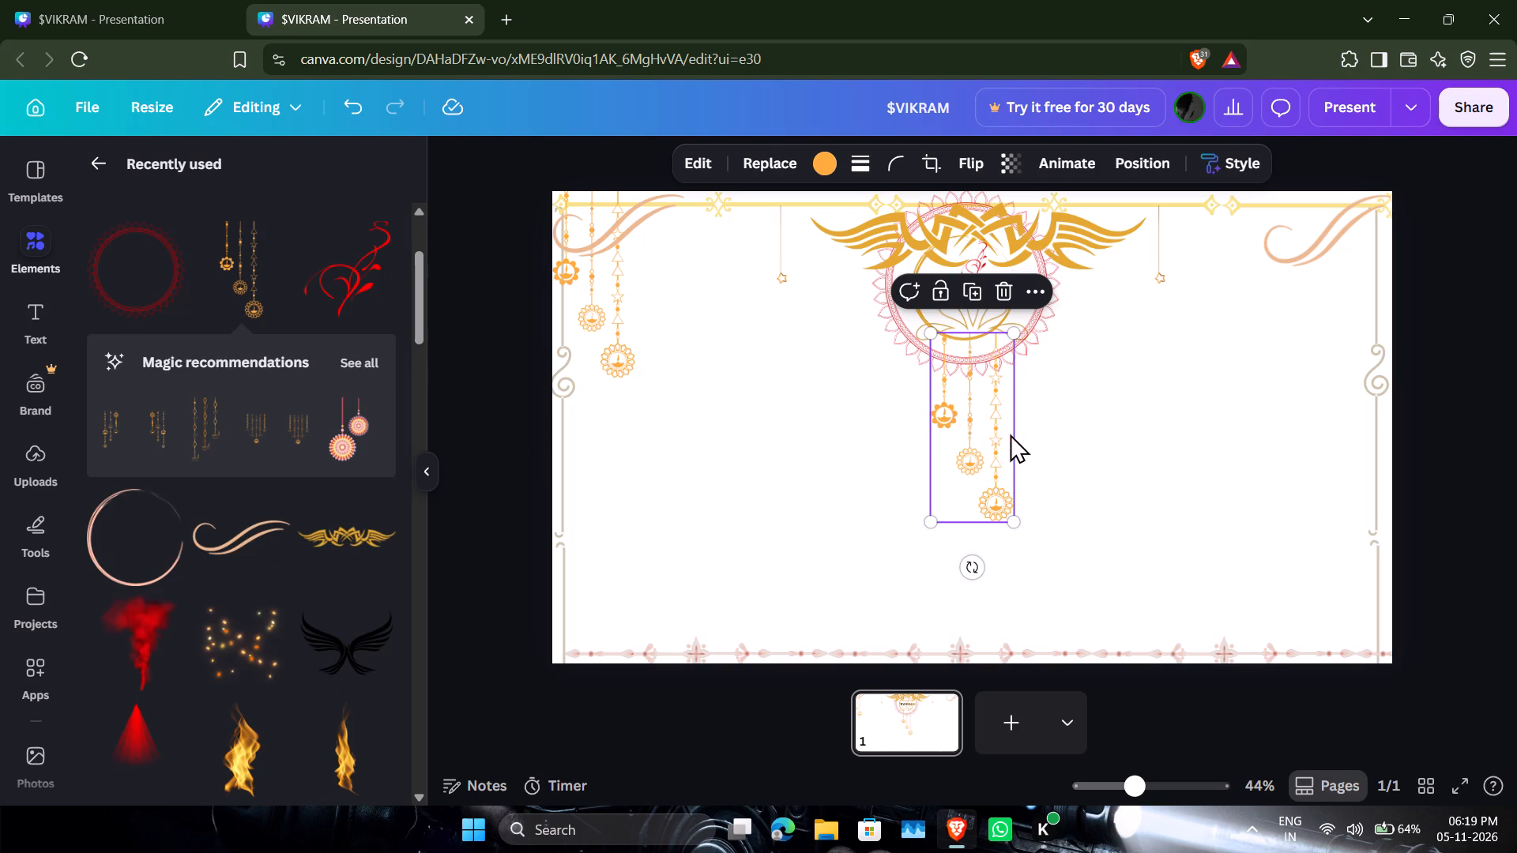
left_click(359, 356)
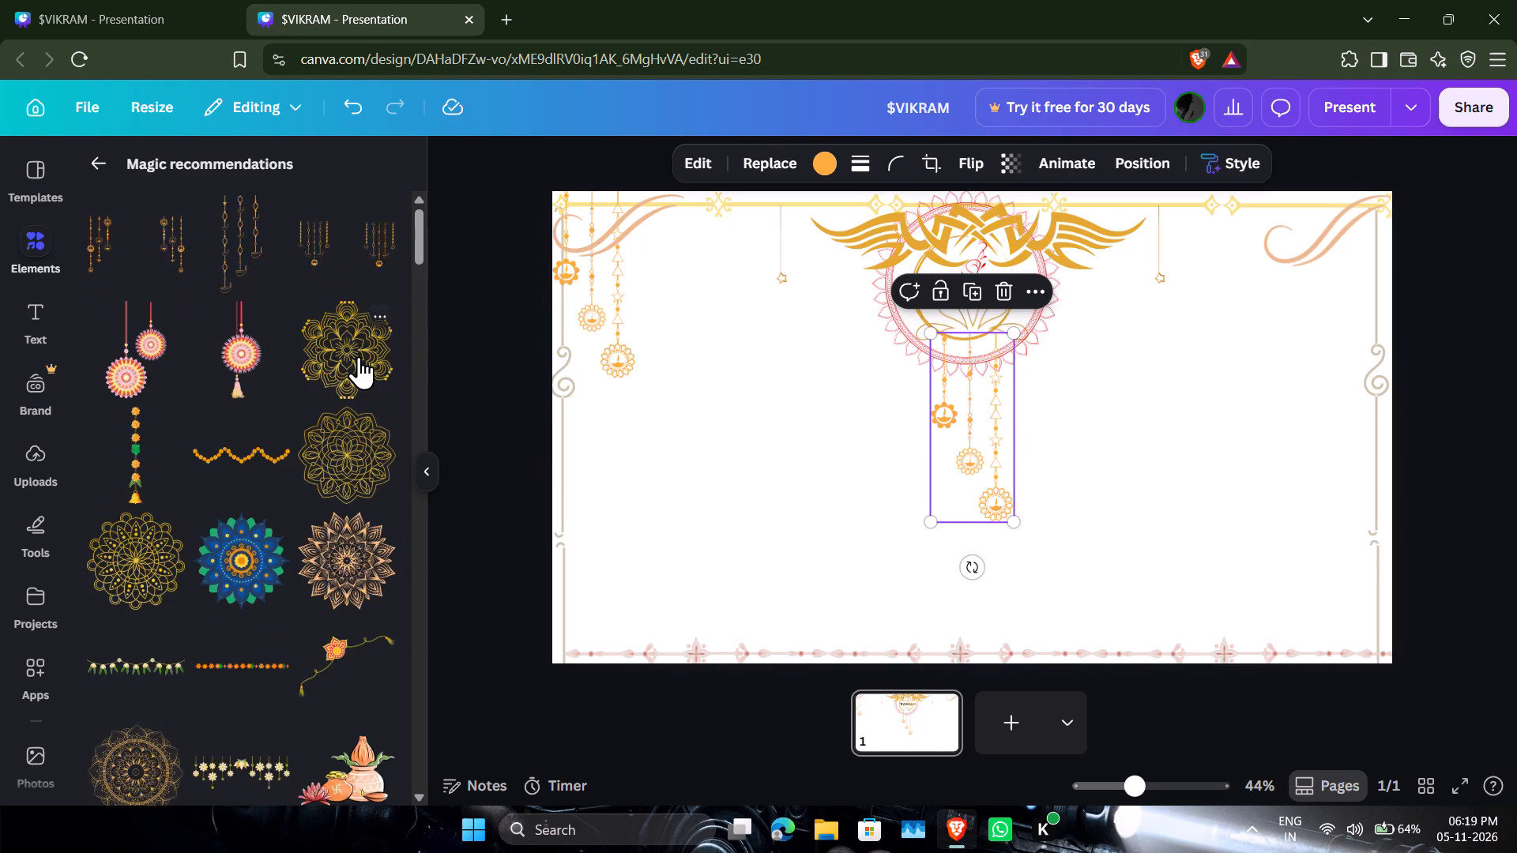
left_click(1000, 291)
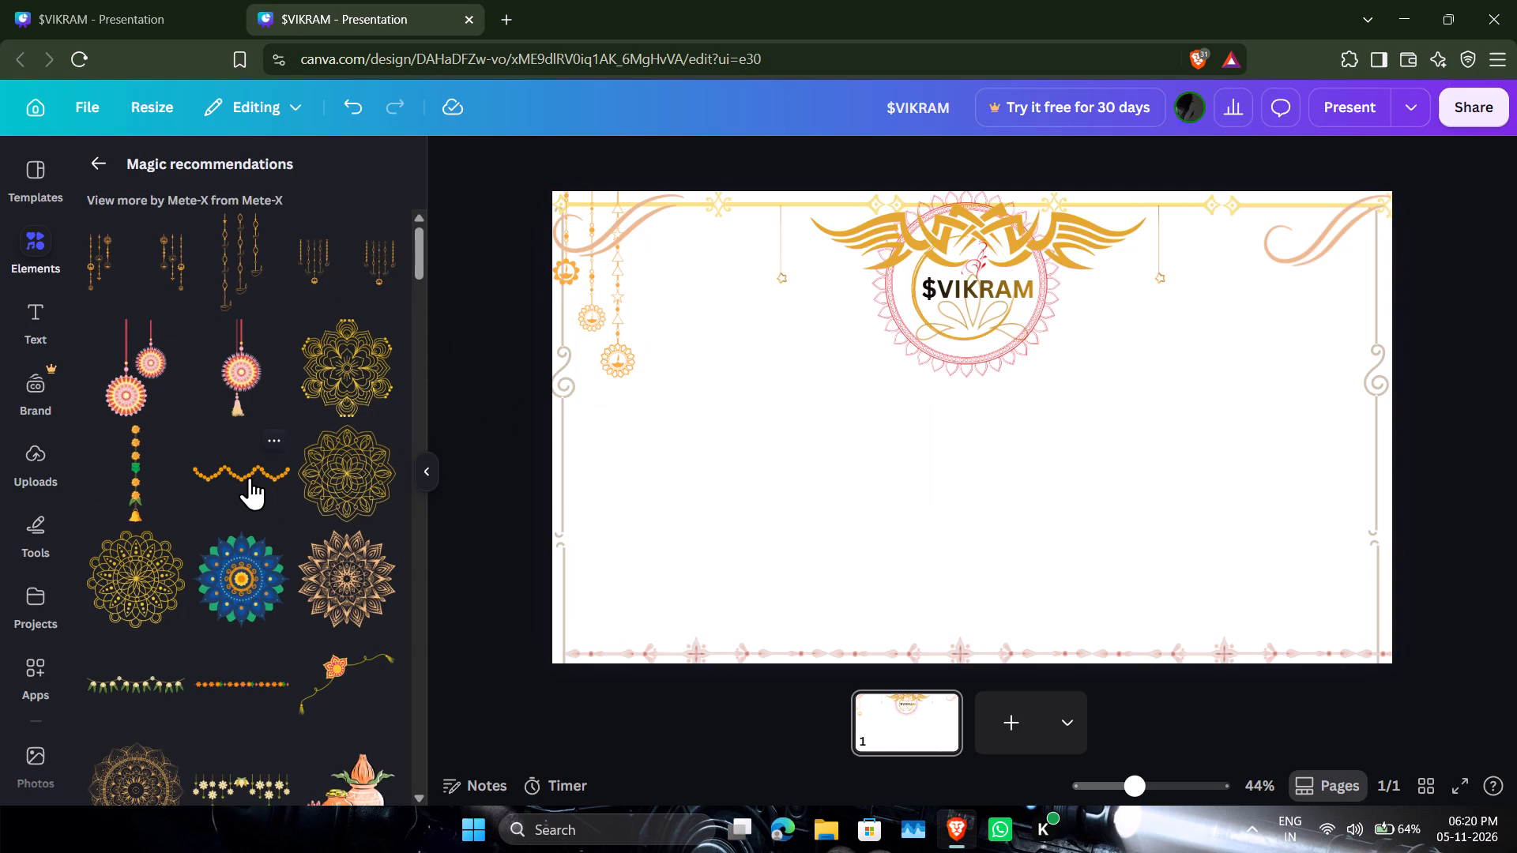
Add the paired hanging lamps ornament from the magic recommendations to the page and enlarge it to about half the page width.
scroll(250, 477, "down", 4)
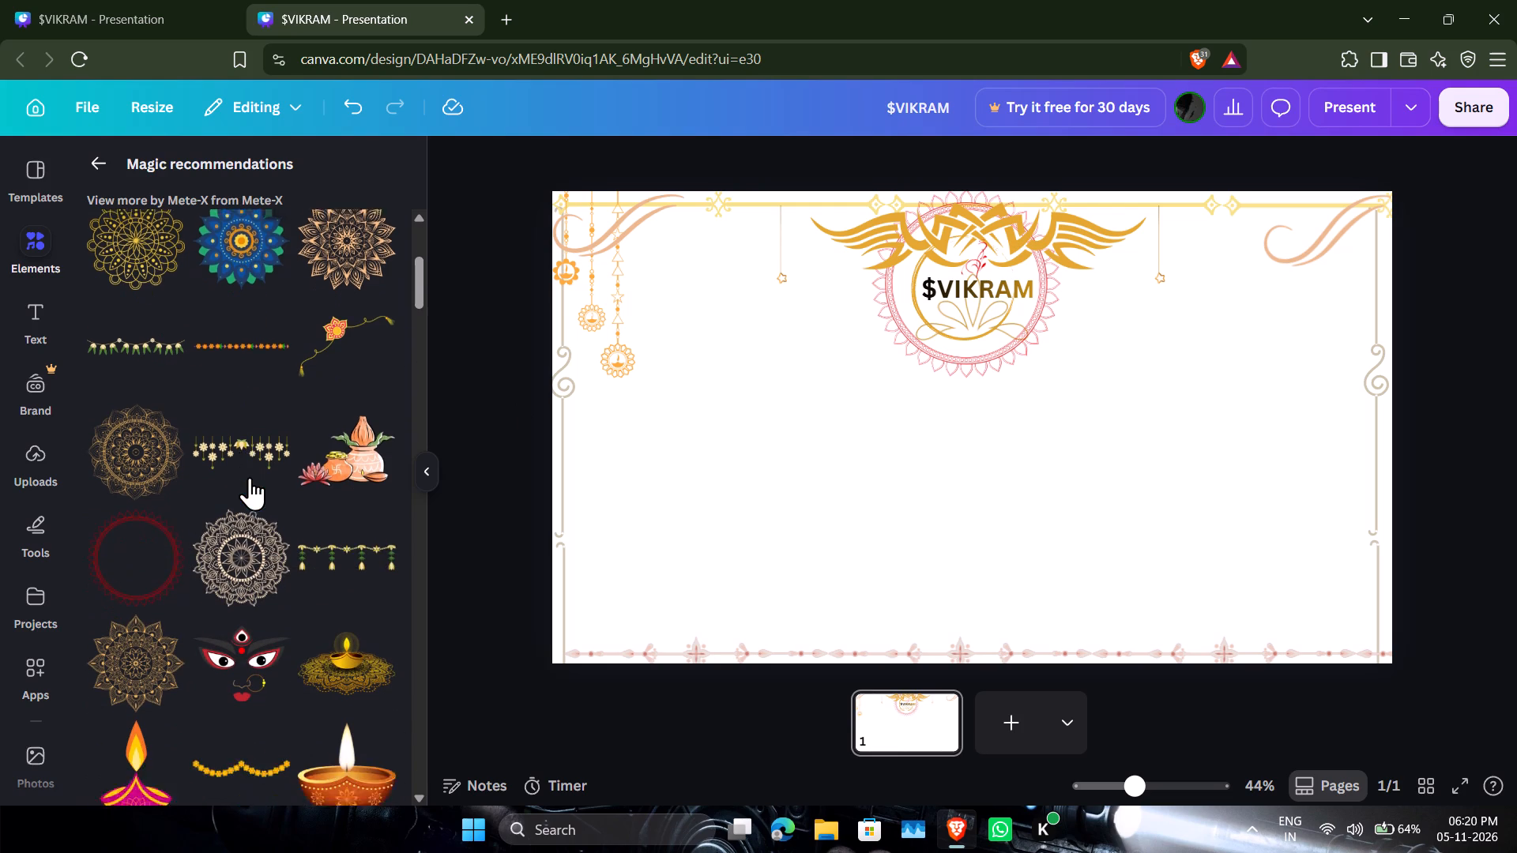
scroll(250, 477, "down", 1)
scroll(250, 477, "up", 6)
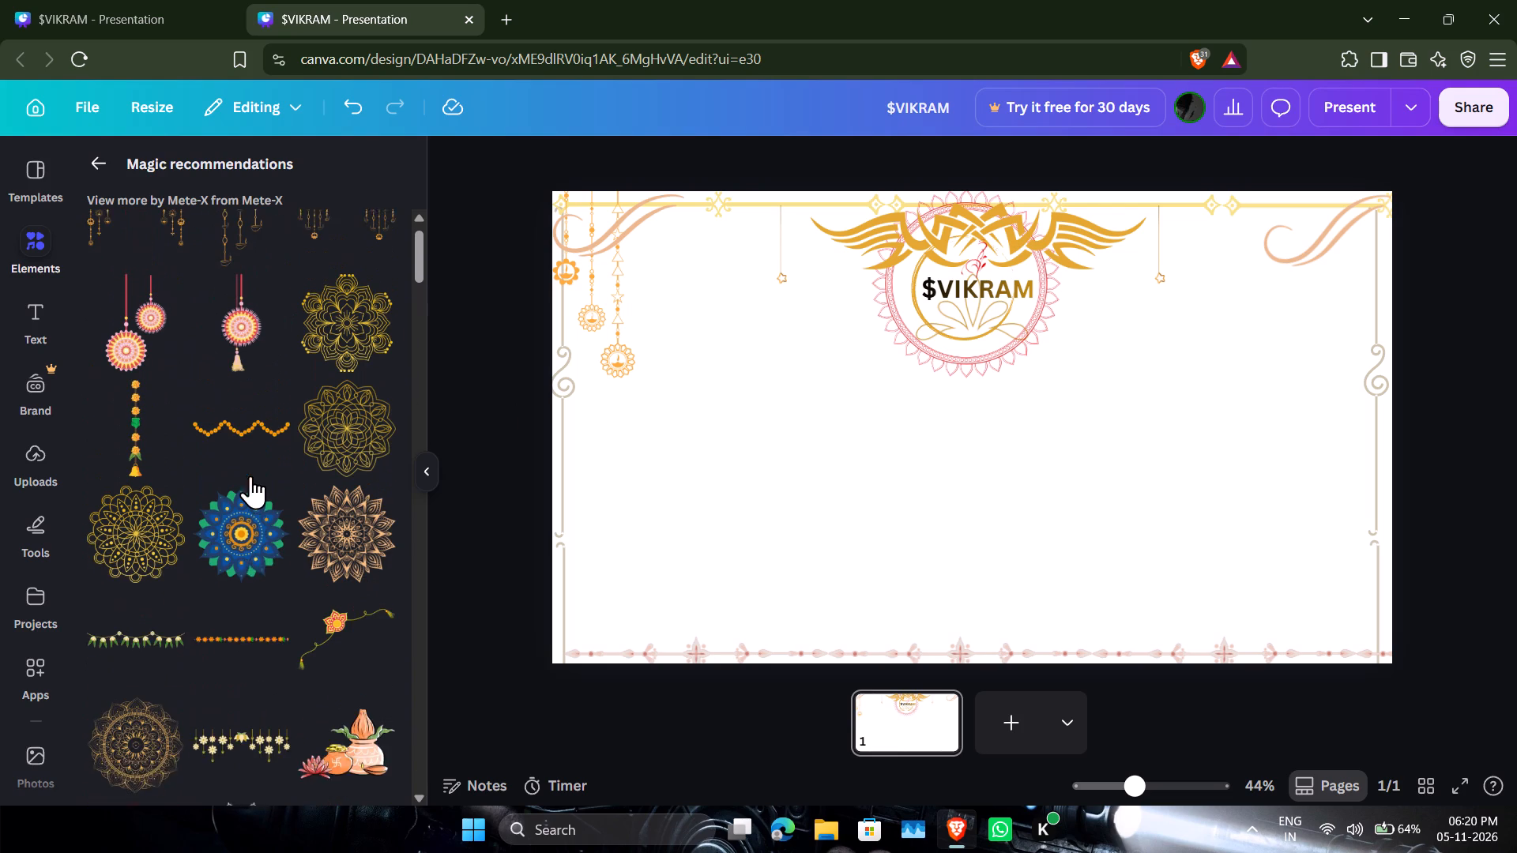
scroll(250, 475, "up", 2)
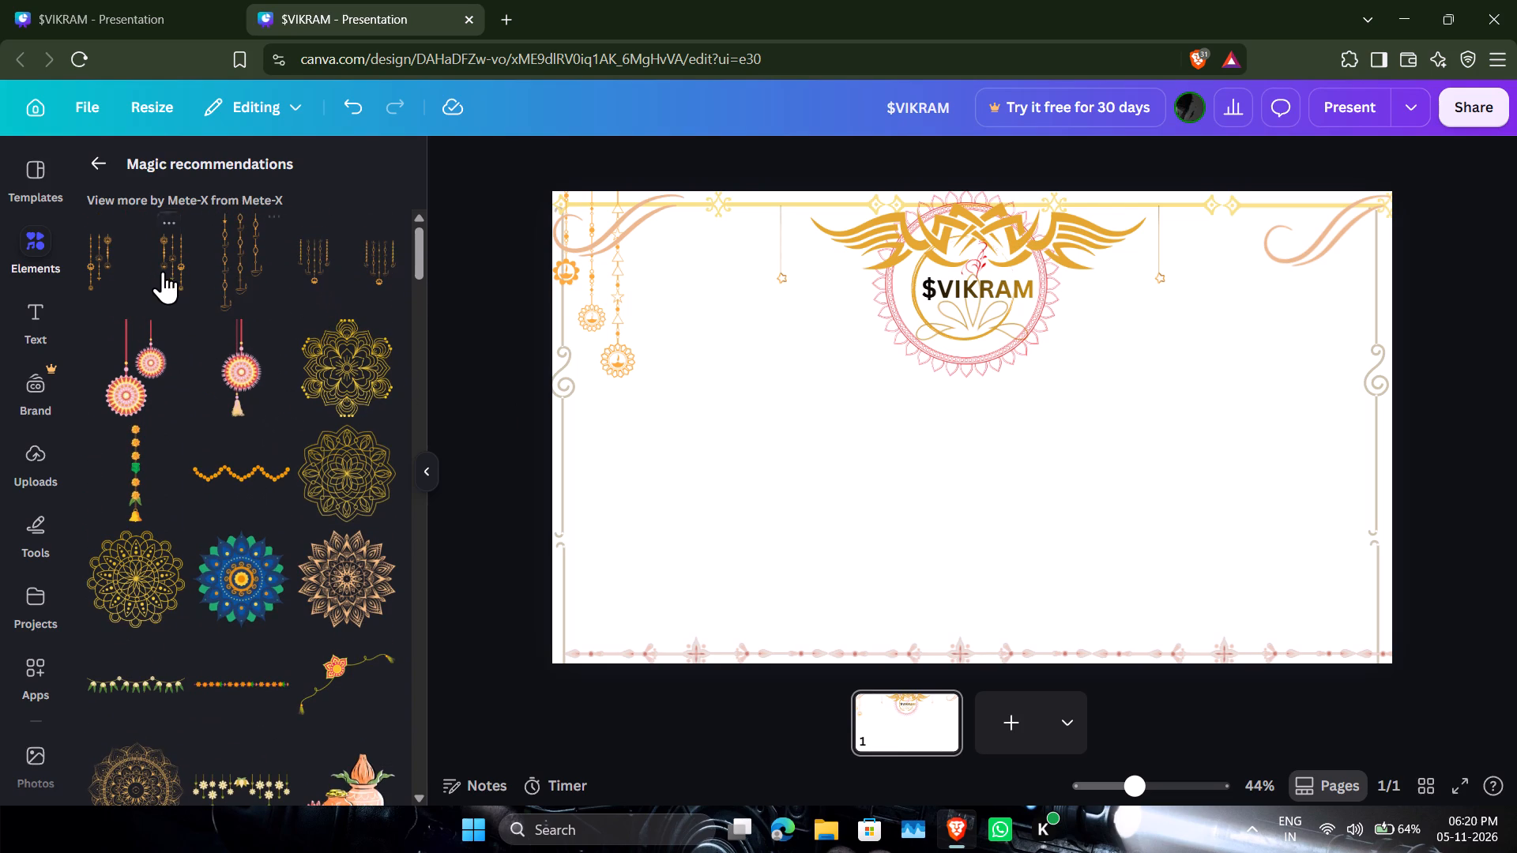
left_click_drag(170, 264, 221, 259)
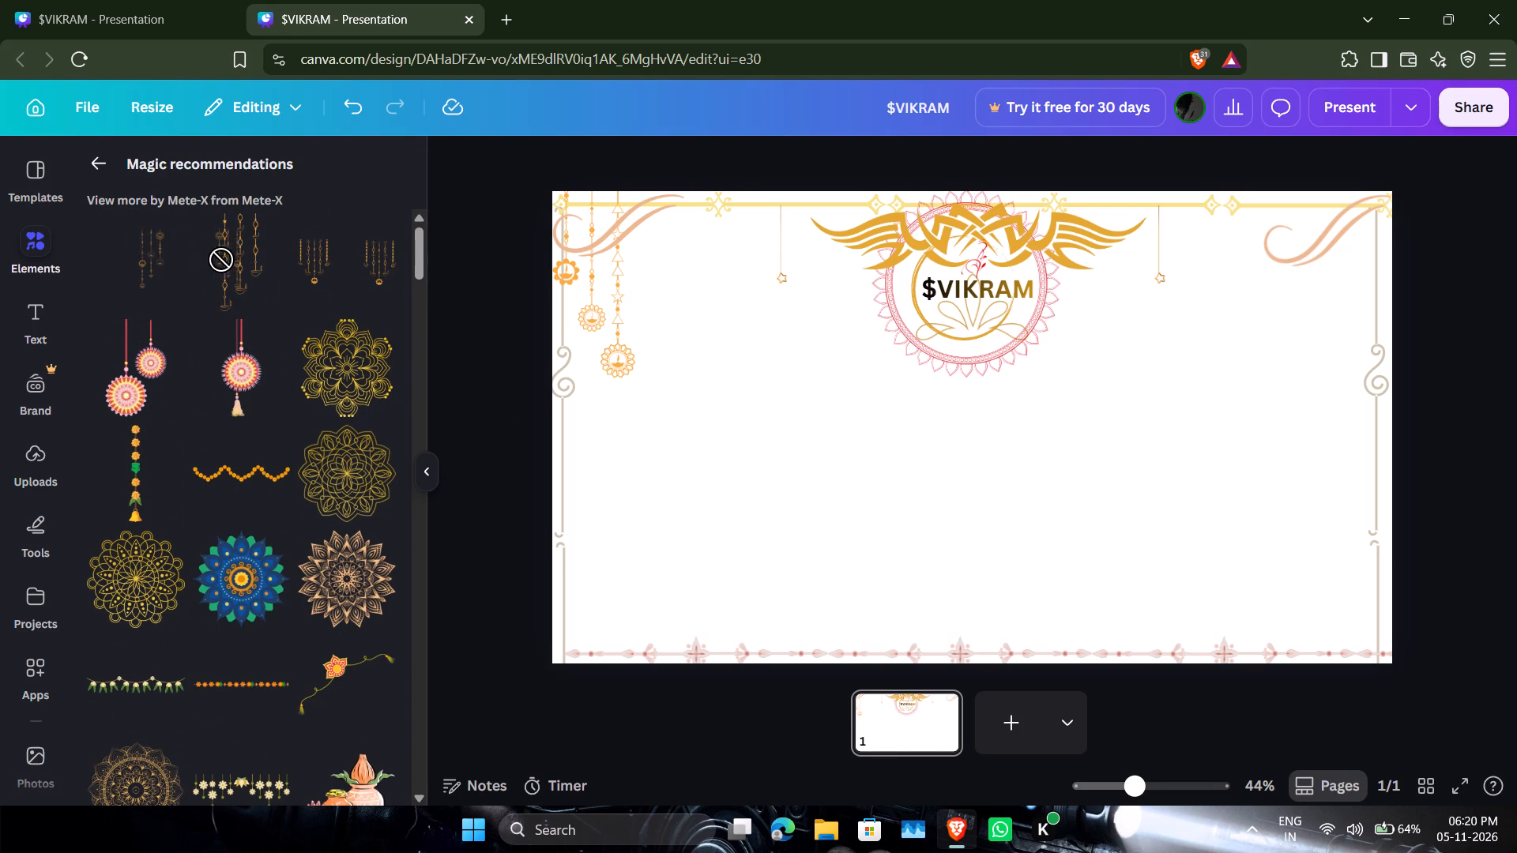
left_click_drag(221, 259, 179, 270)
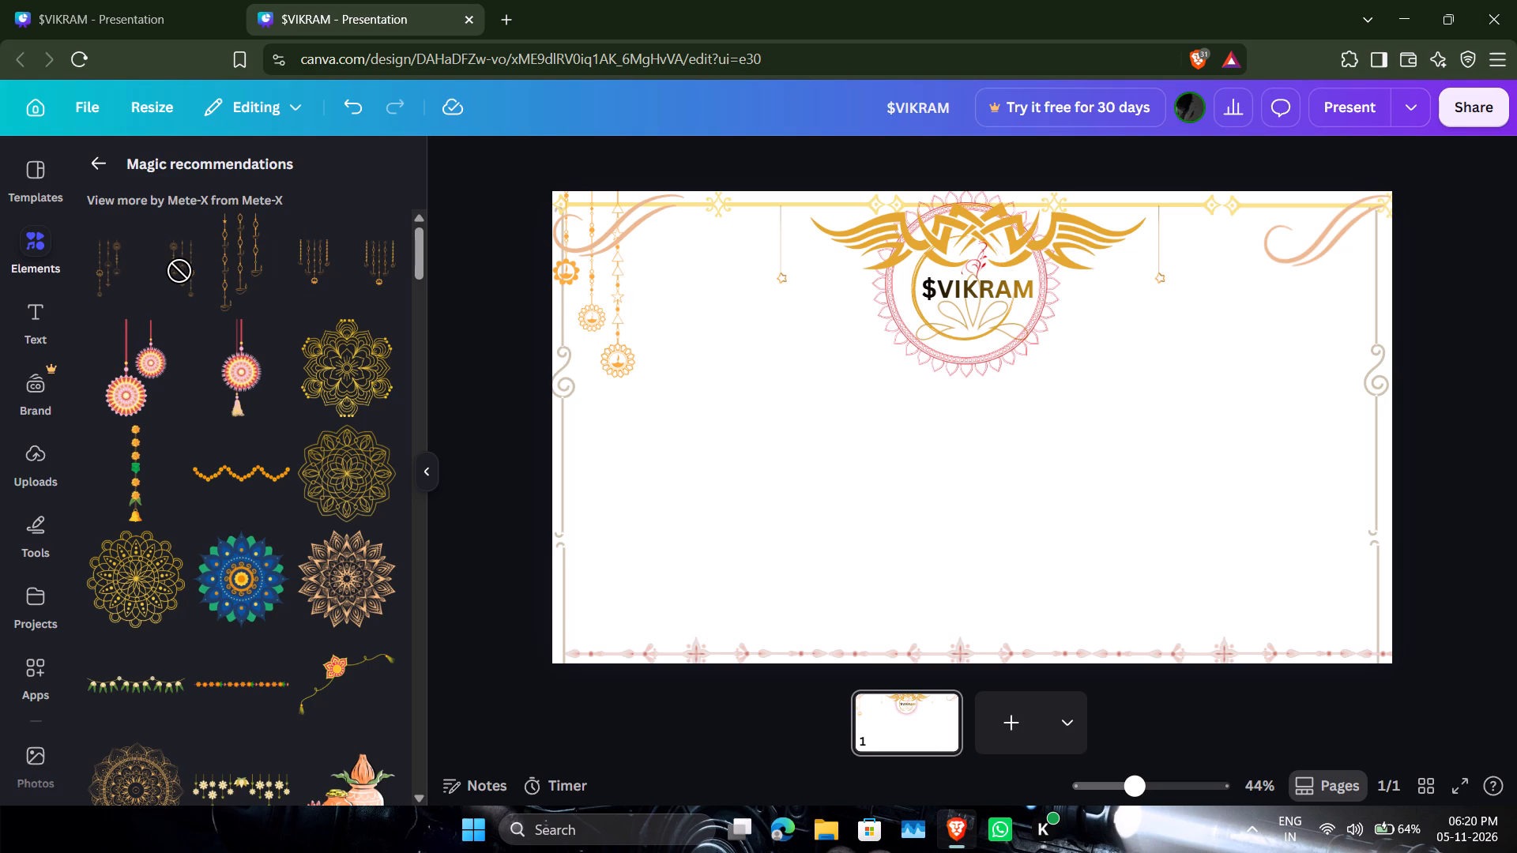
left_click_drag(179, 270, 810, 342)
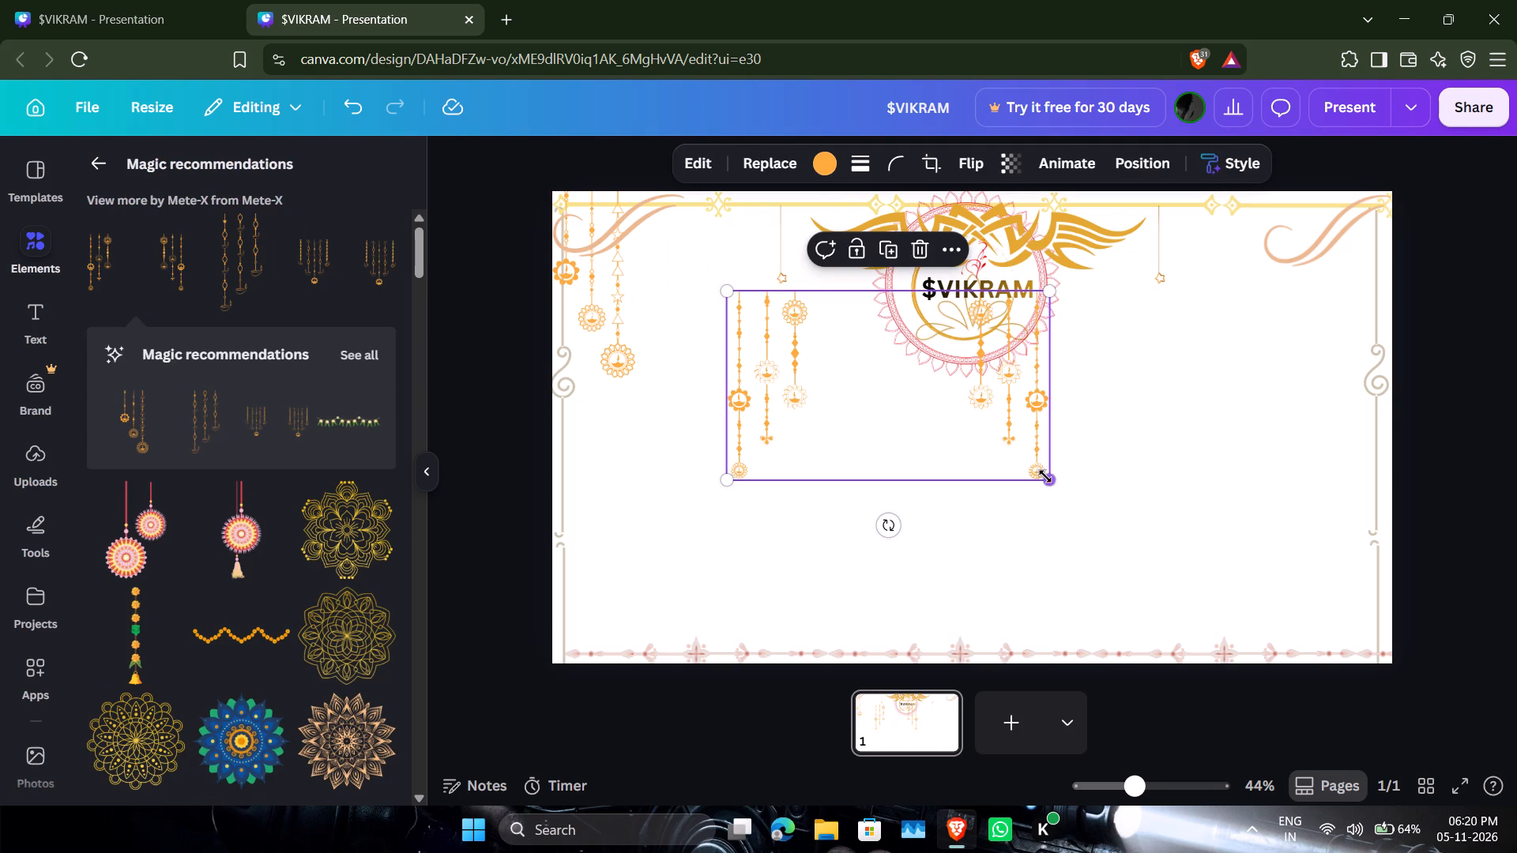
left_click_drag(1045, 476, 1170, 502)
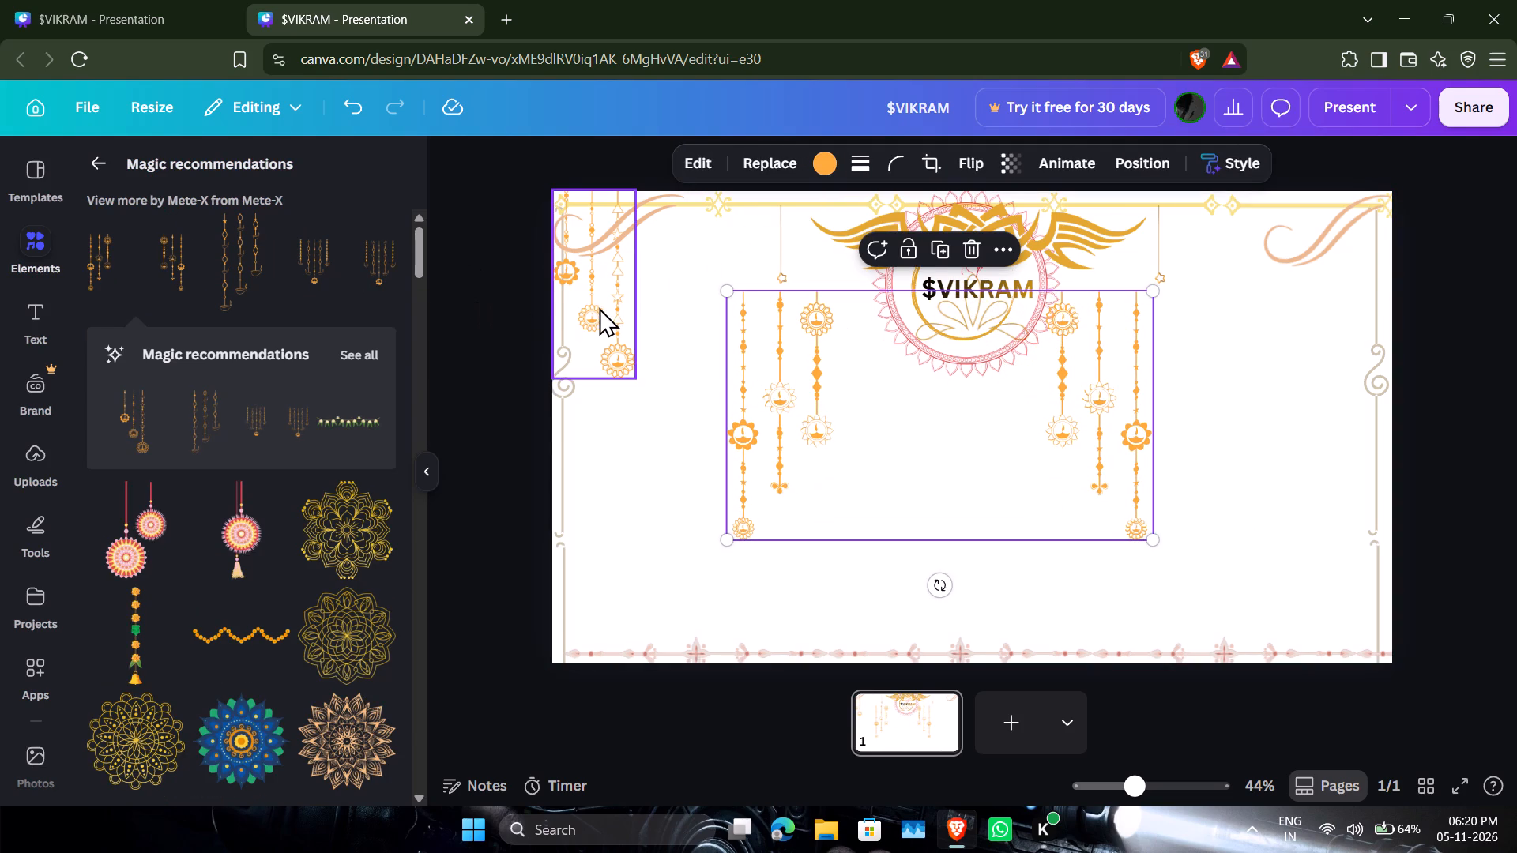
Delete the single hanging lamp ornament in the page's top left corner.
left_click(599, 307)
left_click(627, 422)
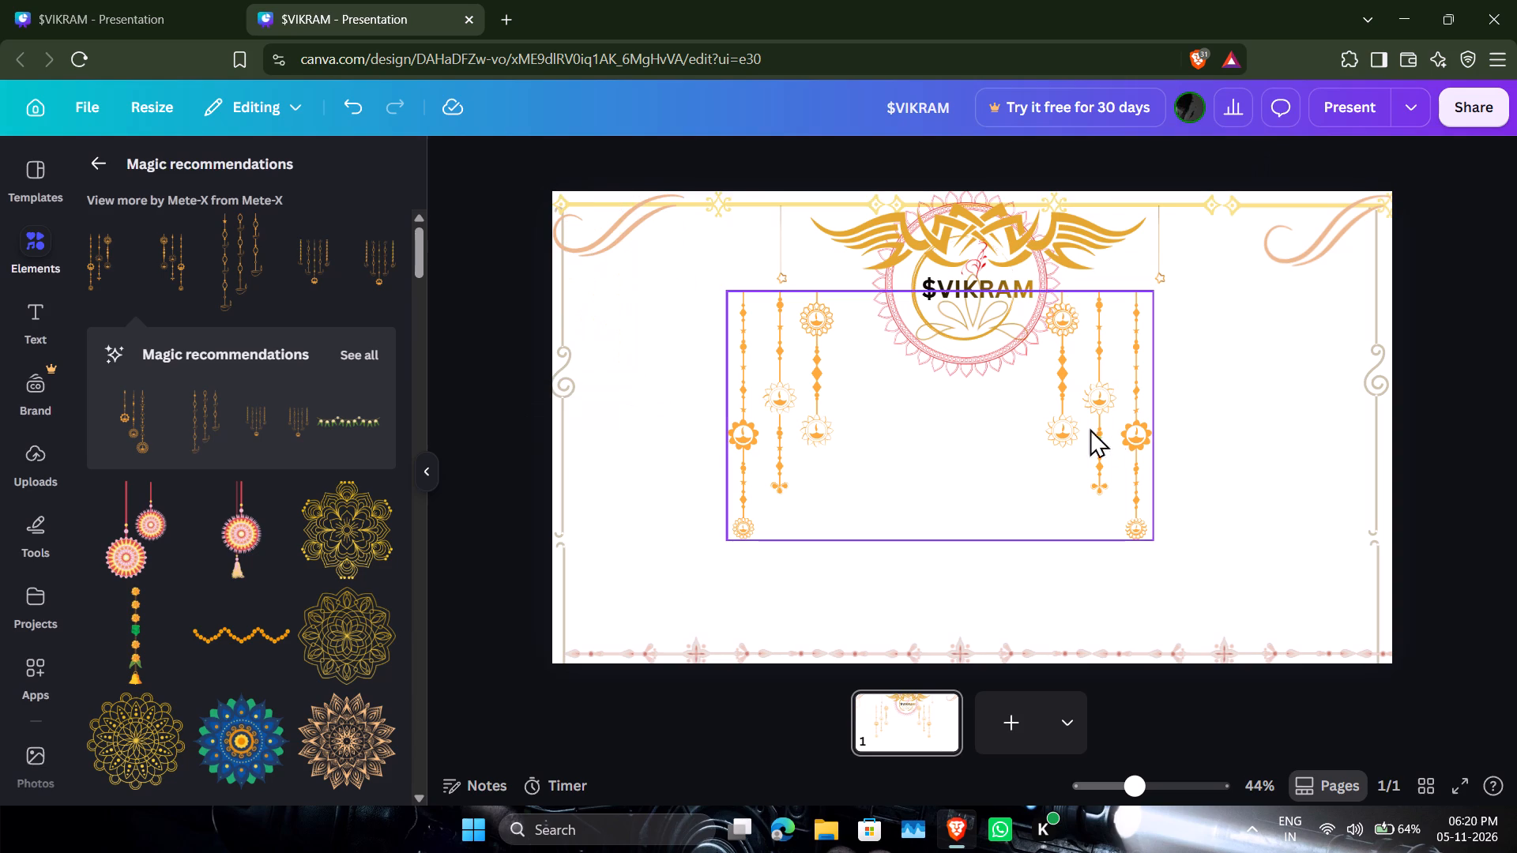
Enlarge the paired hanging lamps ornament to about the full page width and position it to hang from the page's top edge.
left_click_drag(1030, 438, 841, 342)
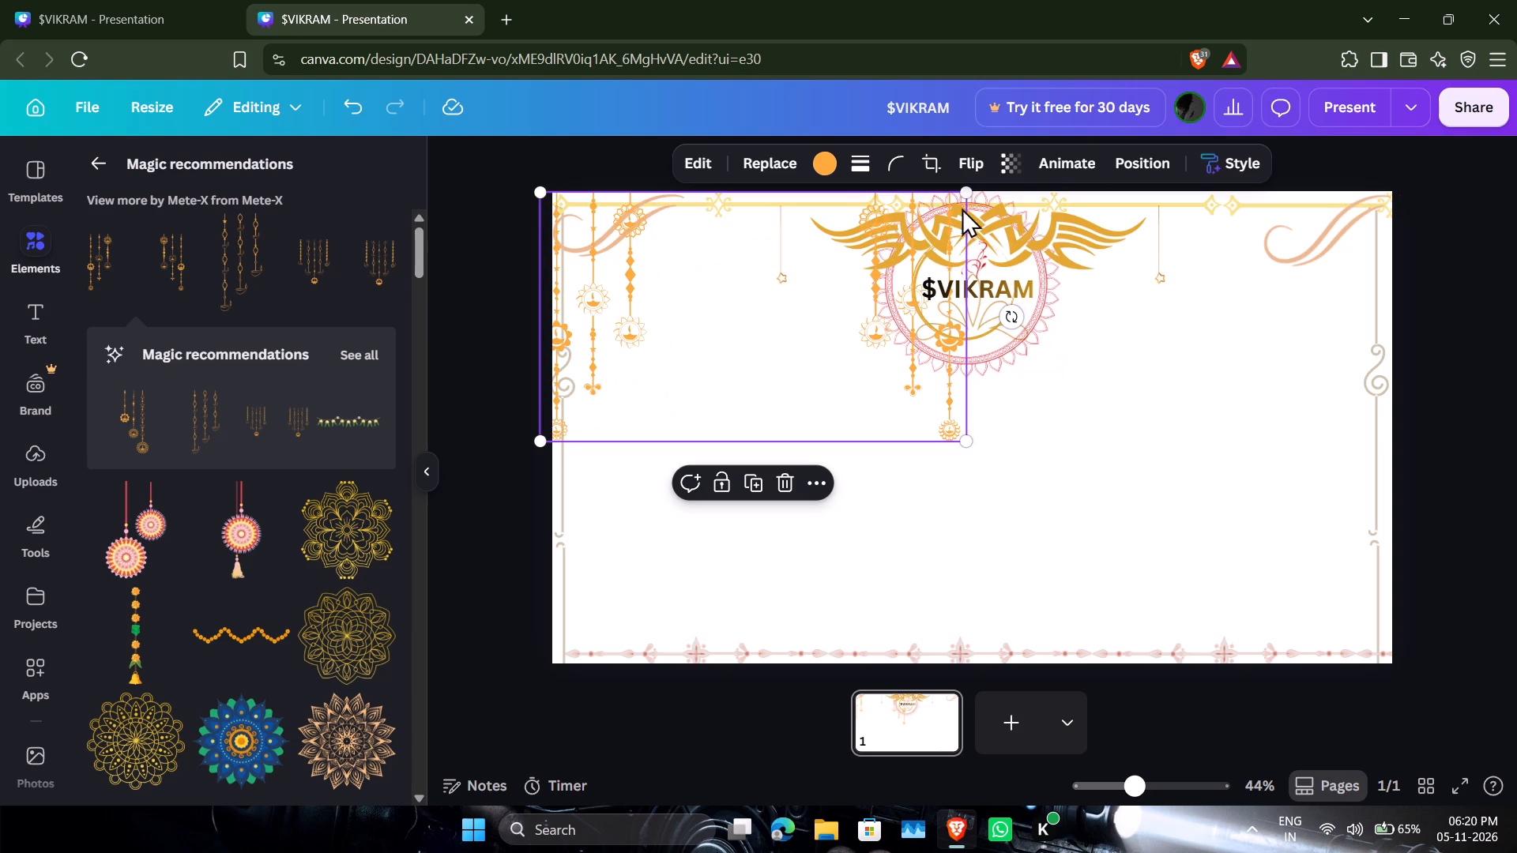
left_click_drag(964, 195, 1483, 201)
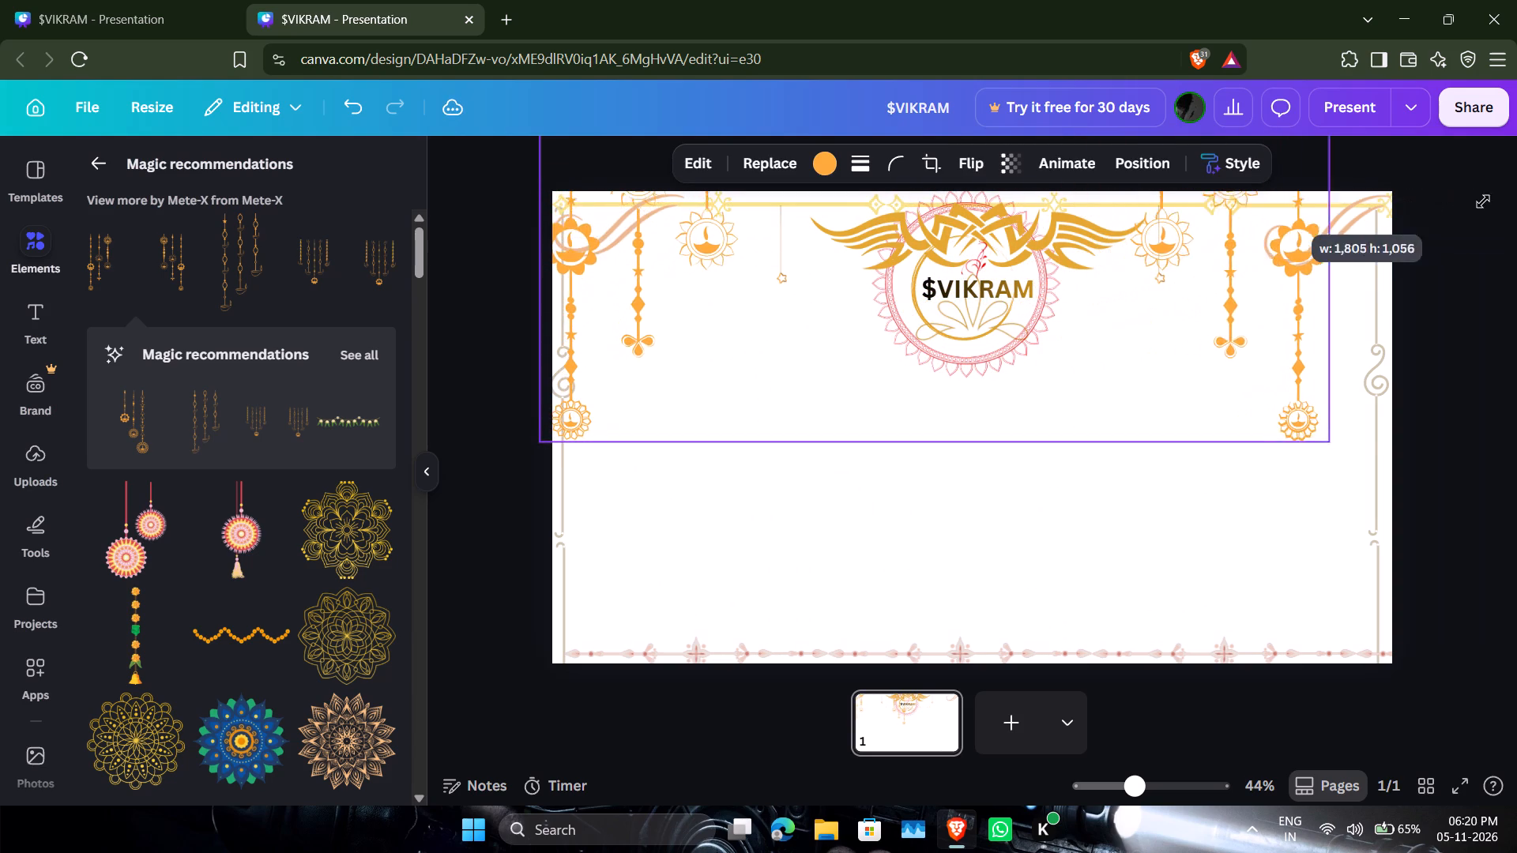
left_click_drag(1483, 201, 1516, 201)
left_click_drag(907, 333, 911, 430)
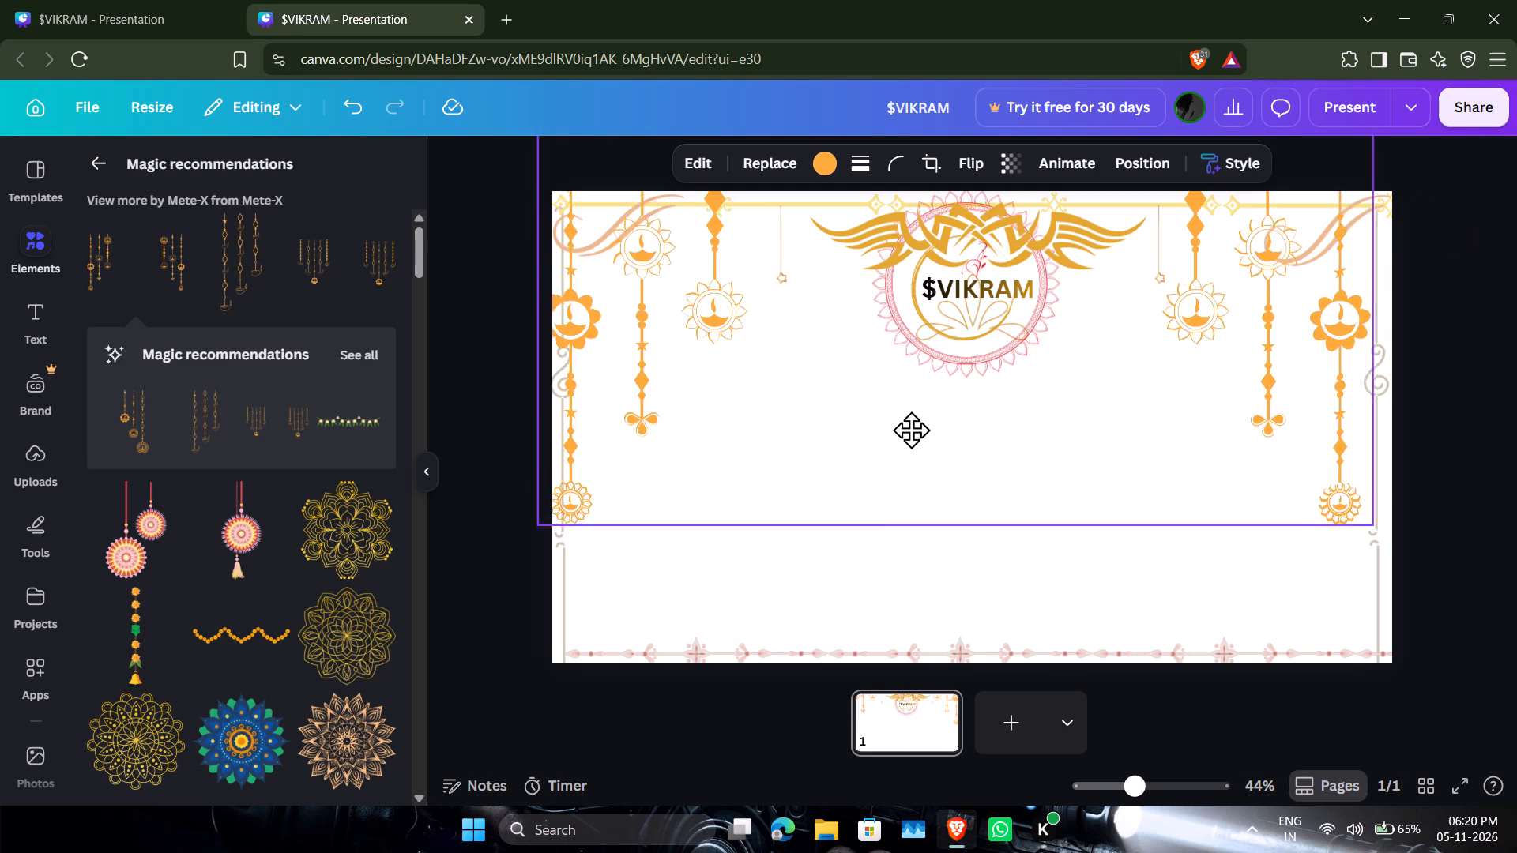
left_click_drag(911, 430, 914, 586)
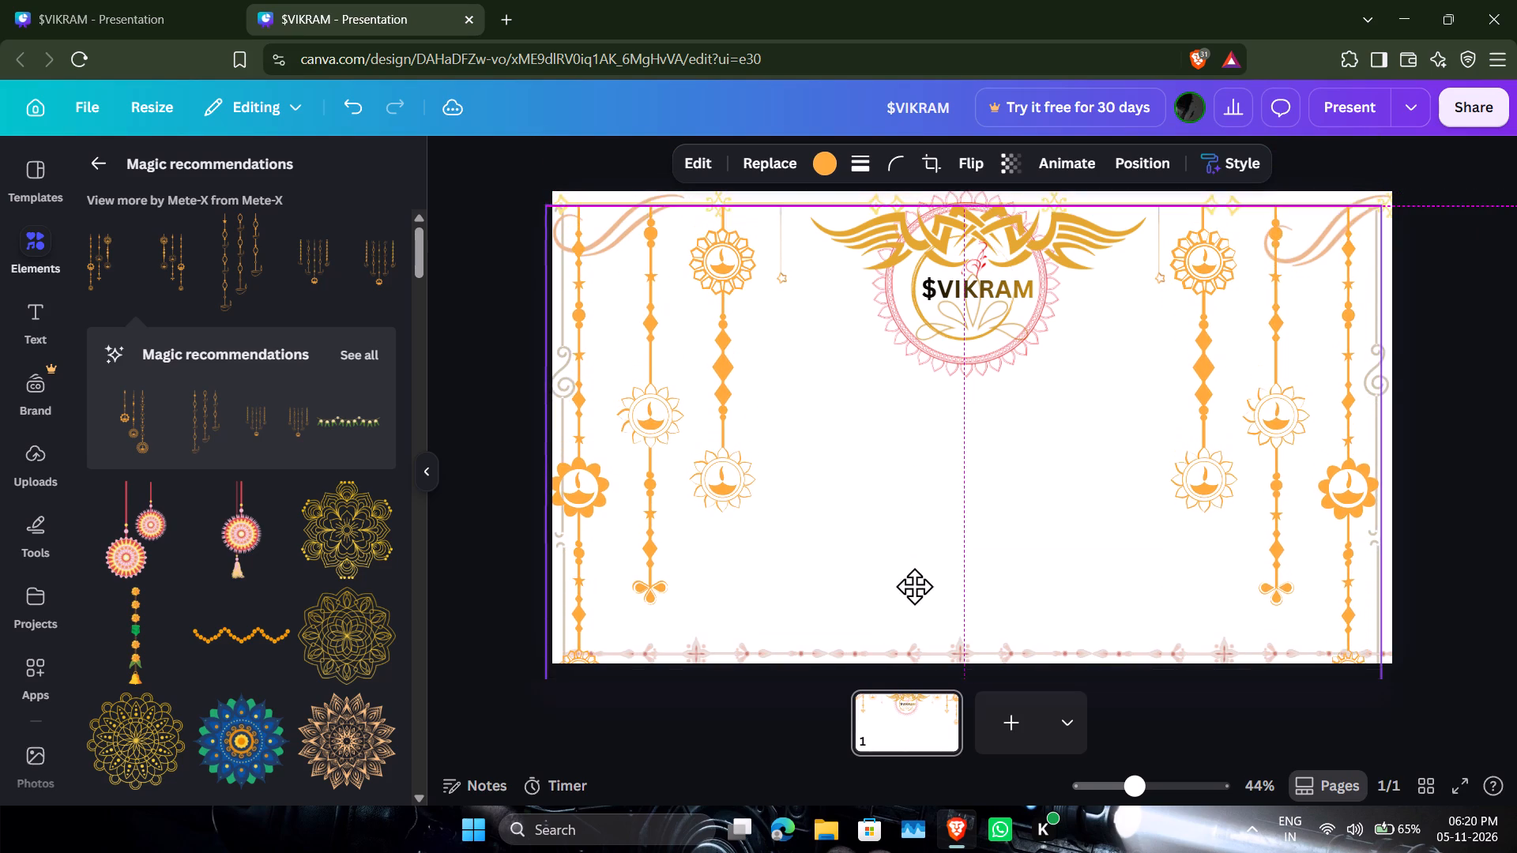
left_click_drag(914, 586, 907, 565)
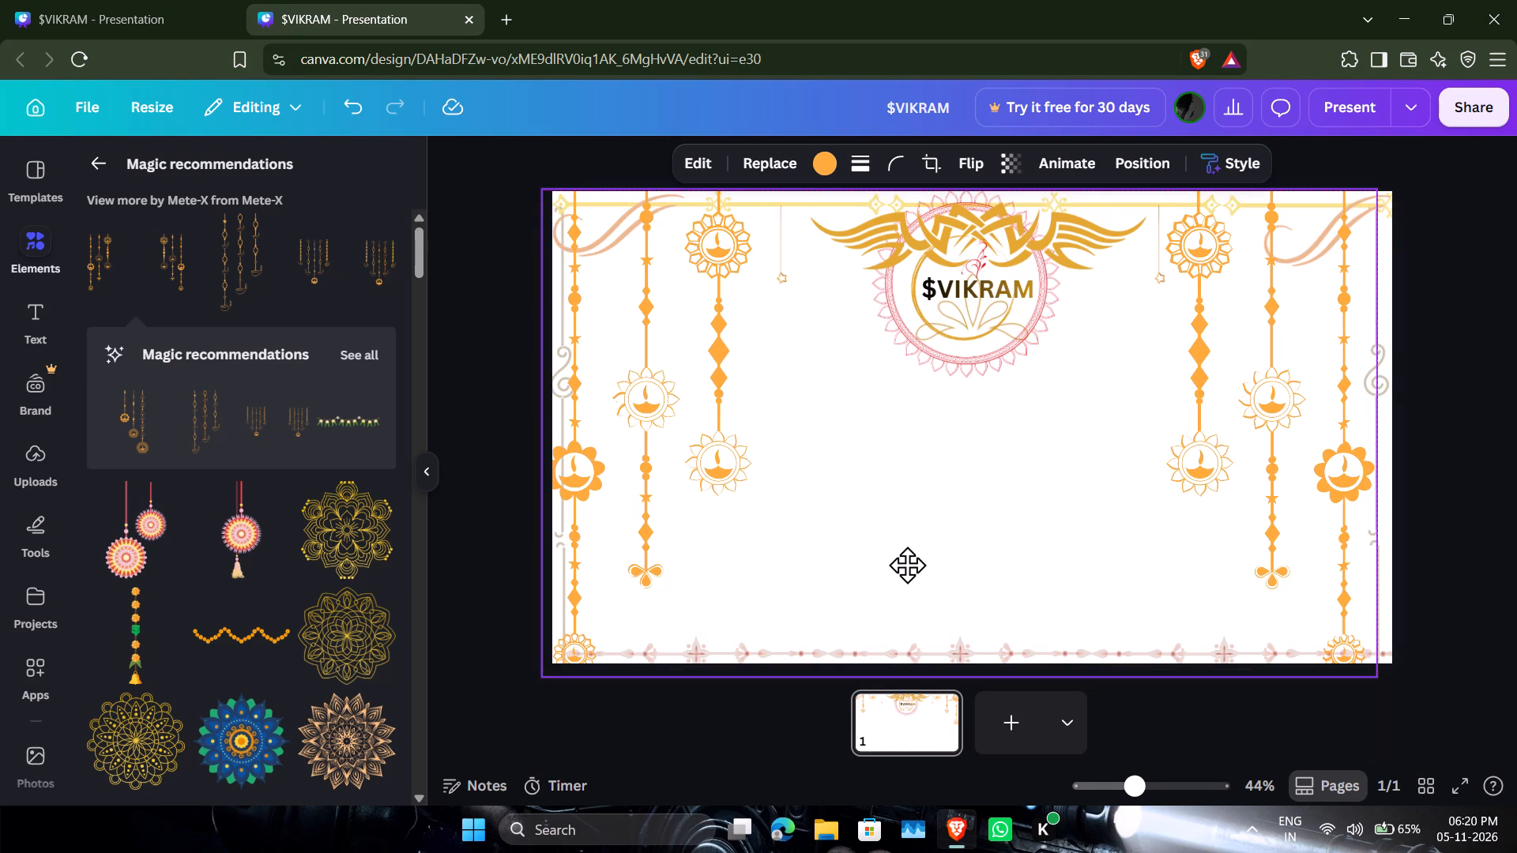
left_click_drag(907, 565, 883, 571)
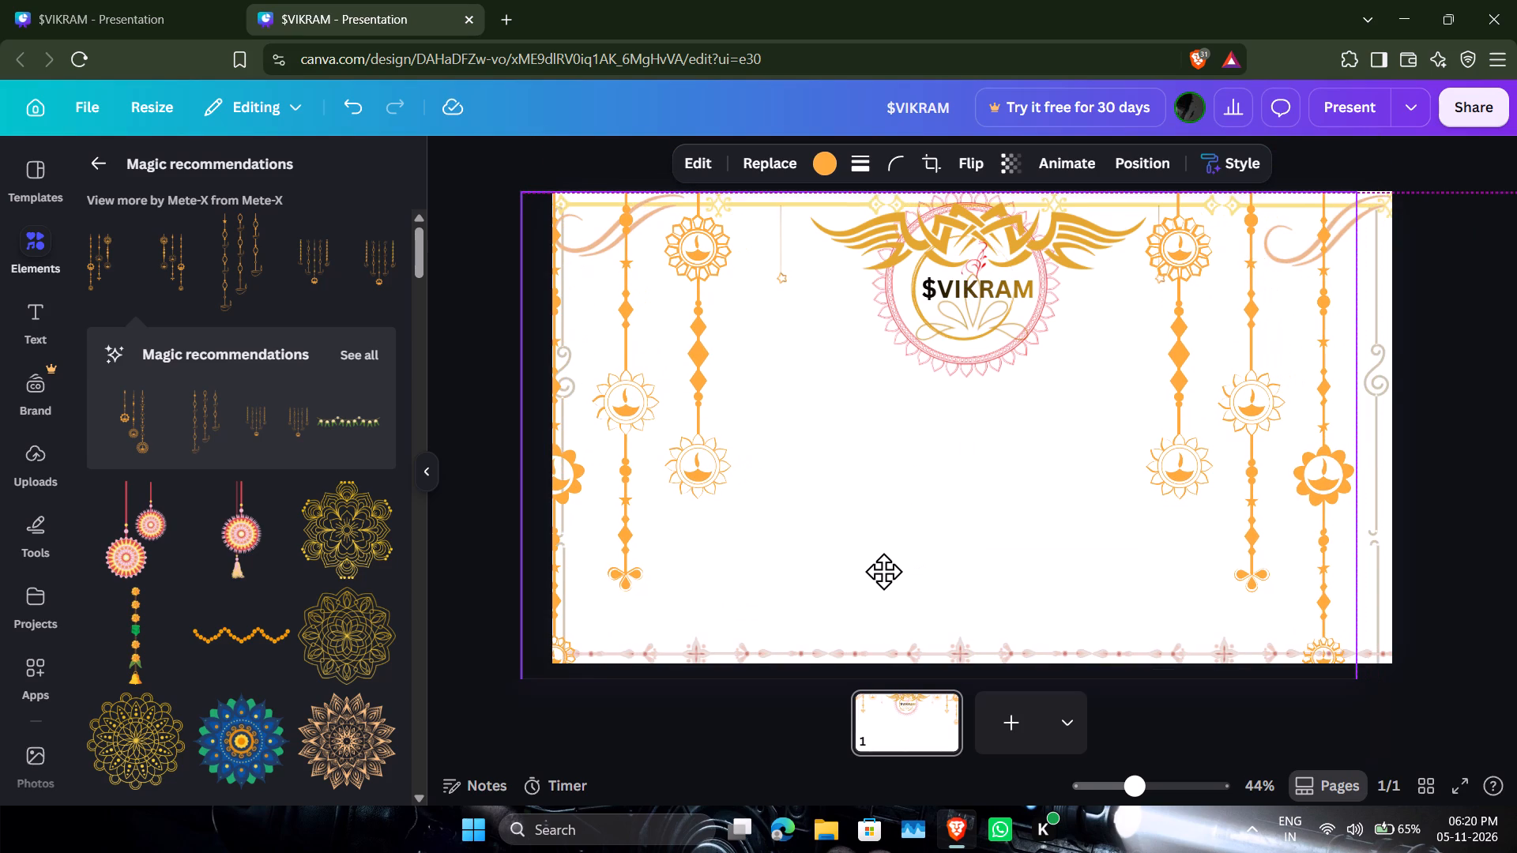
left_click_drag(883, 571, 910, 568)
left_click(1455, 344)
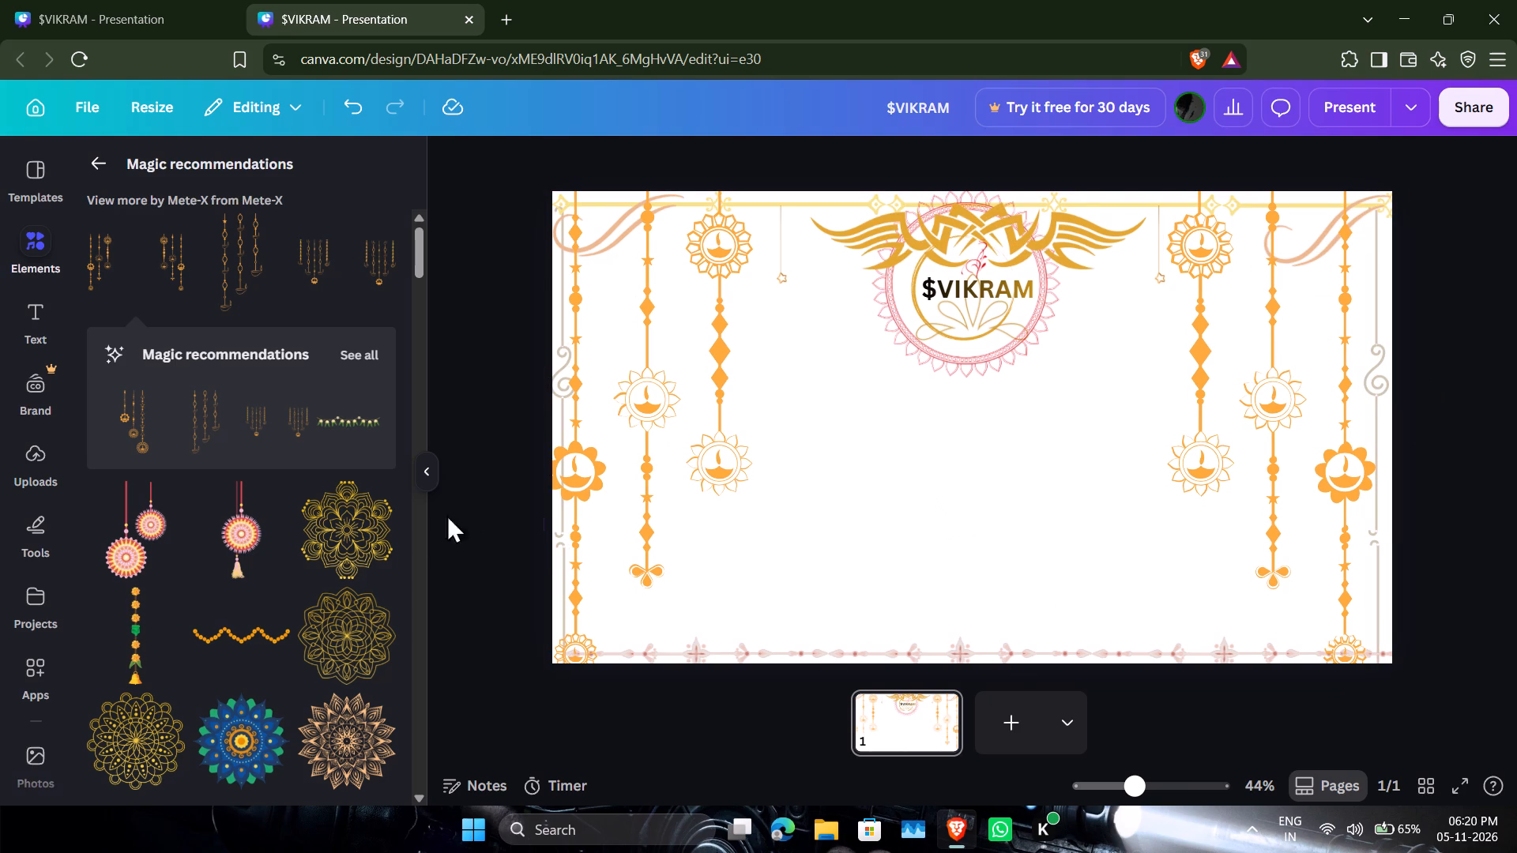
Add a subheading text box to the page and replace its placeholder text with VKY.
left_click(27, 322)
left_click(269, 534)
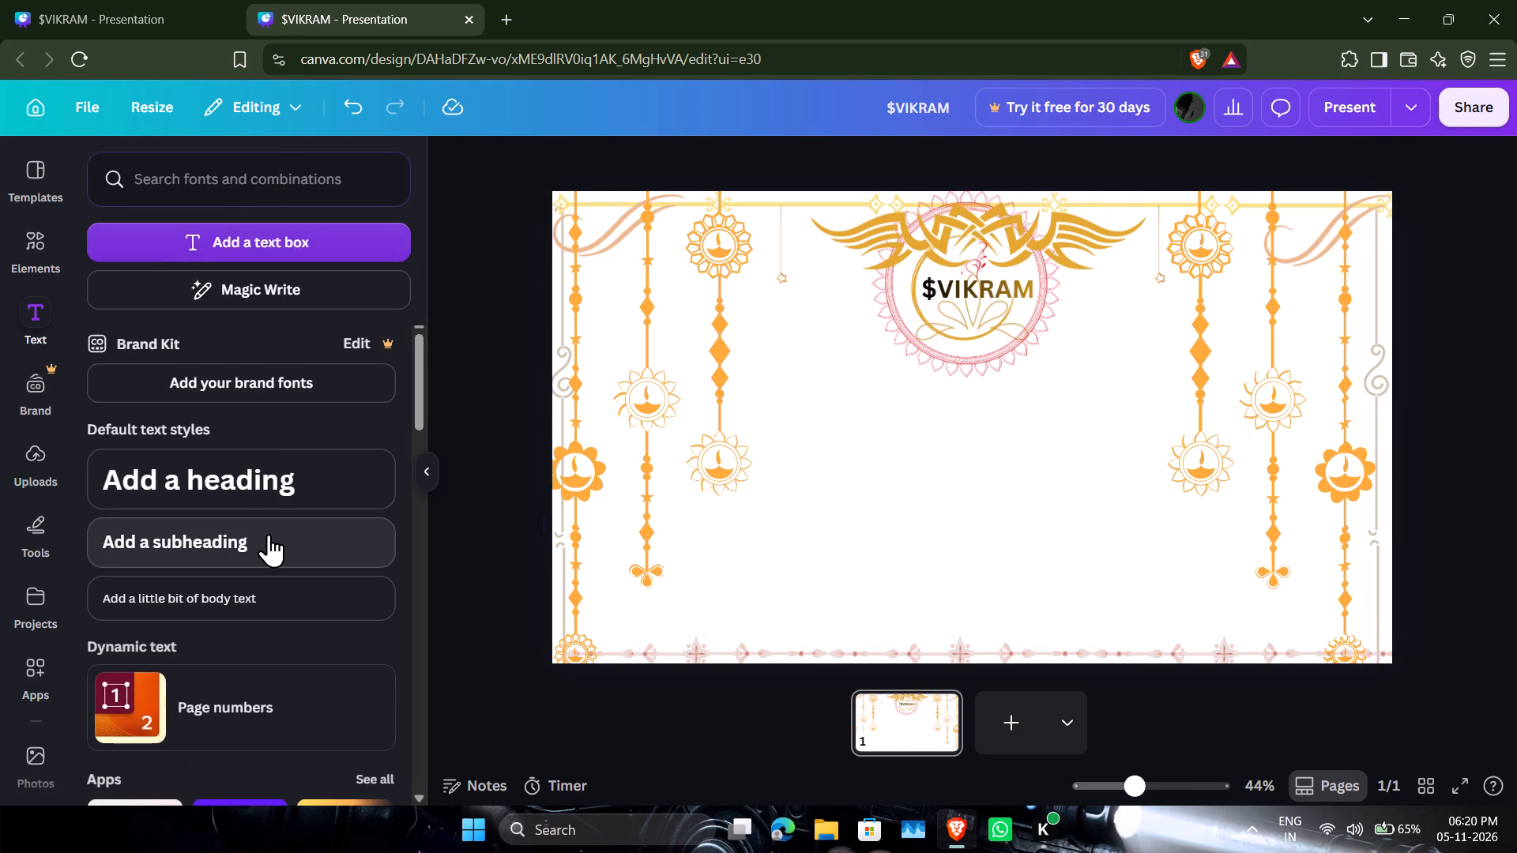
left_click(1094, 420)
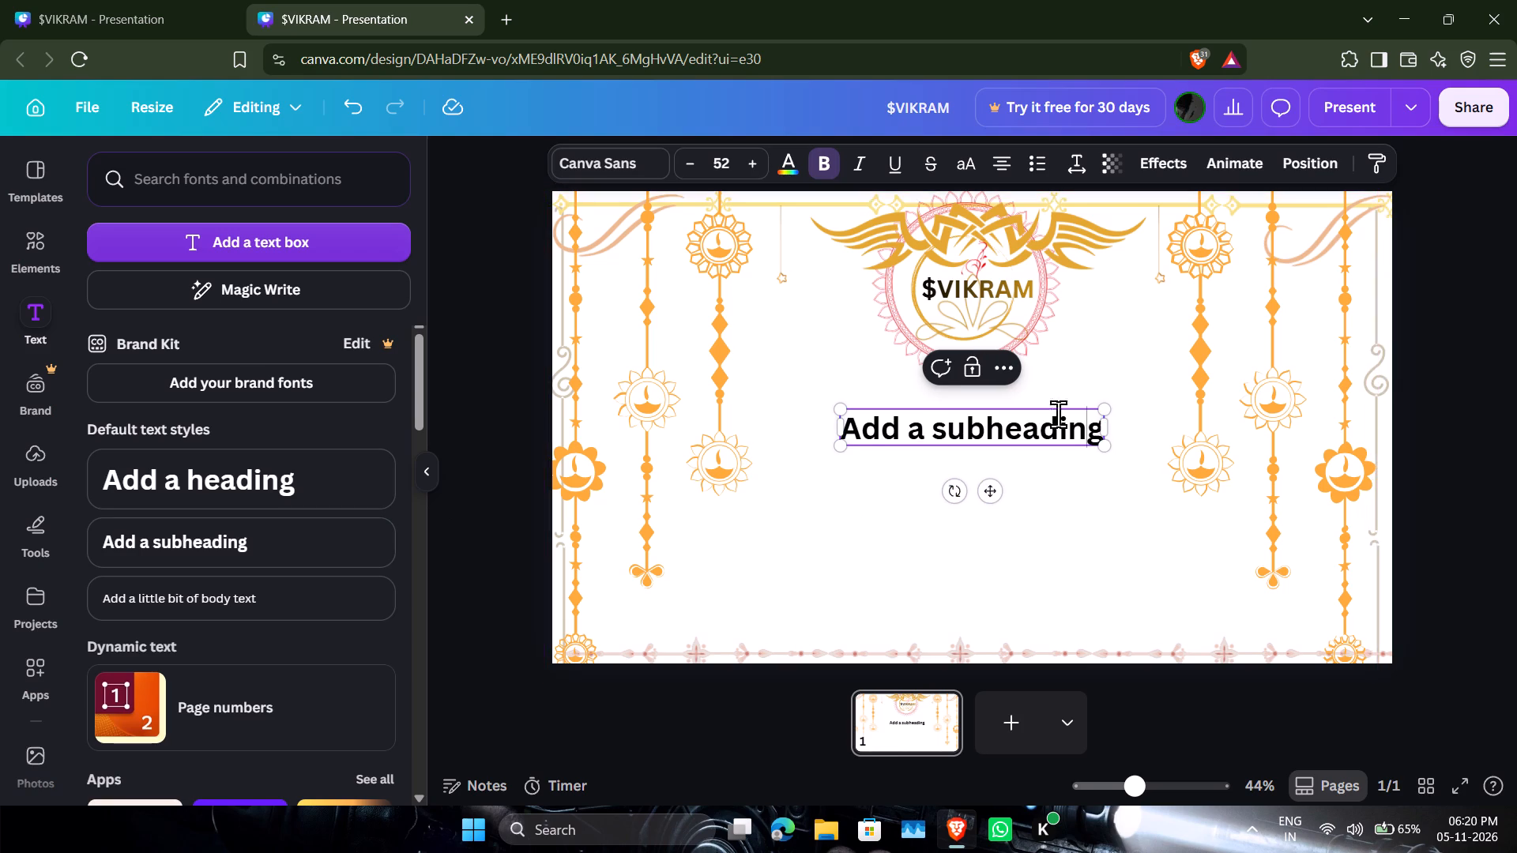
left_click(1100, 434)
key("BackSpace")
key("BackSpace")
key("BackSpace")
key("BackSpace")
key("BackSpace")
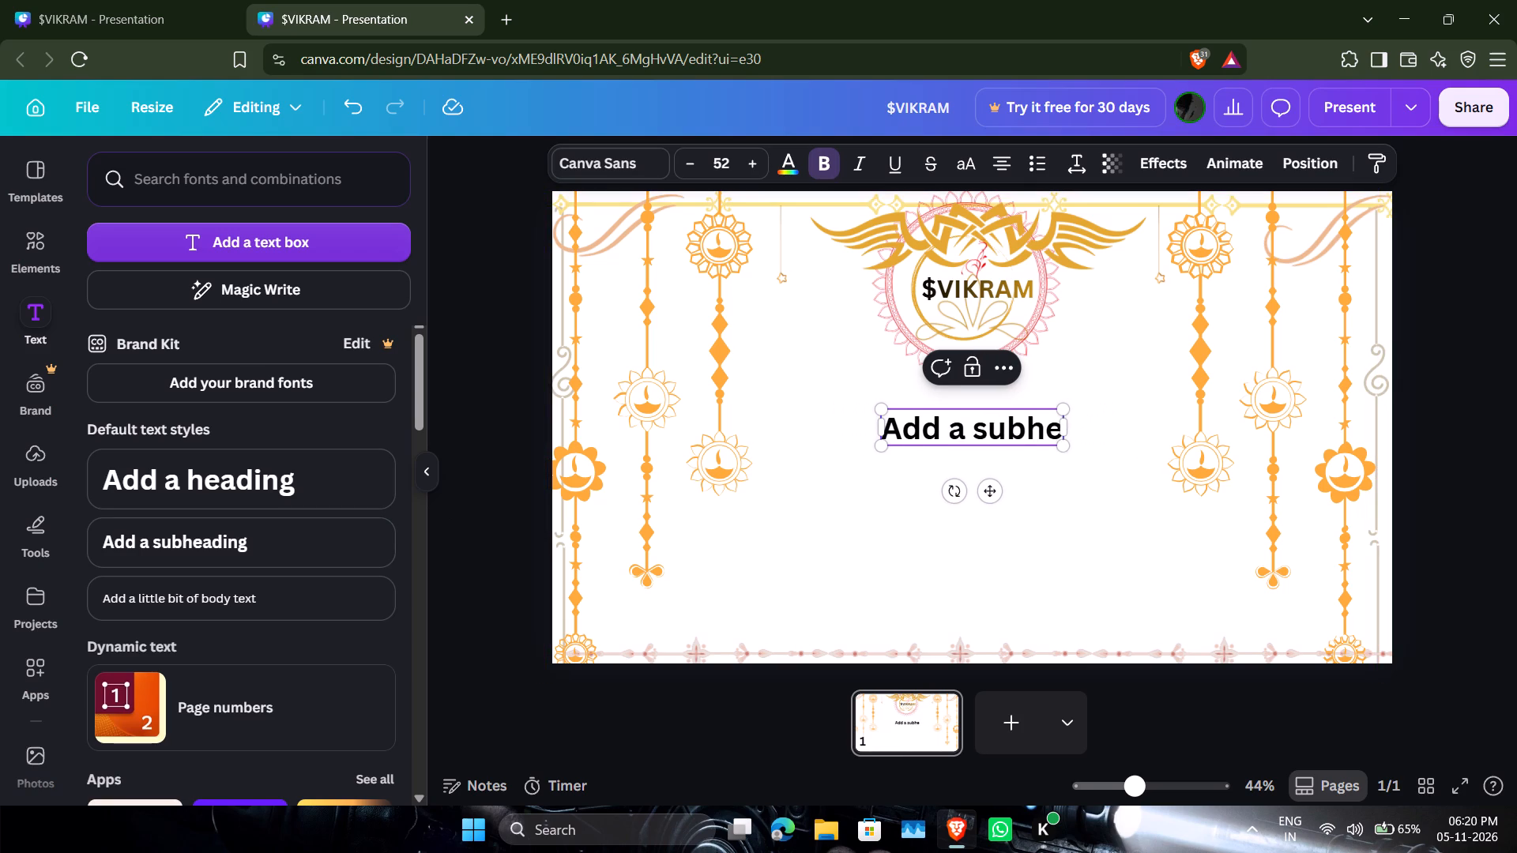
key("BackSpace")
key("BackSpace")
key("BackSpace")
key("BackSpace")
key("BackSpace")
key("BackSpace")
key("BackSpace")
key("BackSpace")
key("BackSpace")
key("BackSpace")
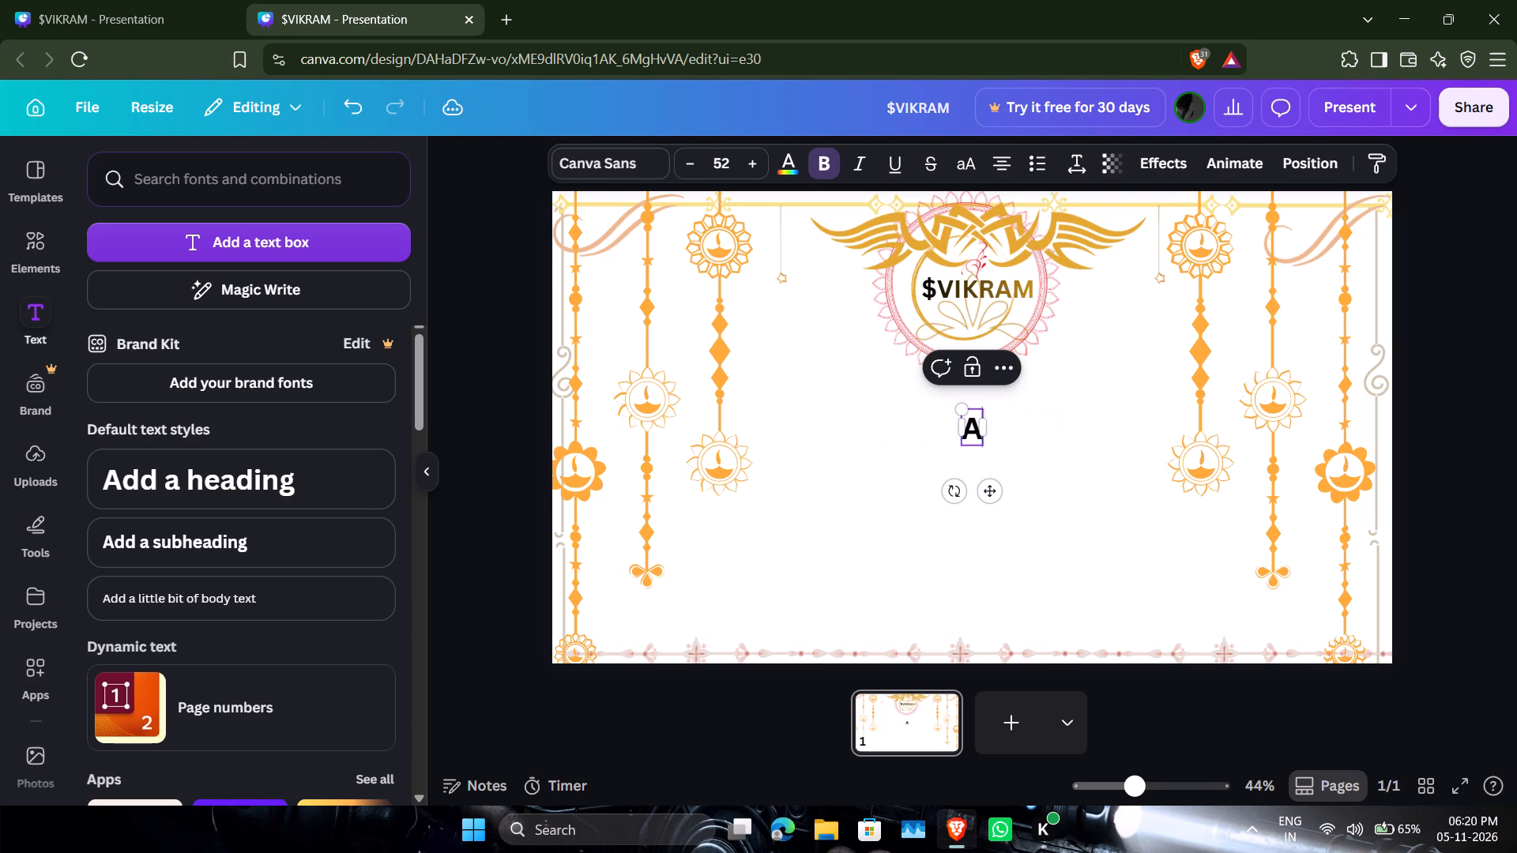
key("BackSpace")
key("BackSpace")
key("BackSpace")
type("VKY")
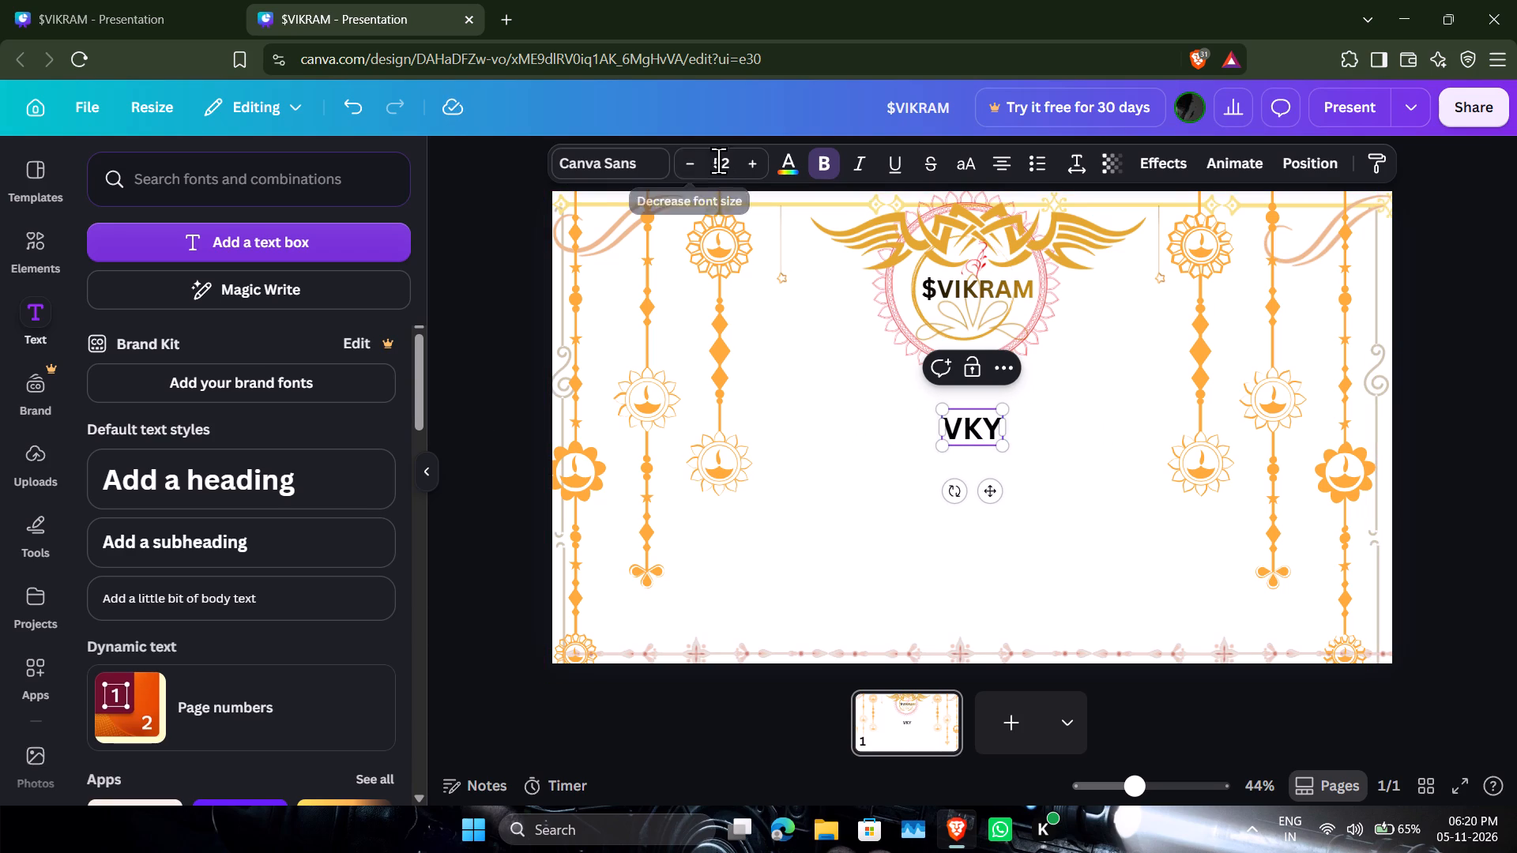
Set the VKY text's font to Cinzel Decorative.
left_click(637, 170)
scroll(326, 498, "down", 4)
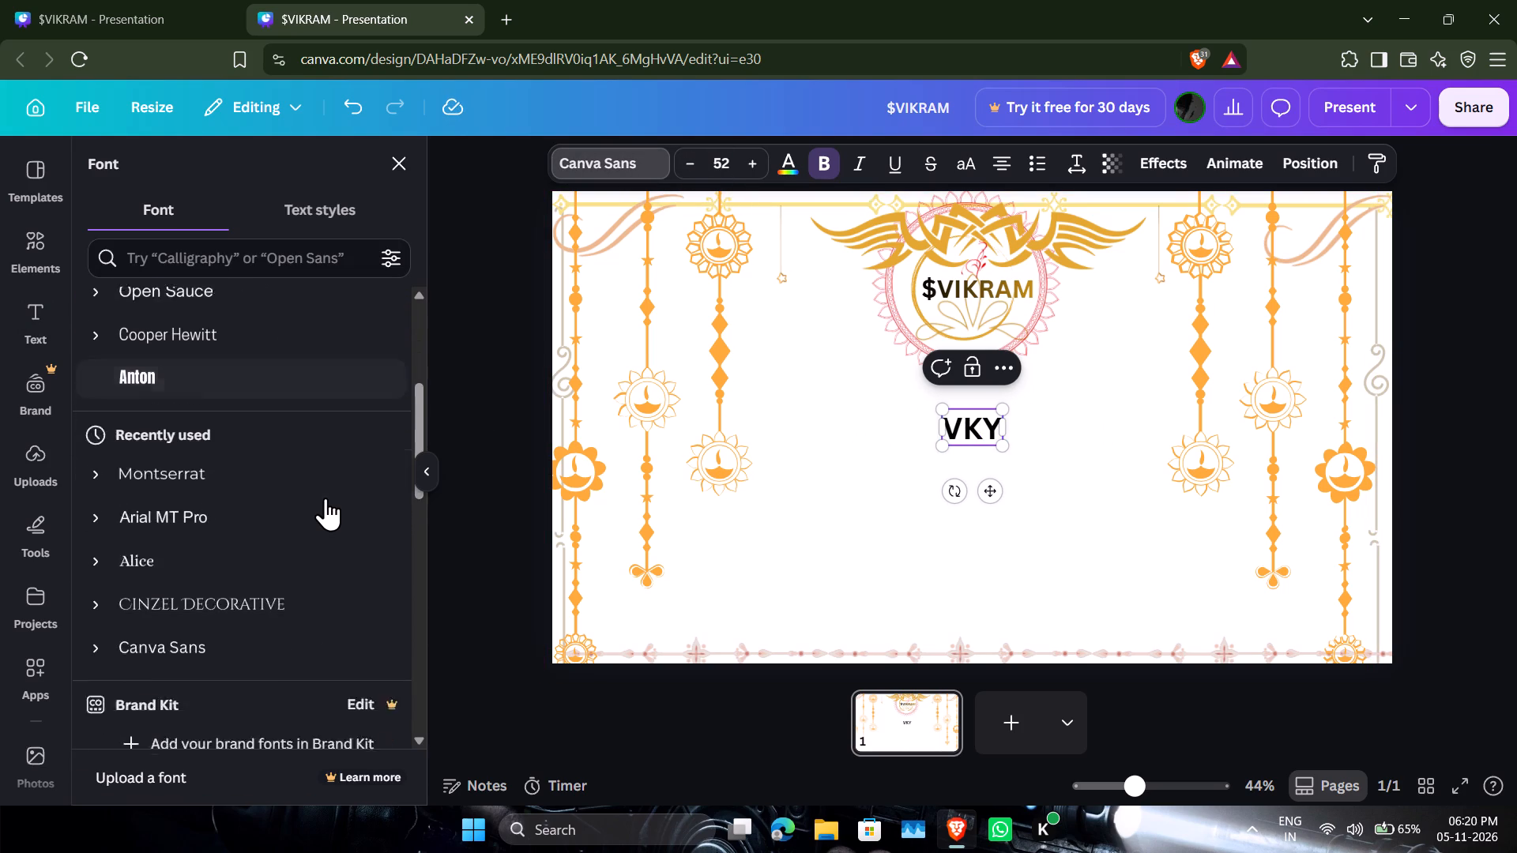
left_click(326, 498)
scroll(326, 498, "down", 3)
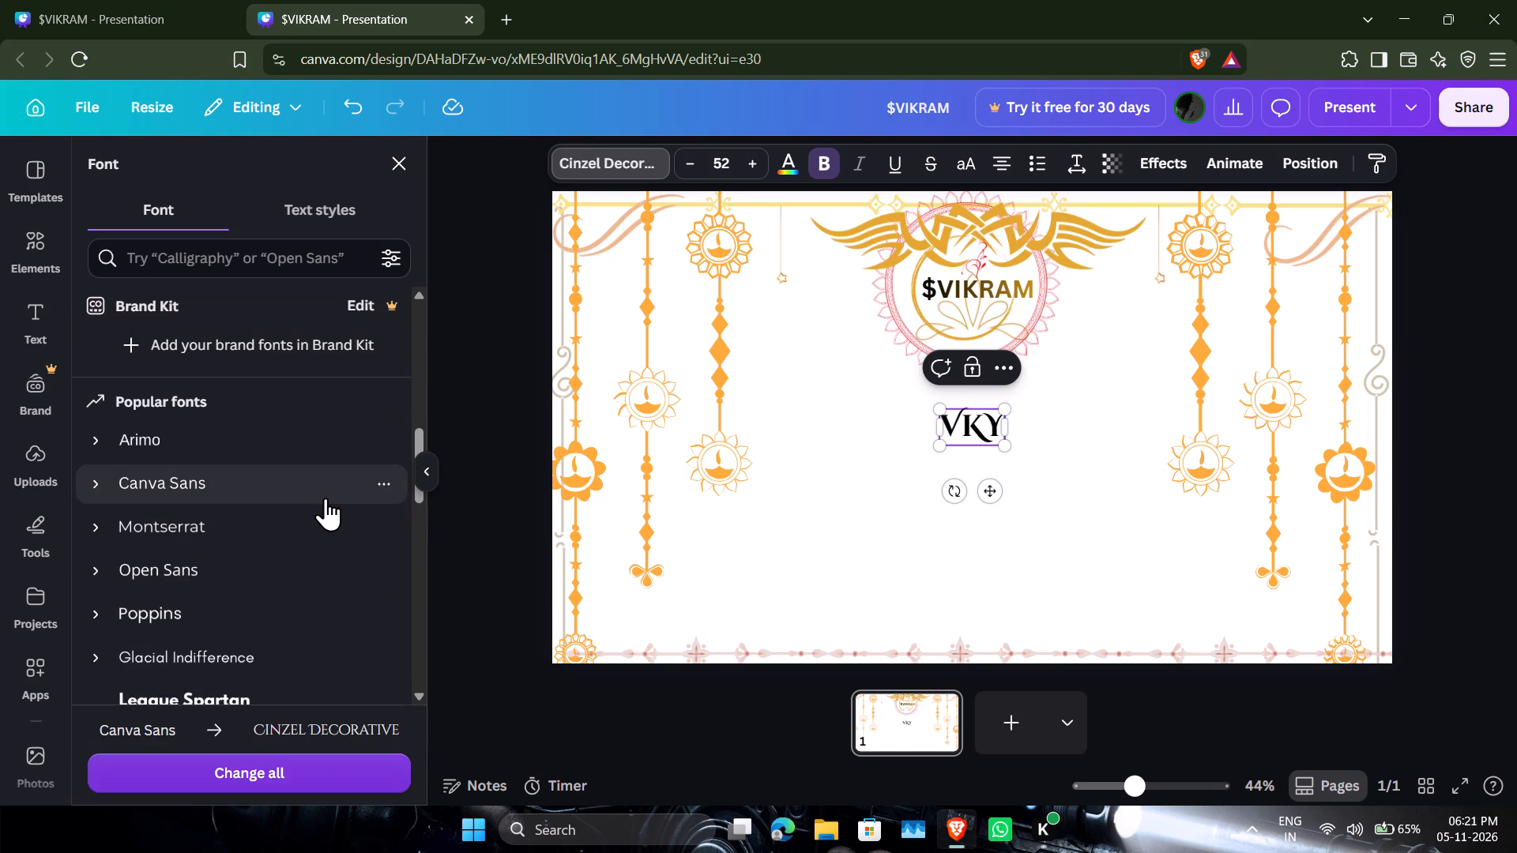
Shrink the VKY text to about size 32.8 and centre it below $VIKRAM at the bottom of the circular frame.
left_click_drag(988, 493, 942, 403)
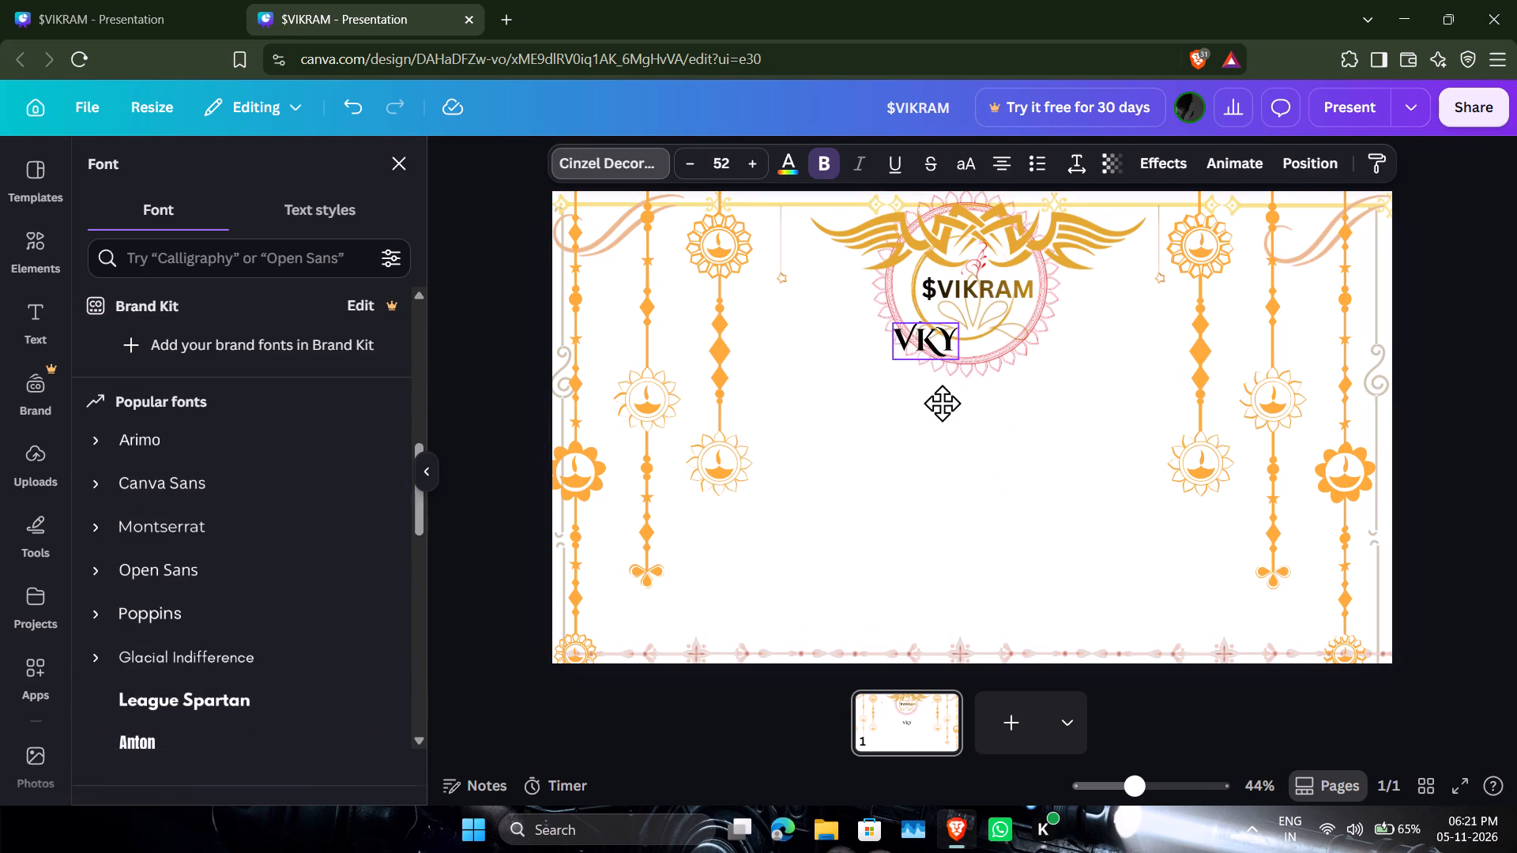
left_click_drag(942, 403, 1129, 373)
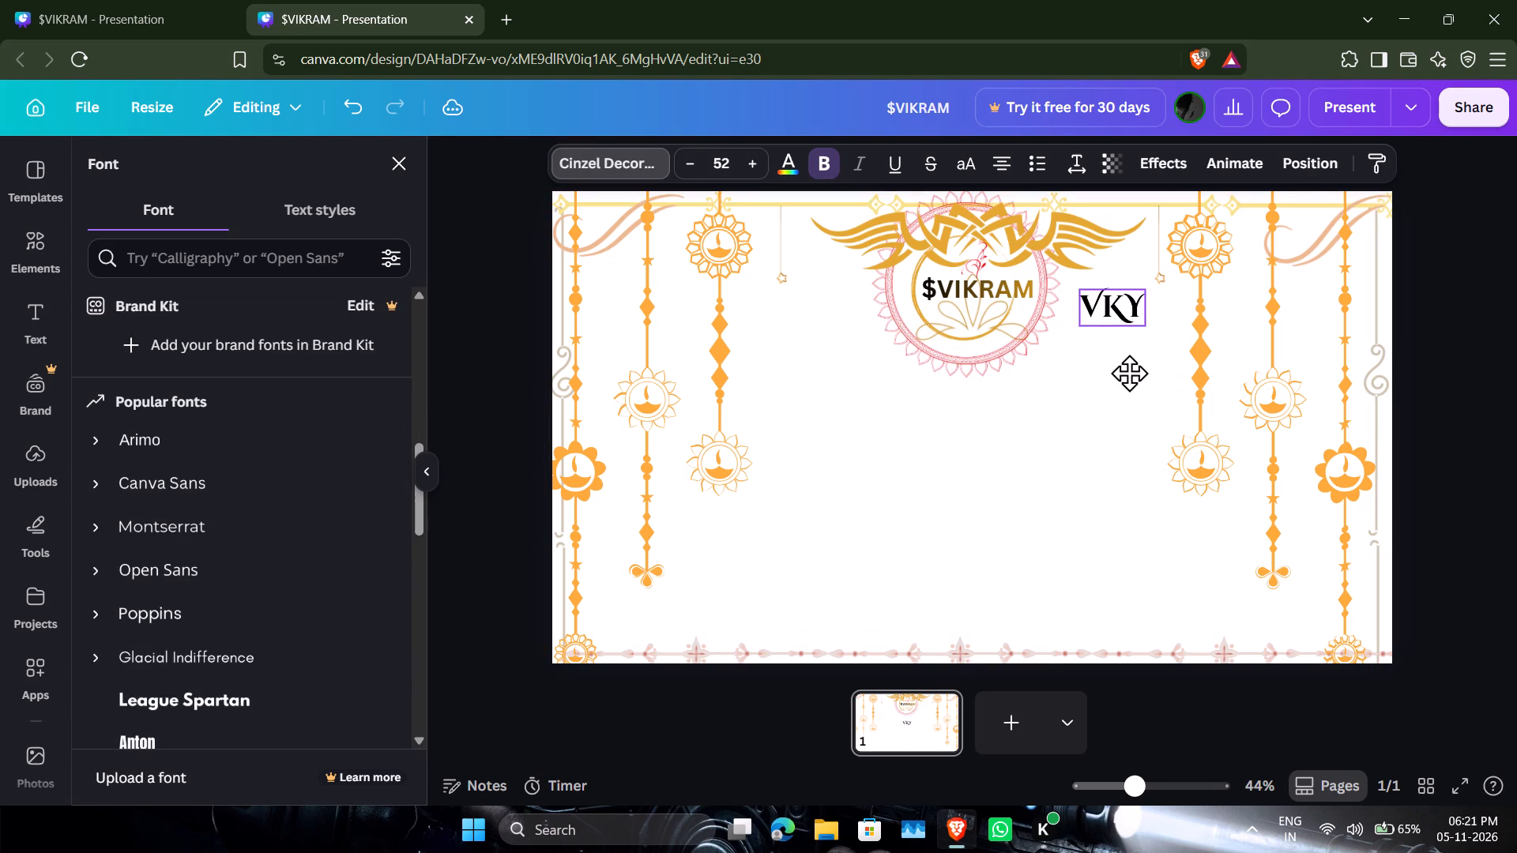
left_click_drag(1129, 373, 1003, 494)
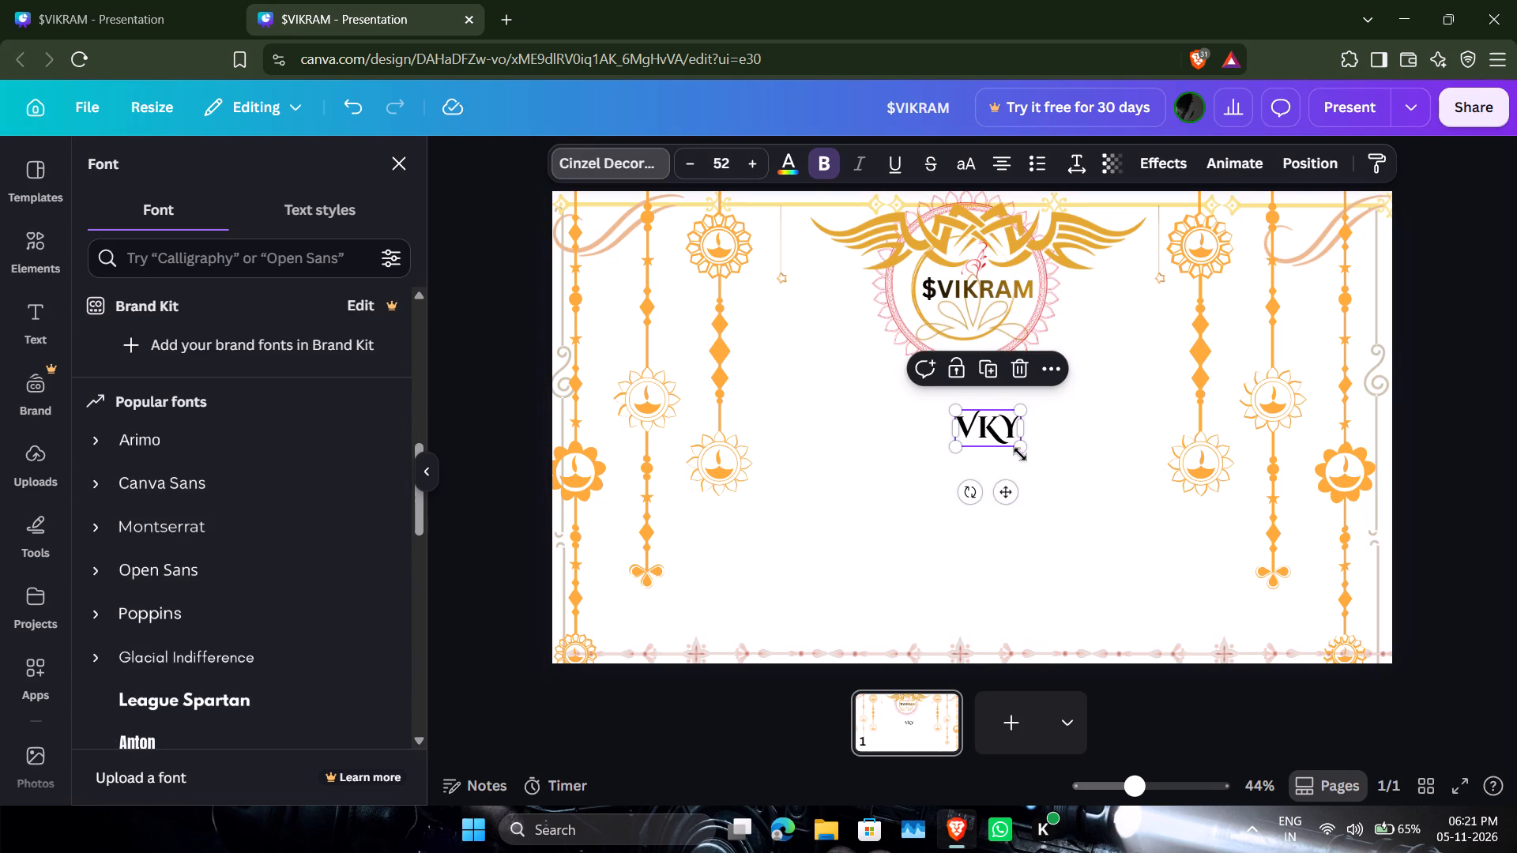
left_click_drag(1020, 453, 992, 434)
left_click_drag(997, 468, 969, 412)
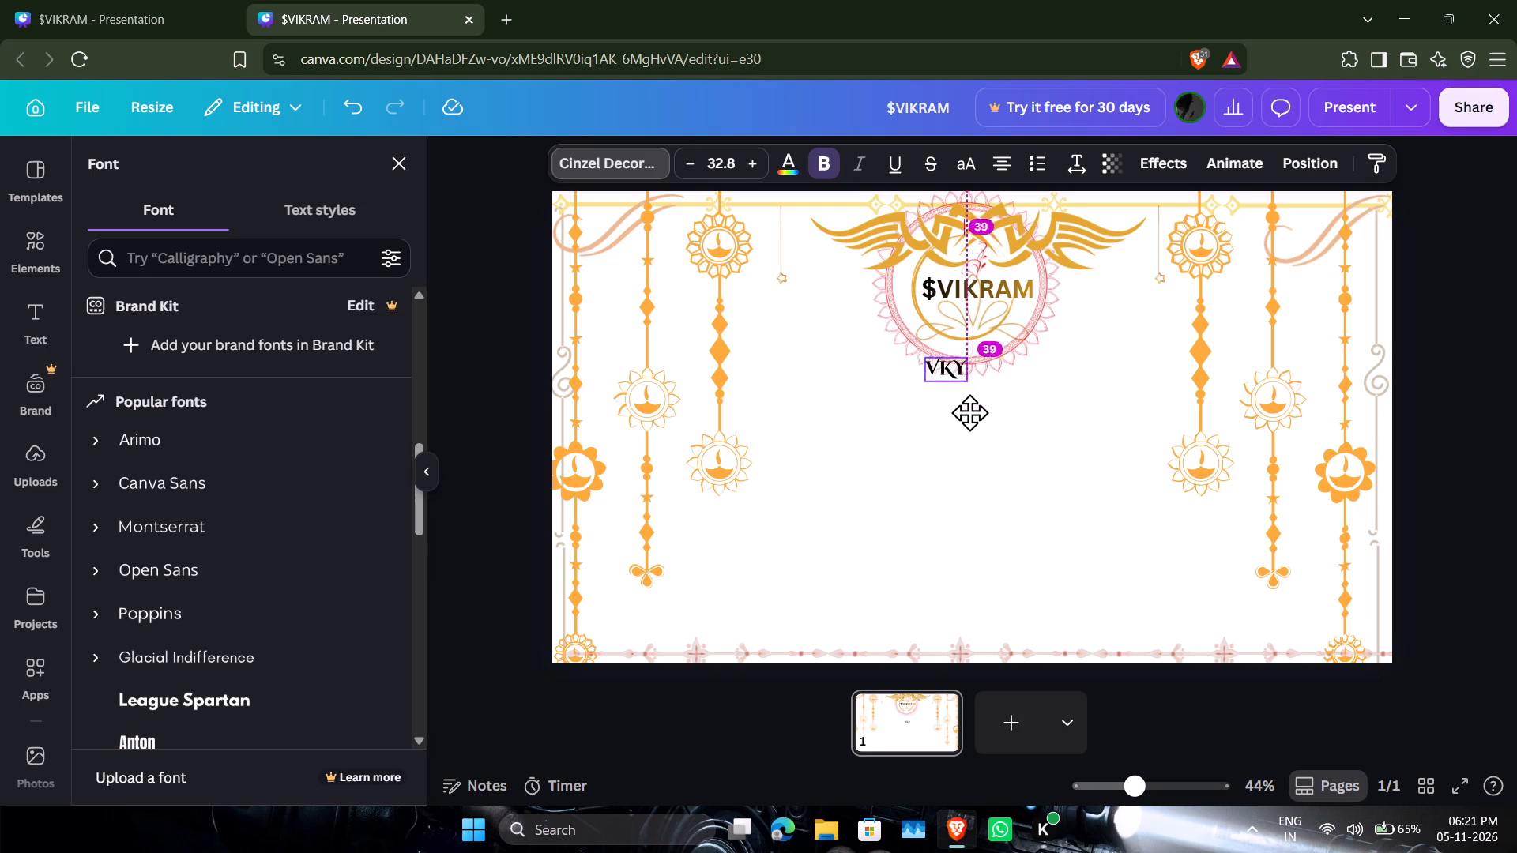
left_click_drag(969, 412, 994, 393)
left_click(1031, 302)
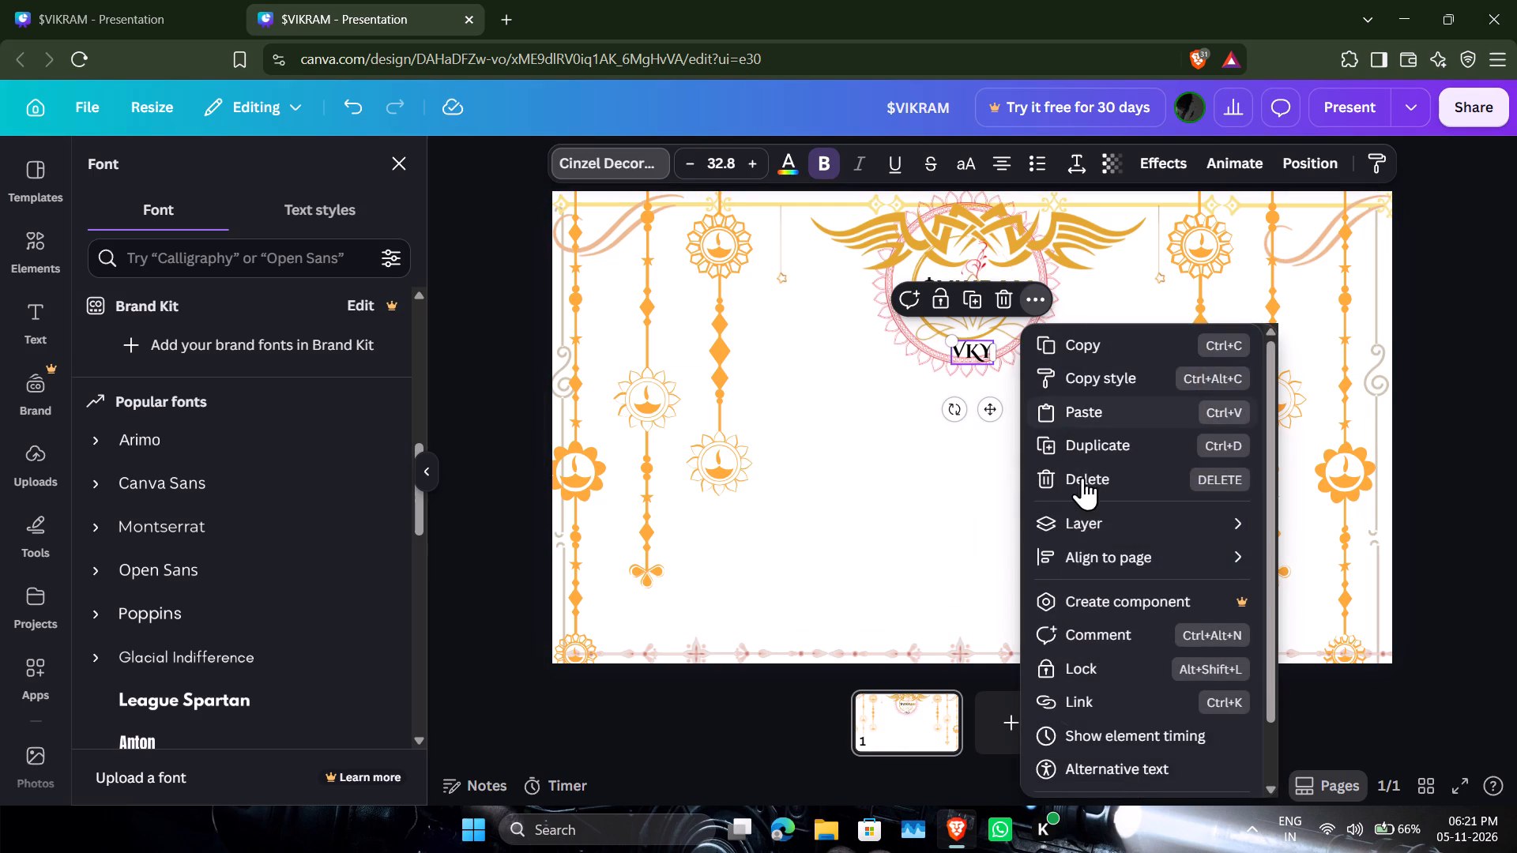
Apply the default black-to-blue gradient colour to the VKY text.
left_click(798, 167)
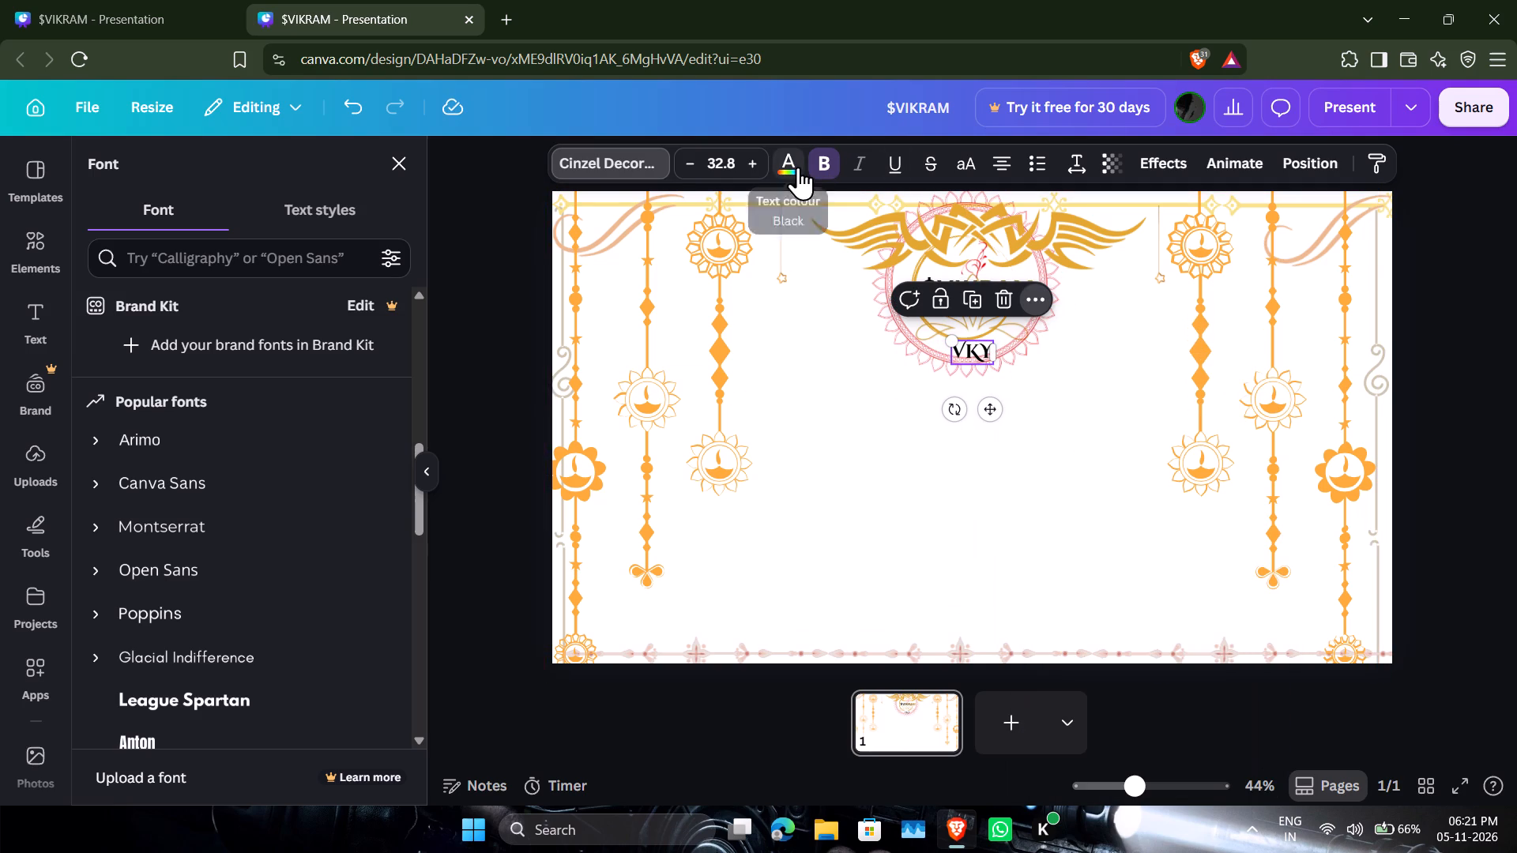
scroll(349, 581, "down", 7)
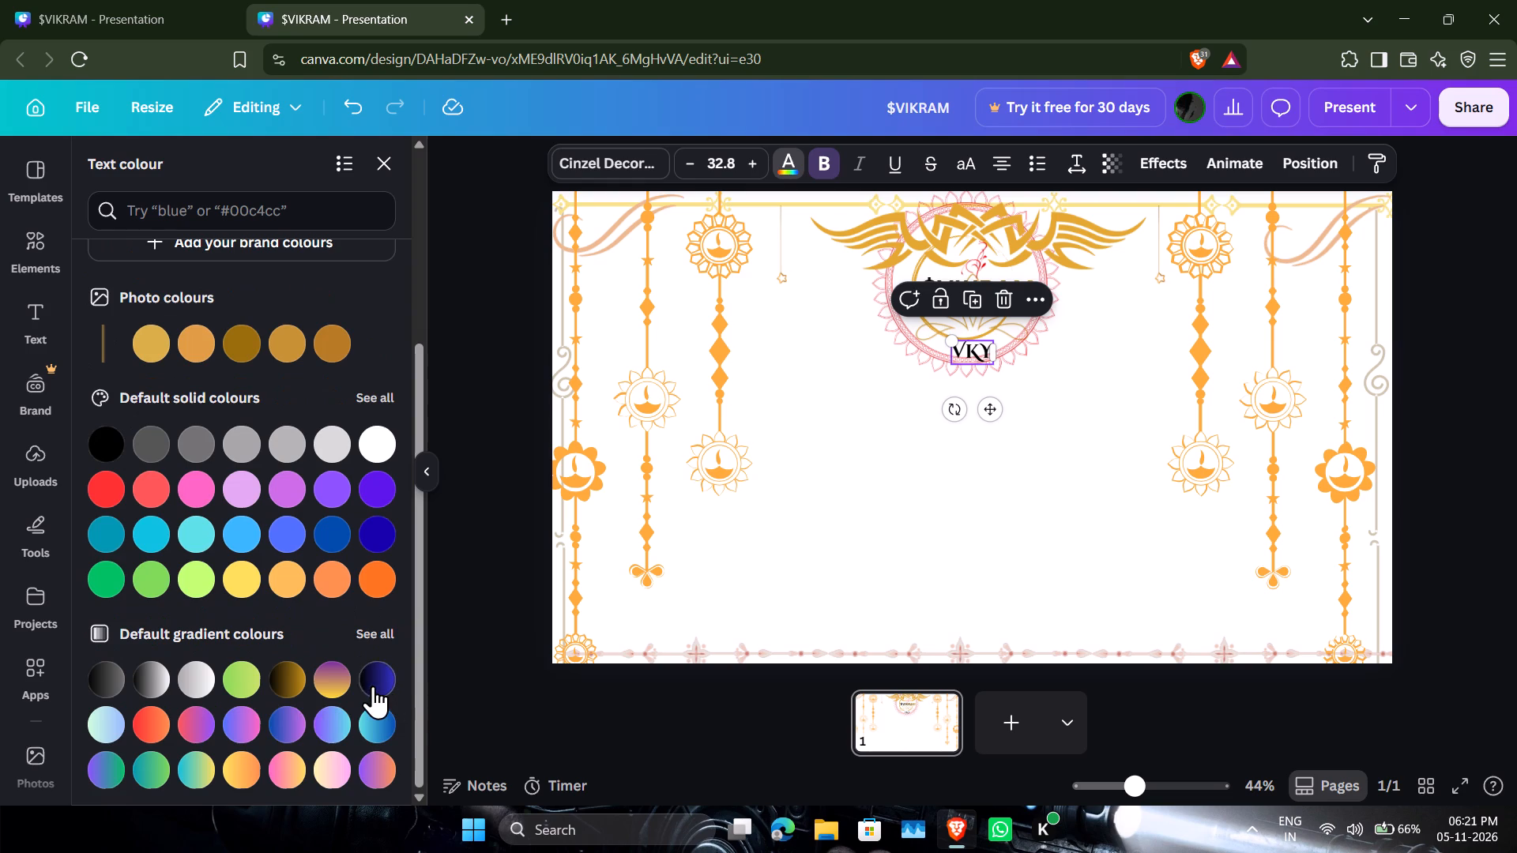
left_click(371, 686)
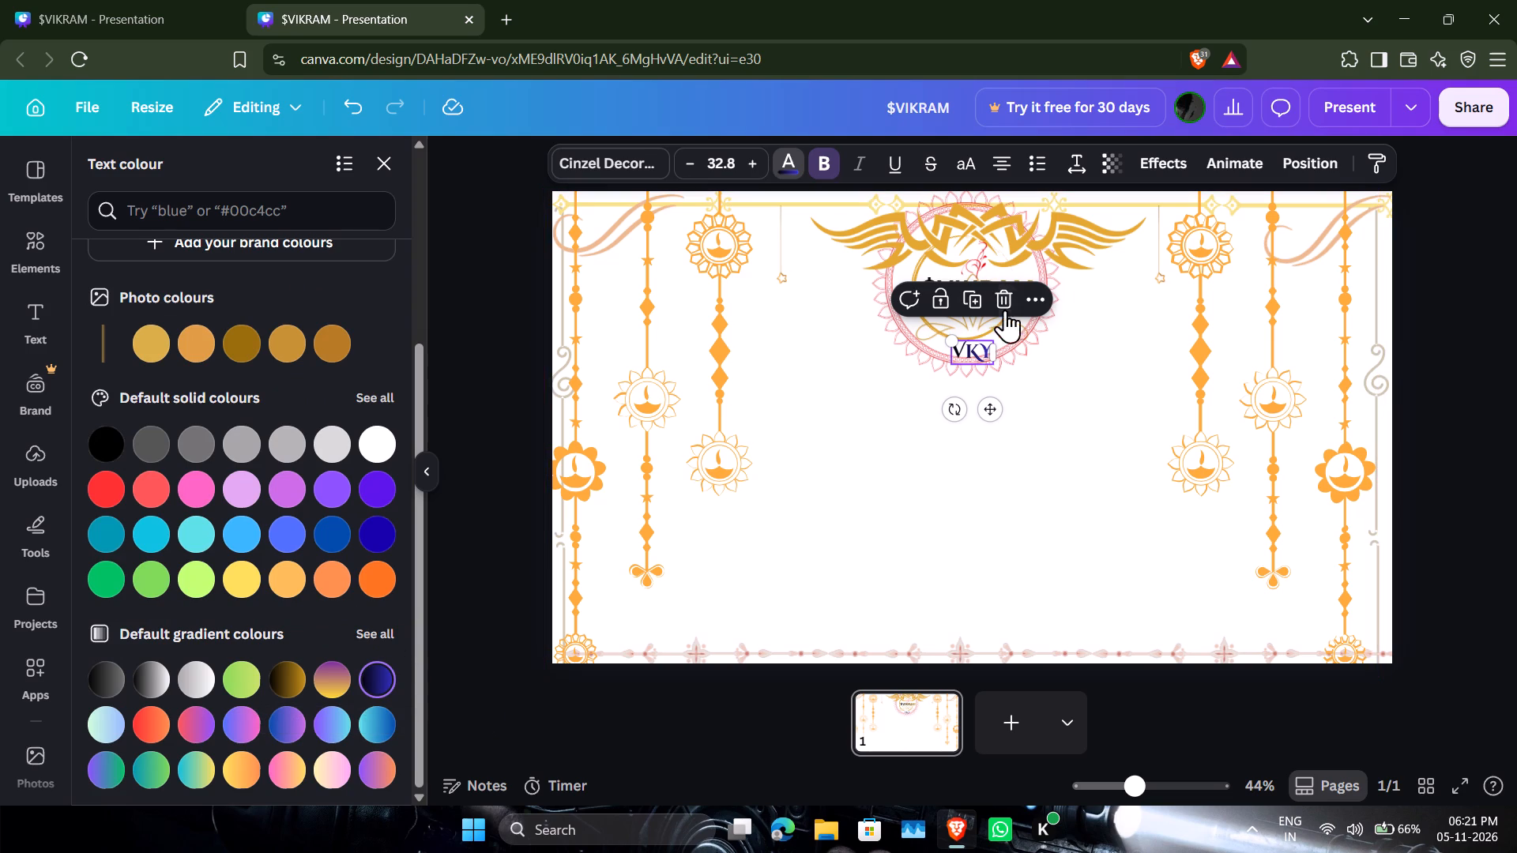
Send the VKY text backward repeatedly until it is the rearmost layer on the page.
left_click(1033, 297)
left_click(1121, 516)
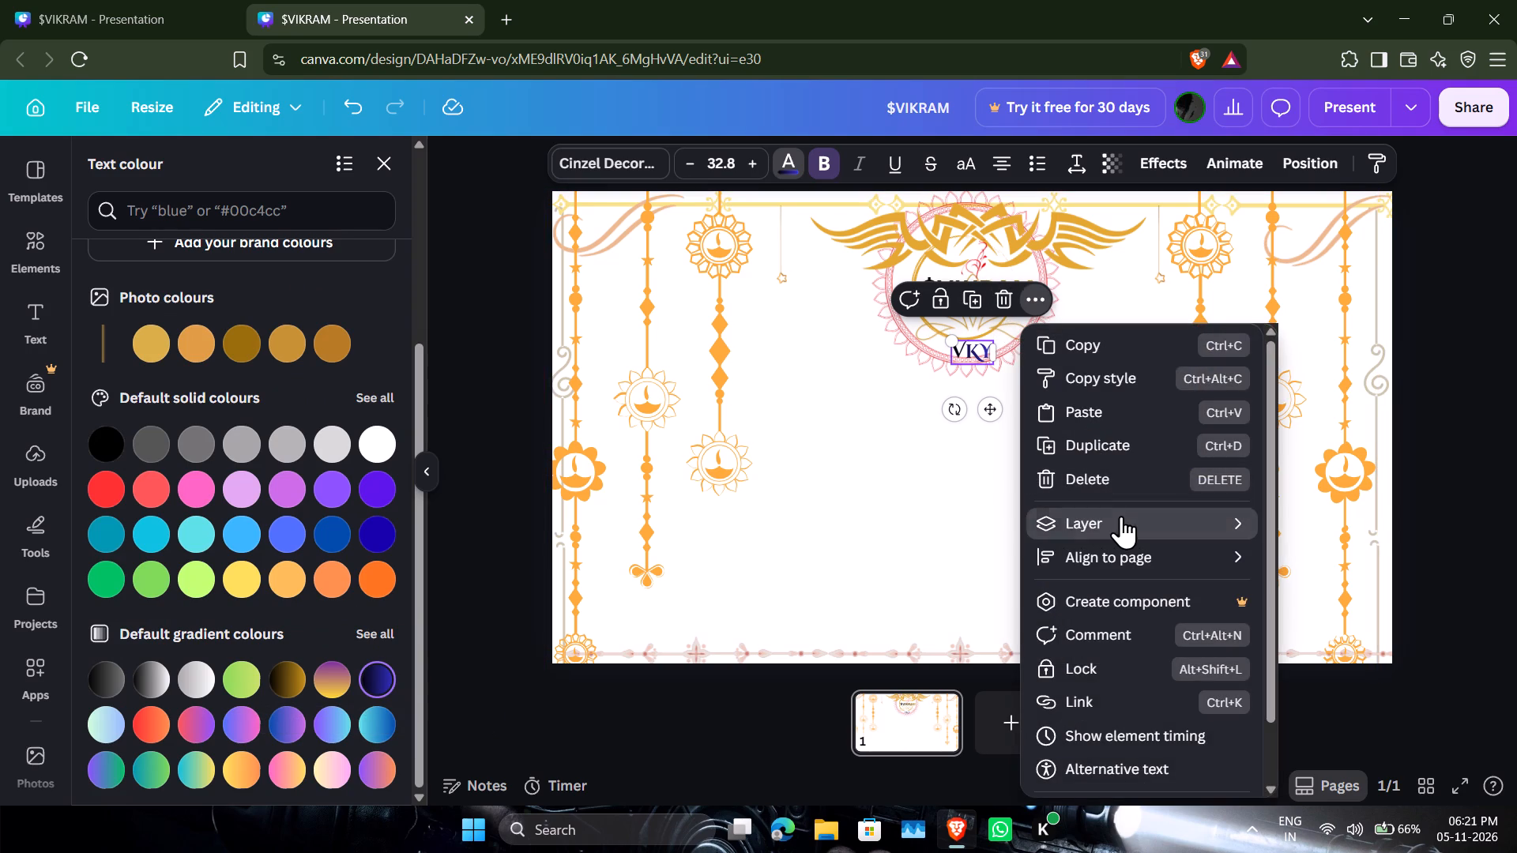
left_click(1005, 592)
triple_click(1005, 592)
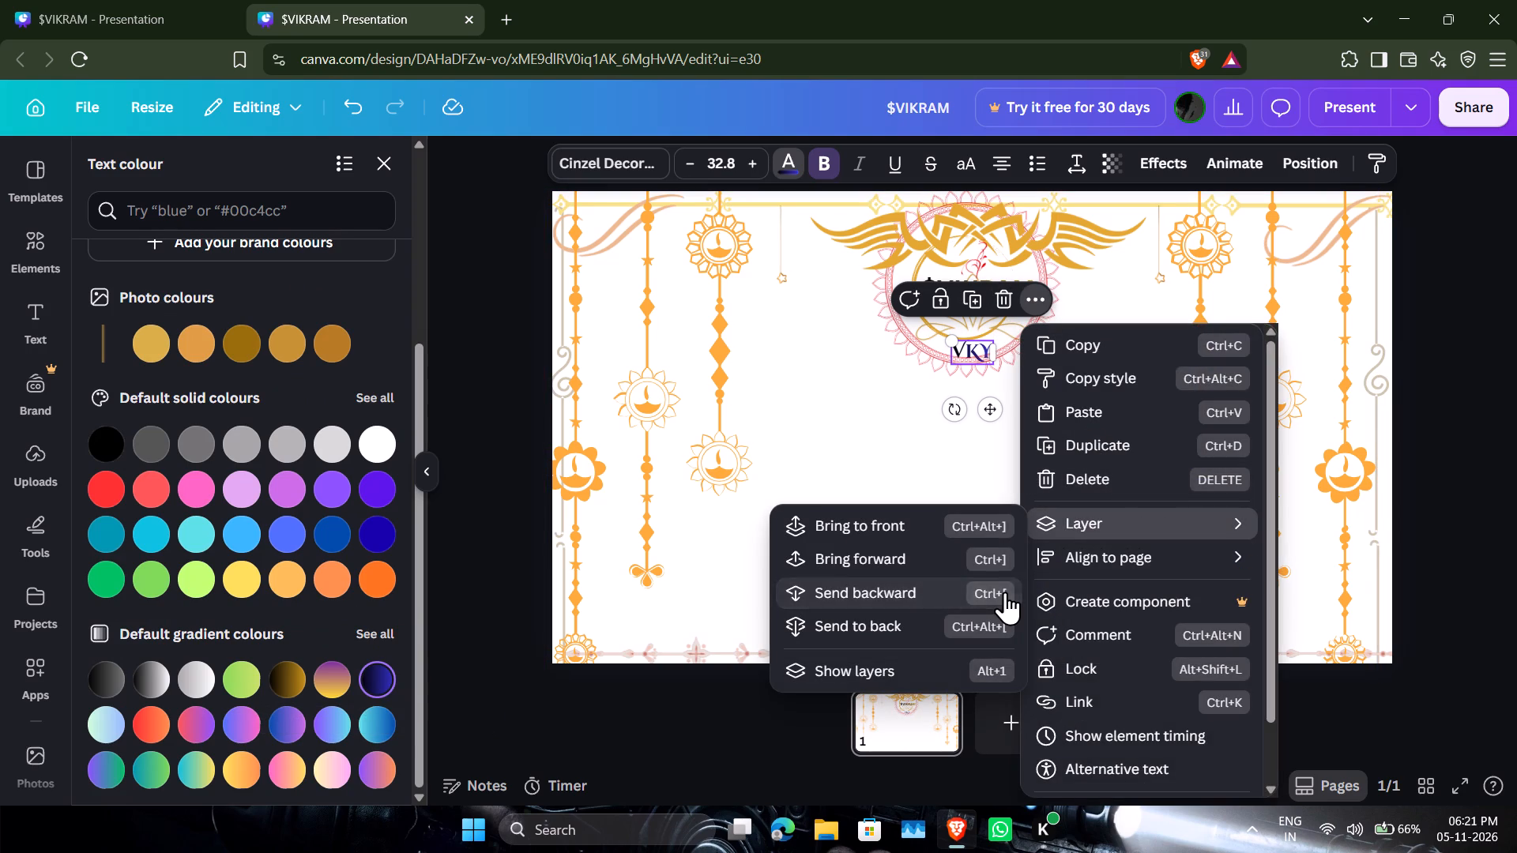
triple_click(1005, 592)
left_click(1005, 592)
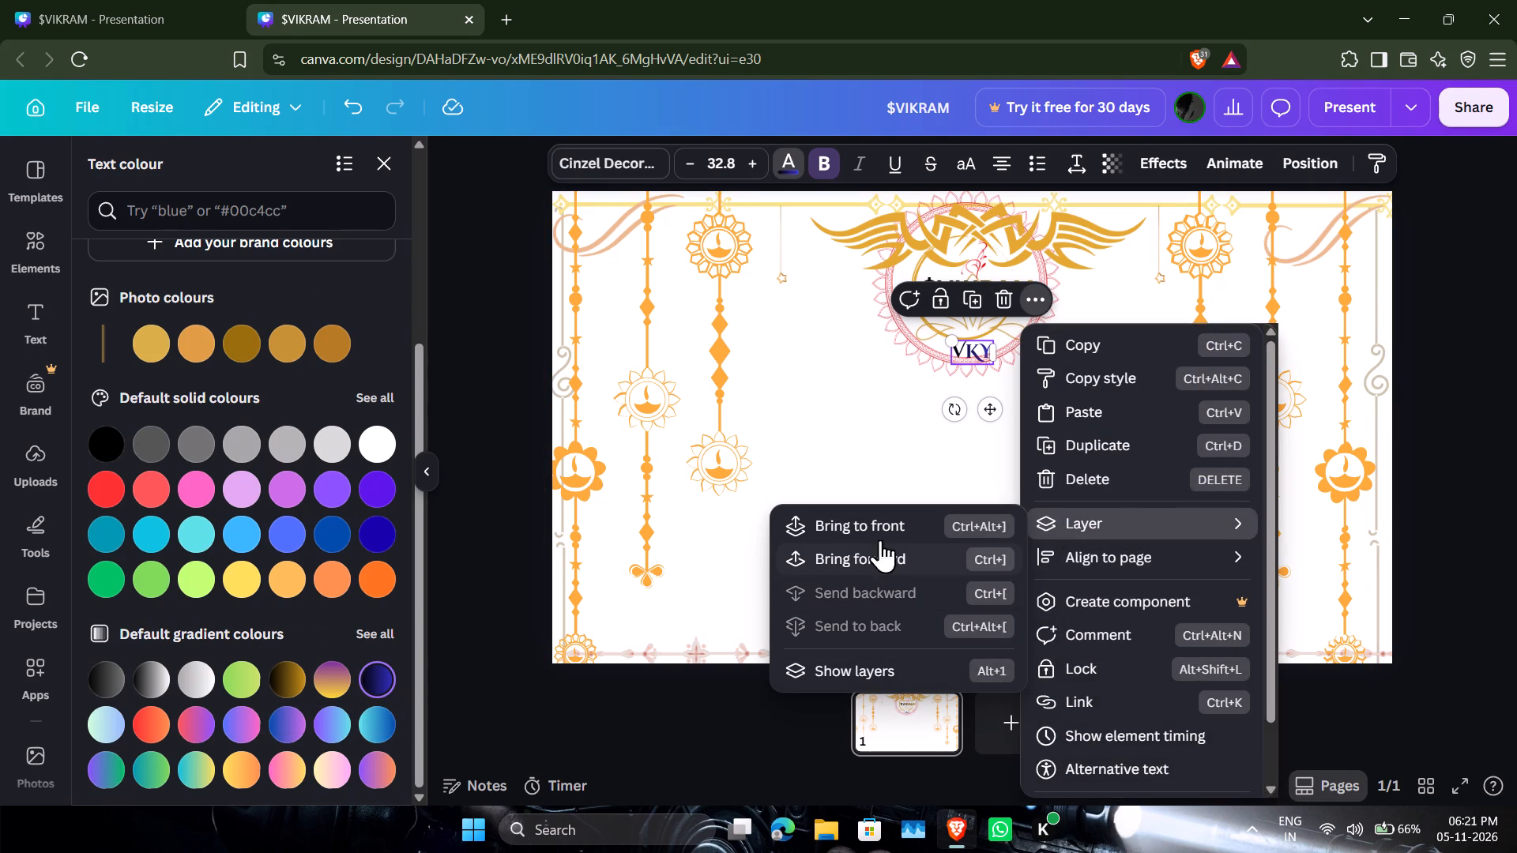
left_click(820, 423)
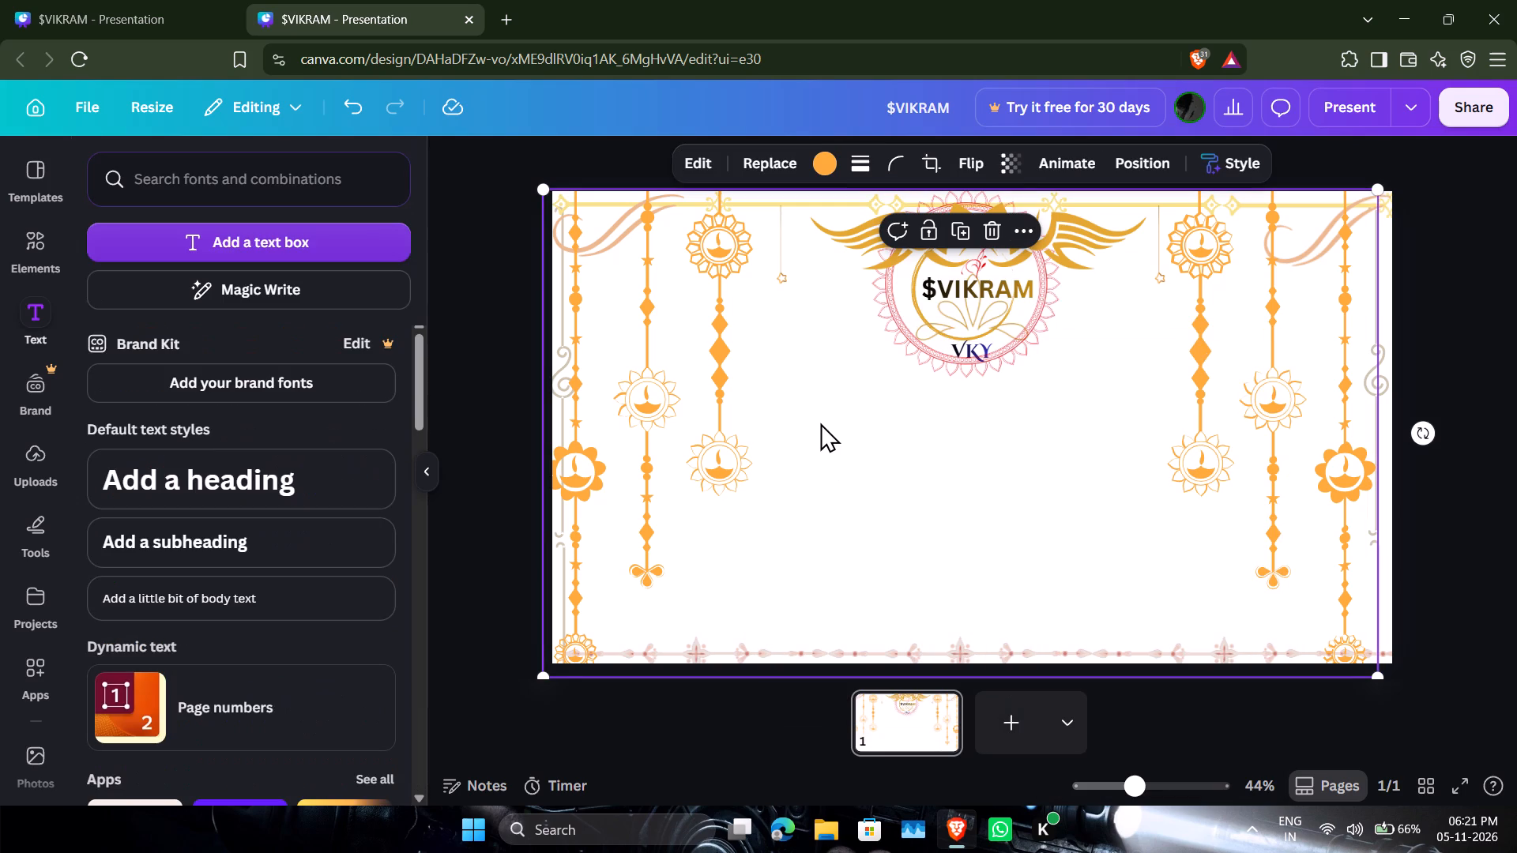